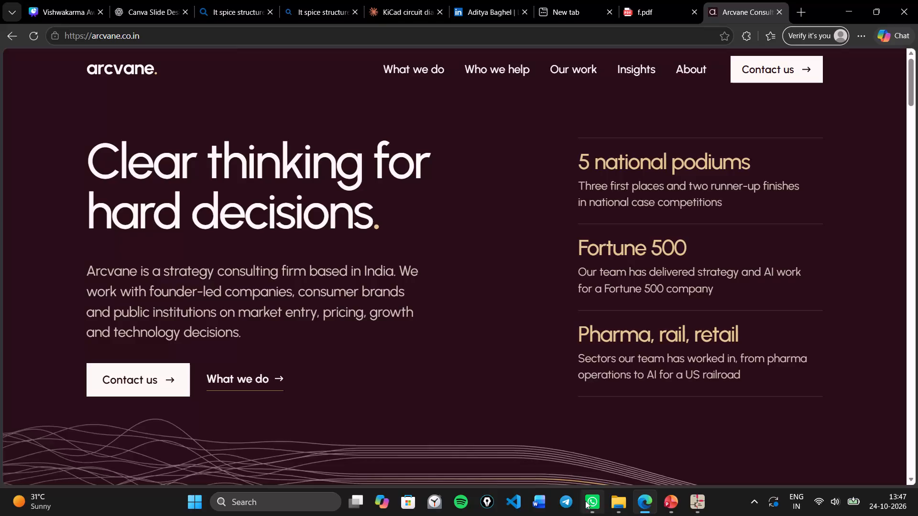
# Look through the Arcvane home page, from the introduction through client types and work to the contact section.
pyautogui.scroll(-9, 509, 220)
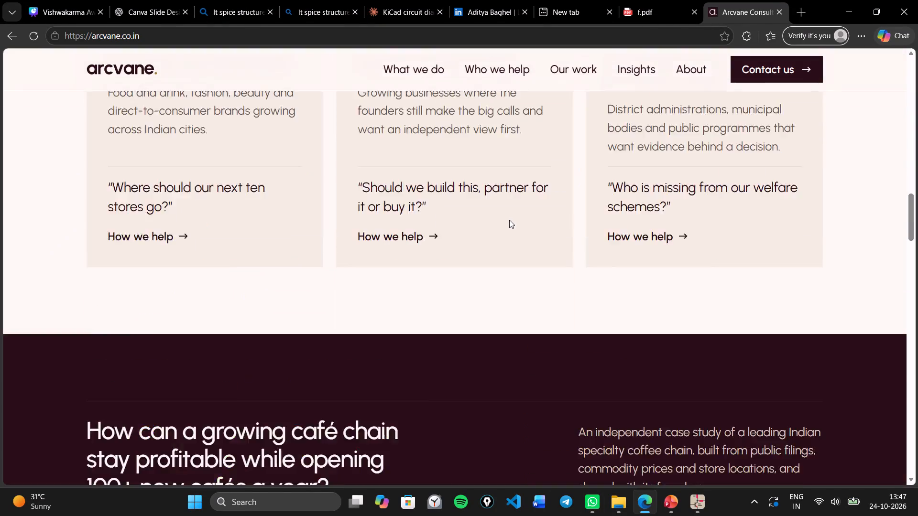
pyautogui.scroll(-20, 509, 220)
pyautogui.scroll(2, 509, 220)
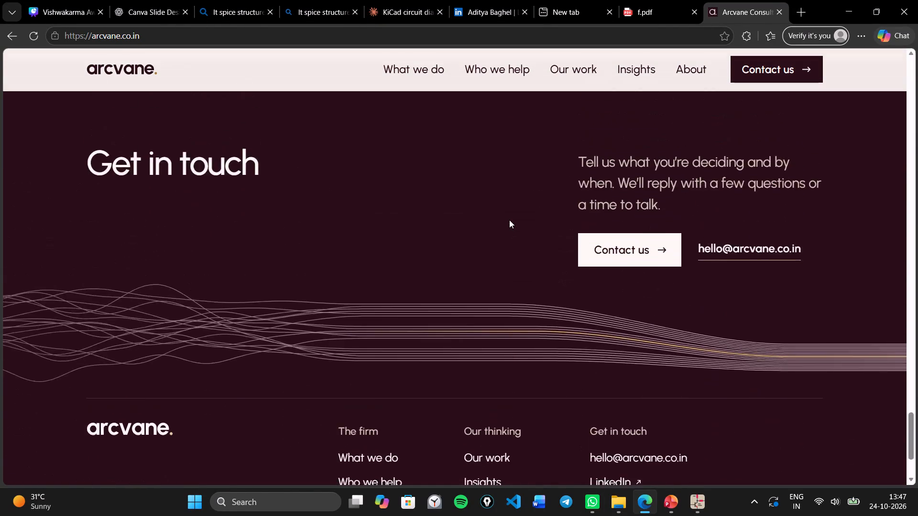
pyautogui.scroll(11, 509, 220)
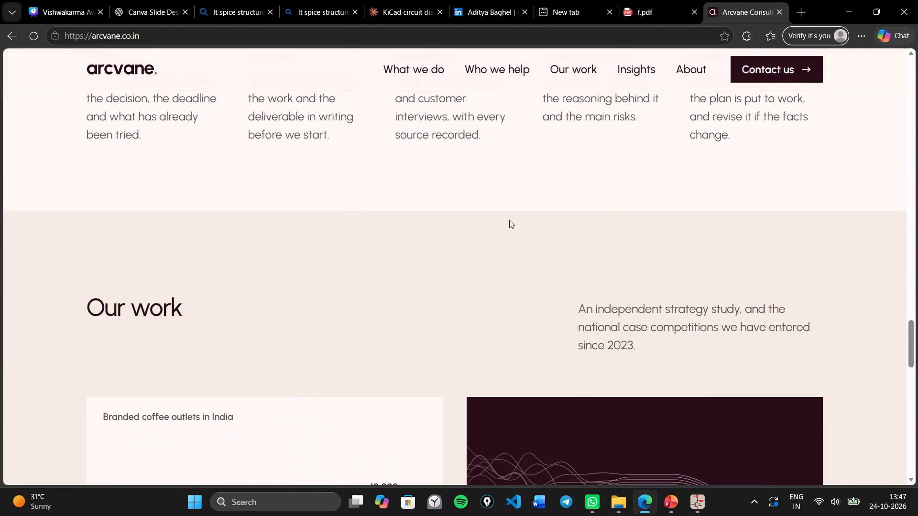
pyautogui.scroll(11, 509, 220)
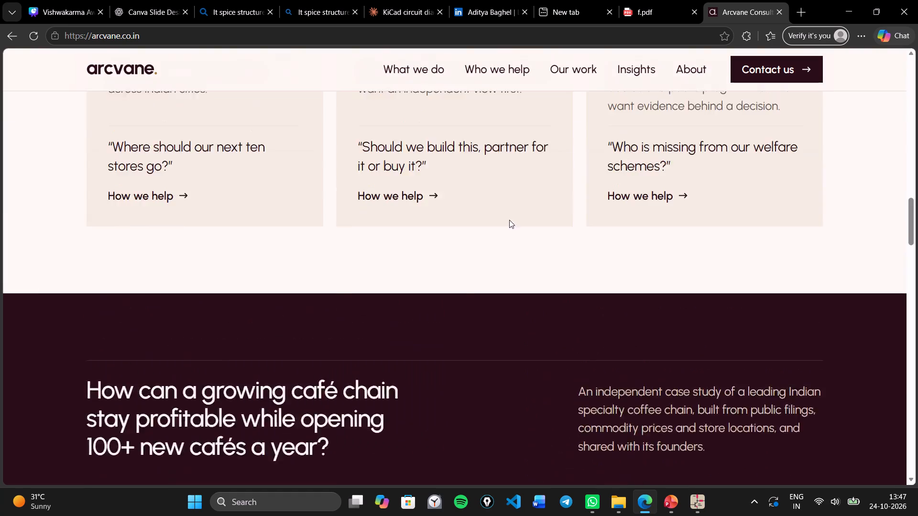
pyautogui.scroll(11, 509, 220)
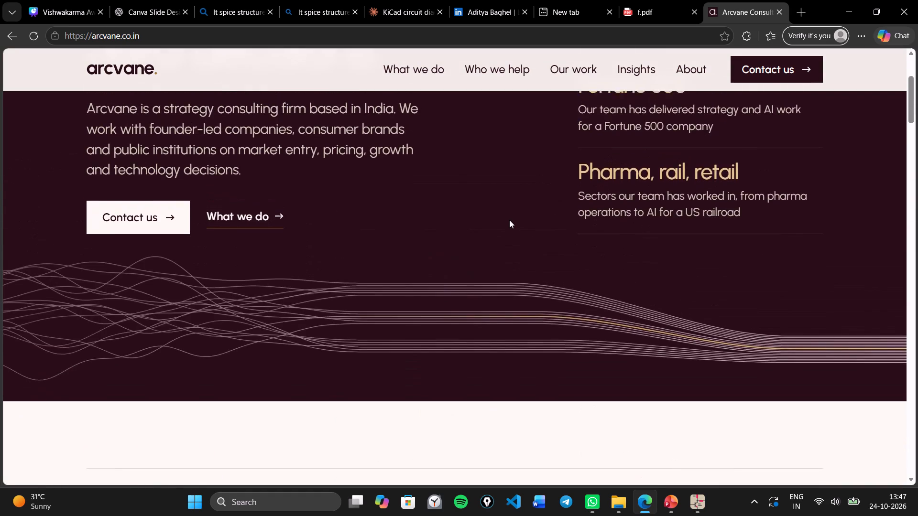
pyautogui.scroll(5, 509, 220)
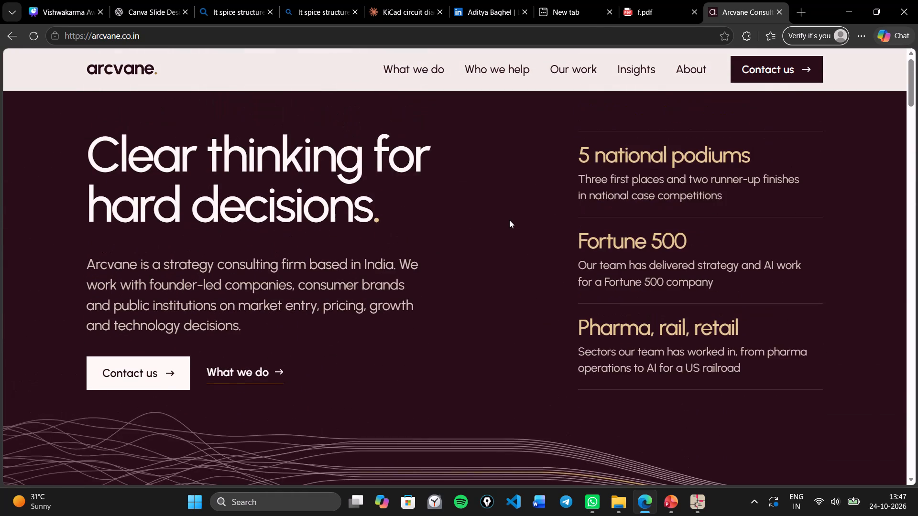
# Open the Our work page and examine the case study on the growing café chain.
pyautogui.click(561, 76)
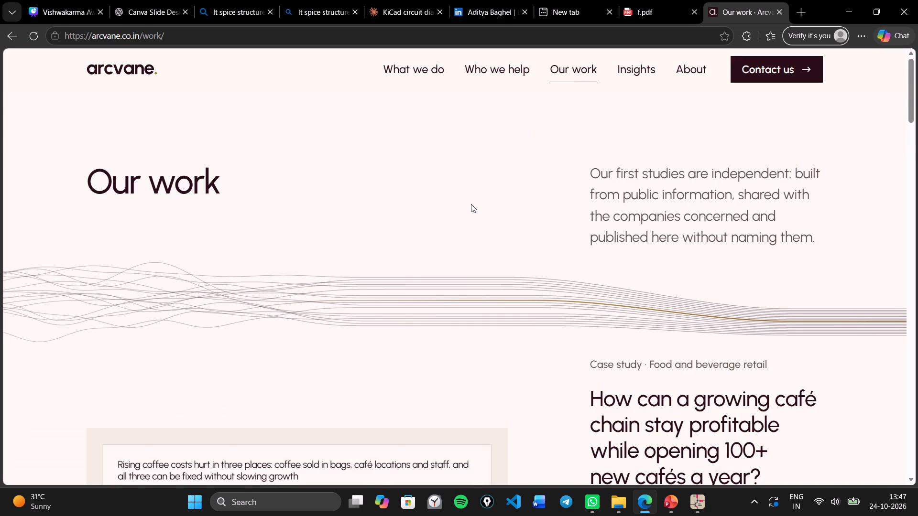
pyautogui.scroll(-6, 471, 204)
pyautogui.scroll(1, 471, 204)
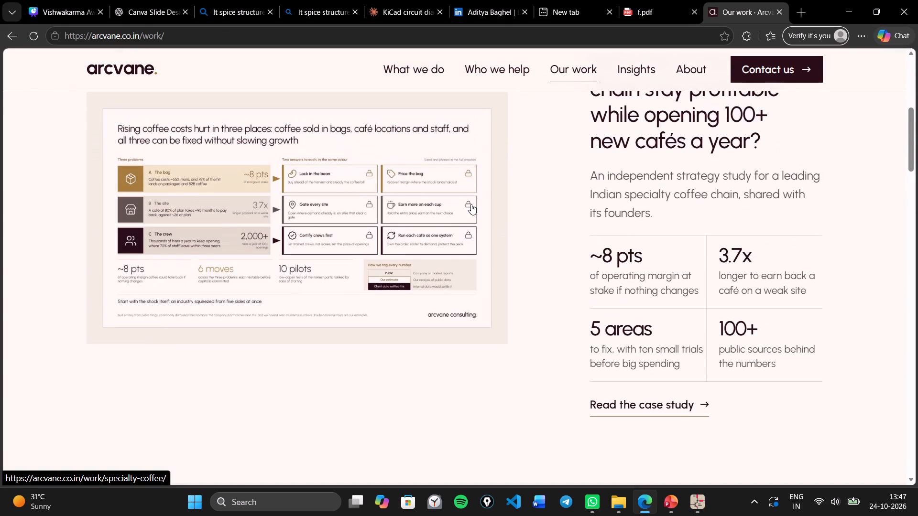
# Open the Insights page and look it over down to the footer links.
pyautogui.click(629, 72)
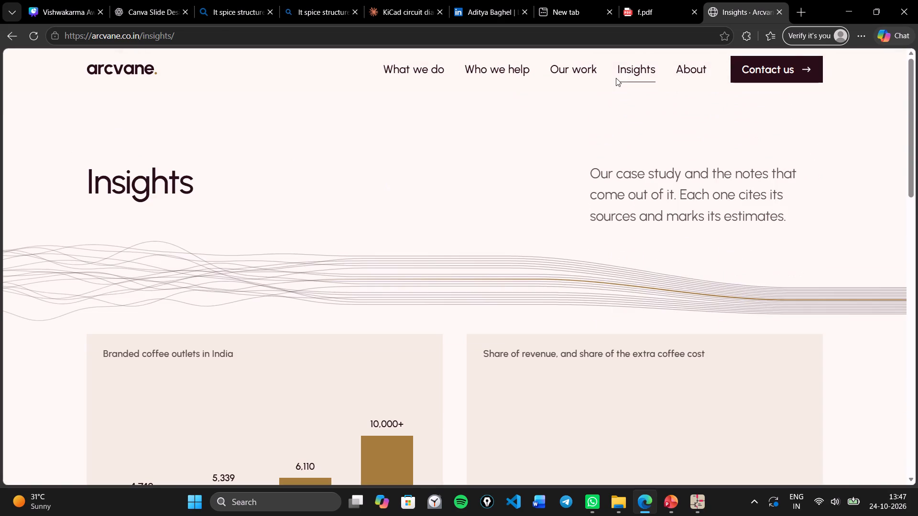
pyautogui.scroll(-9, 476, 175)
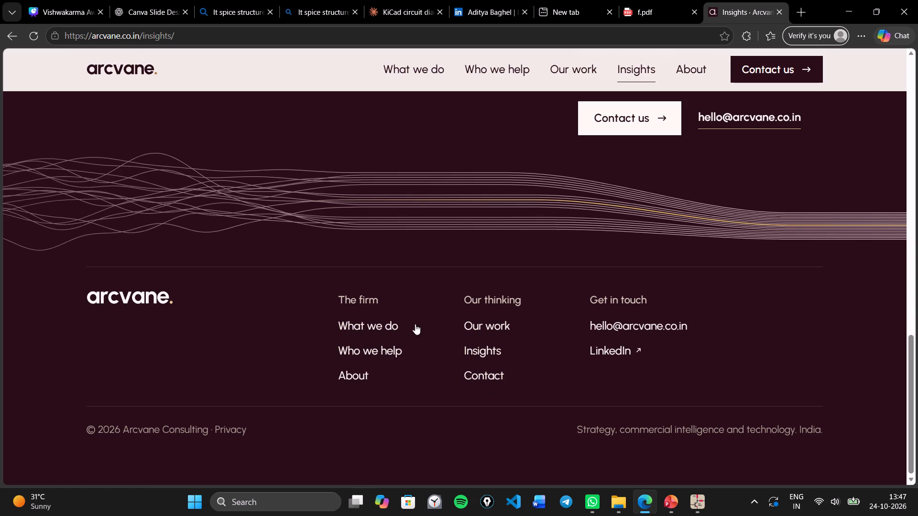
pyautogui.click(498, 302)
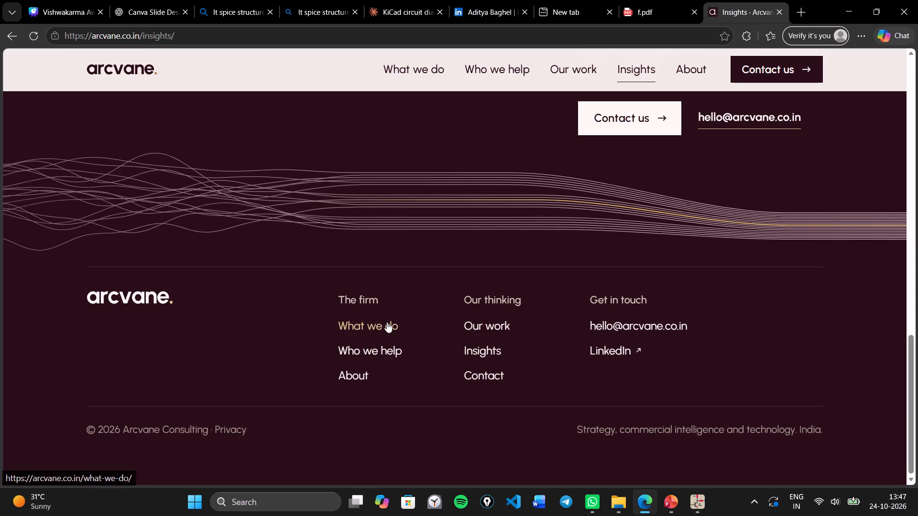
# Open the What we do page and review its Strategy, Commercial intelligence and Technology sections.
pyautogui.click(387, 322)
pyautogui.scroll(-5, 487, 328)
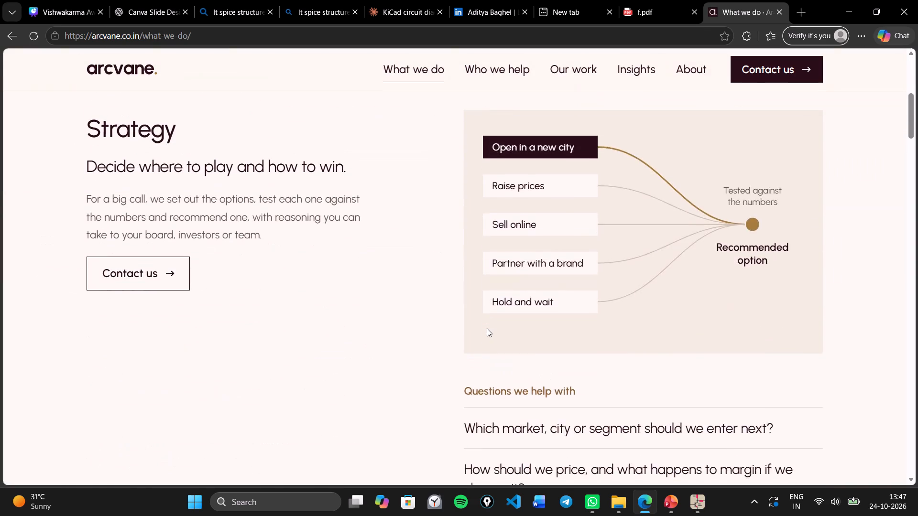
pyautogui.scroll(-2, 487, 328)
pyautogui.scroll(-18, 653, 115)
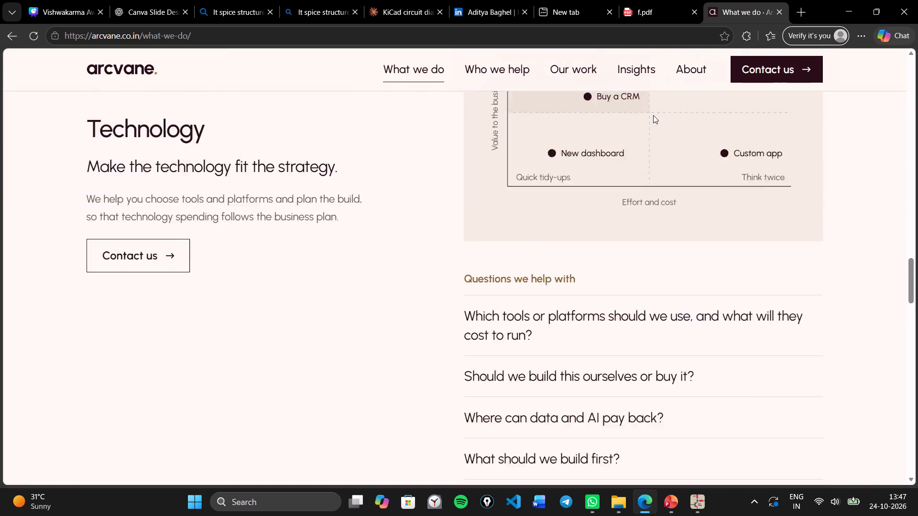
pyautogui.scroll(-15, 653, 115)
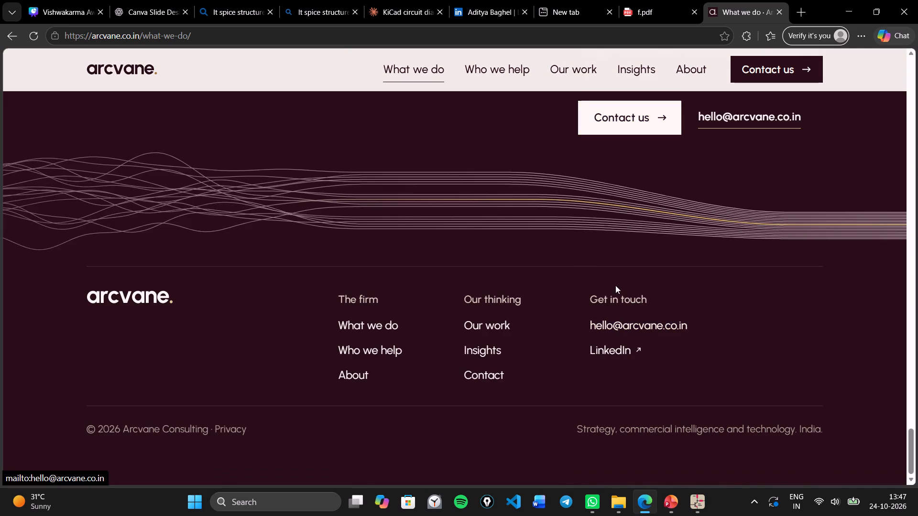
pyautogui.scroll(16, 618, 189)
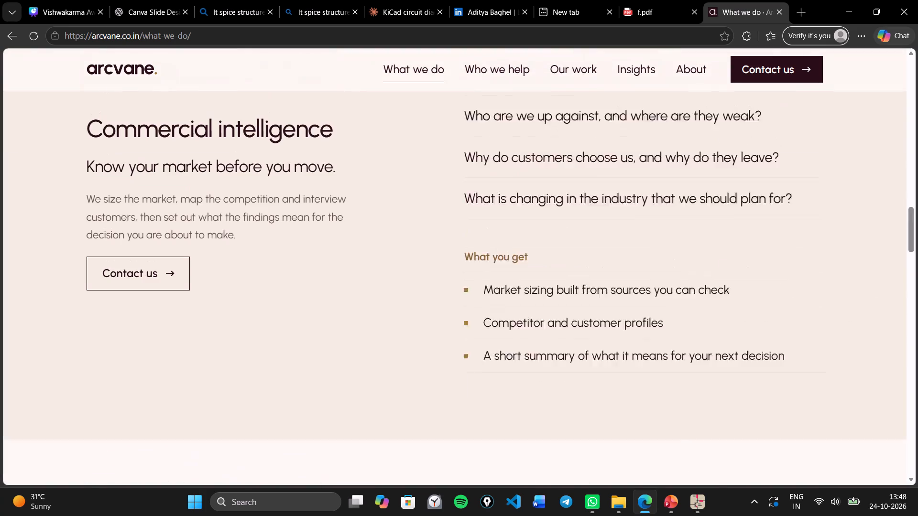
# Open the Who we help page to view the client groups.
pyautogui.click(502, 82)
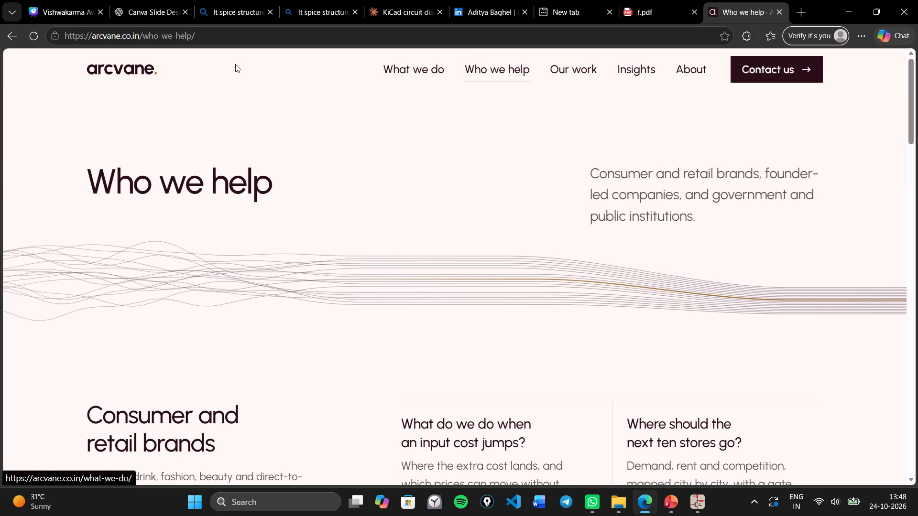
# Browse the case competition entries on the Our work page and open Tata Elxsi Teliport Season 1.
pyautogui.click(552, 73)
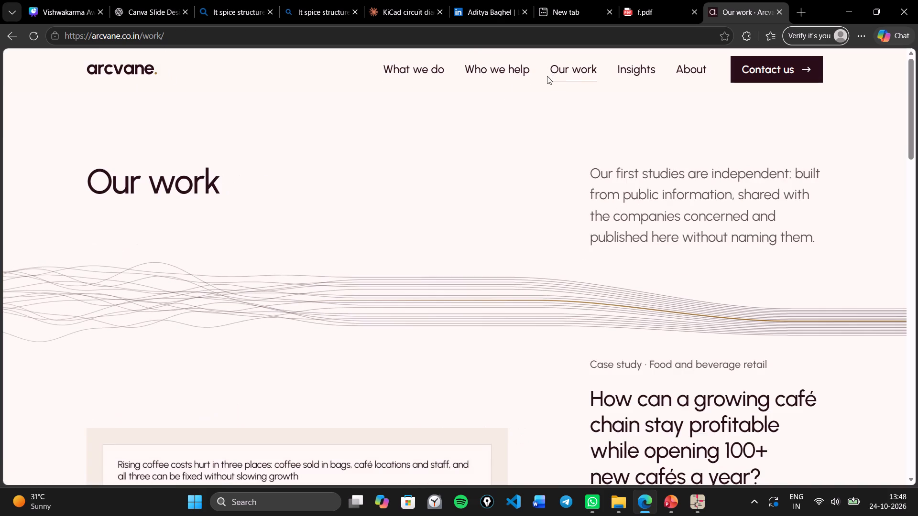
pyautogui.scroll(-10, 356, 236)
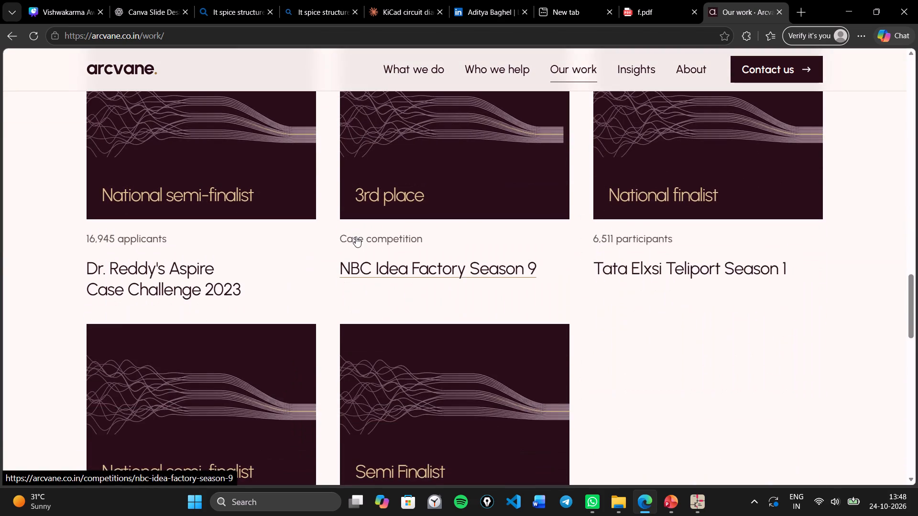
pyautogui.scroll(1, 356, 236)
pyautogui.scroll(1, 494, 232)
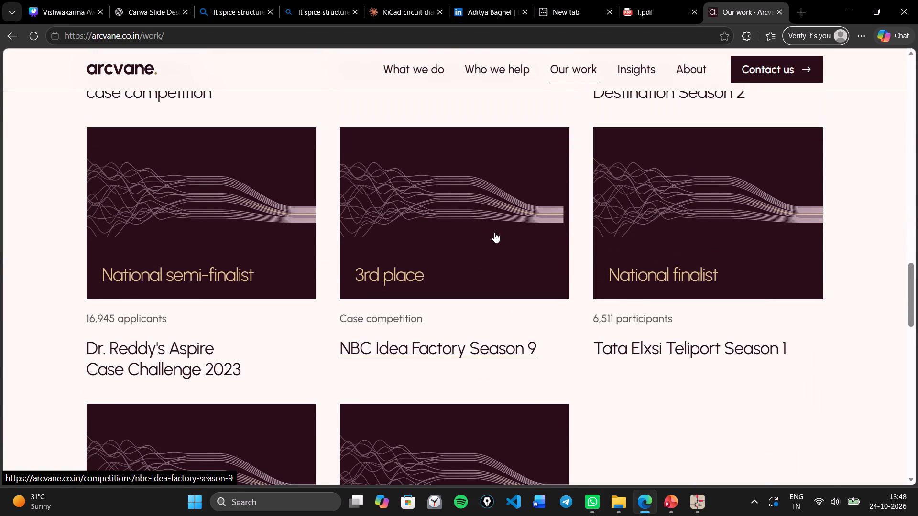
pyautogui.scroll(-1, 313, 283)
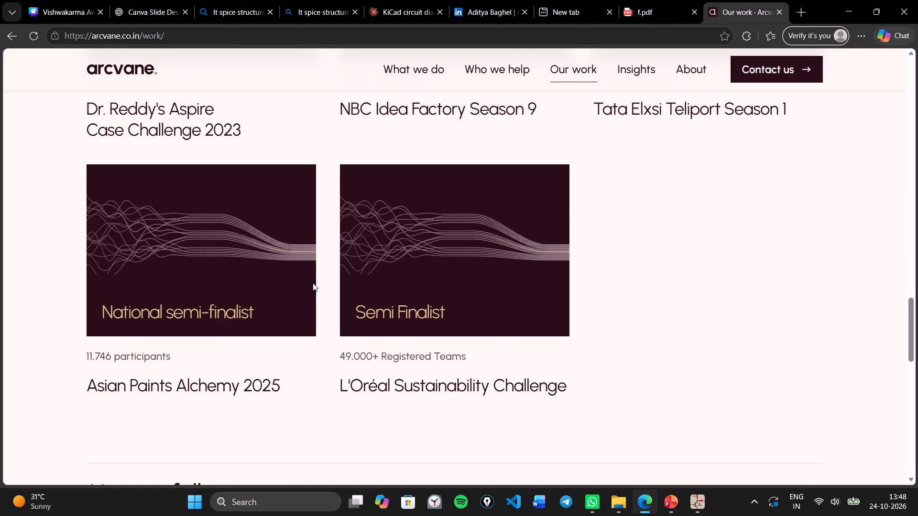
pyautogui.scroll(-1, 313, 283)
pyautogui.scroll(1, 313, 283)
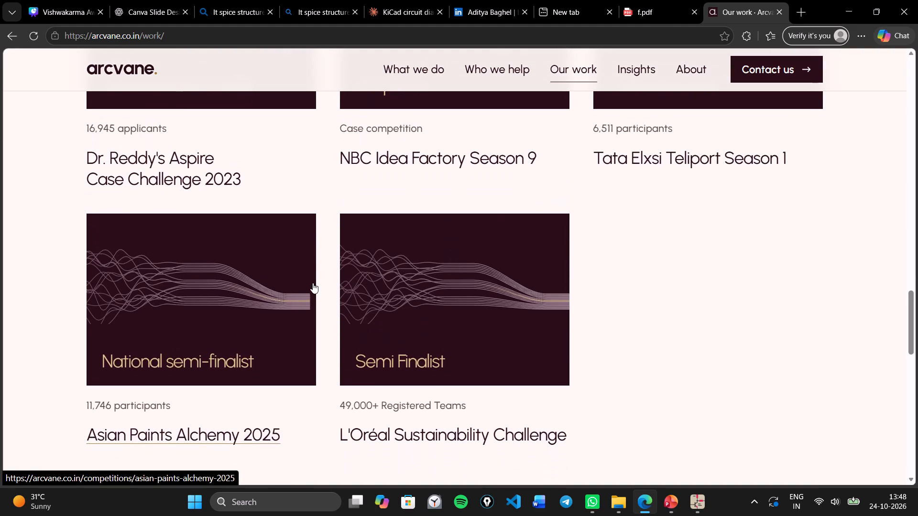
pyautogui.scroll(2, 313, 283)
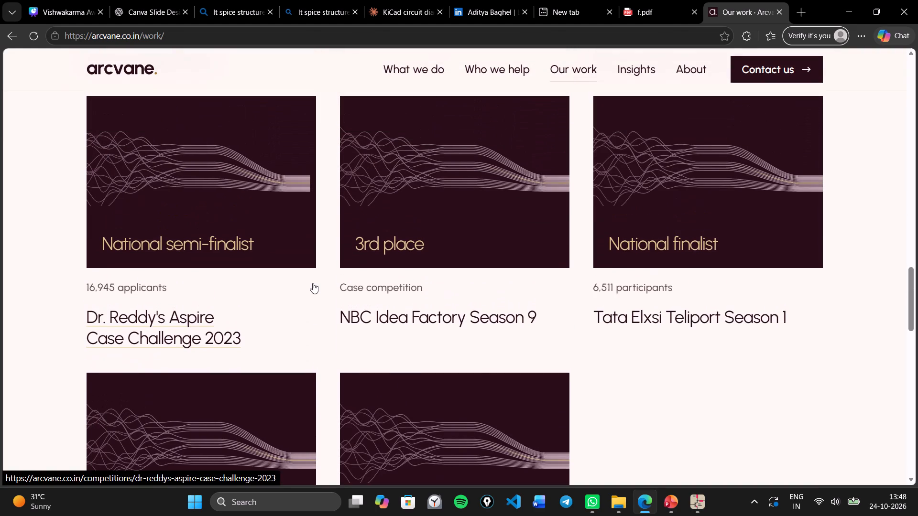
pyautogui.click(708, 235)
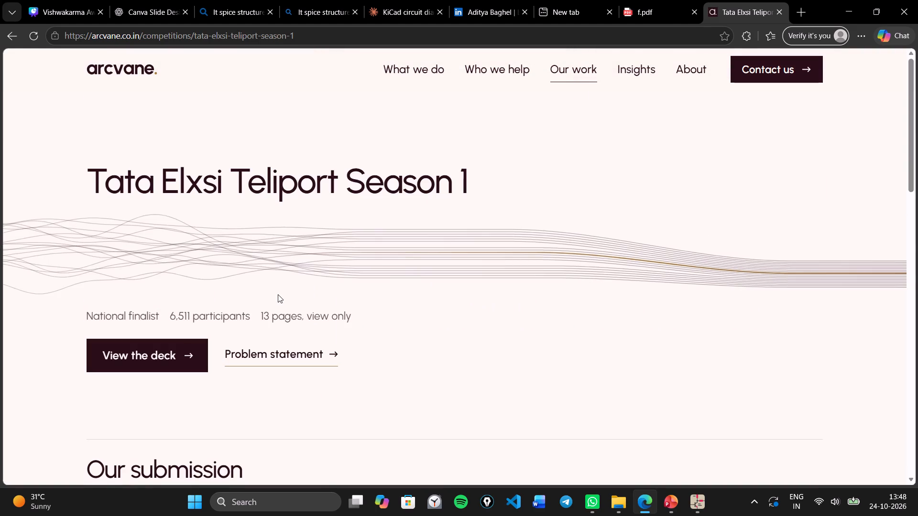
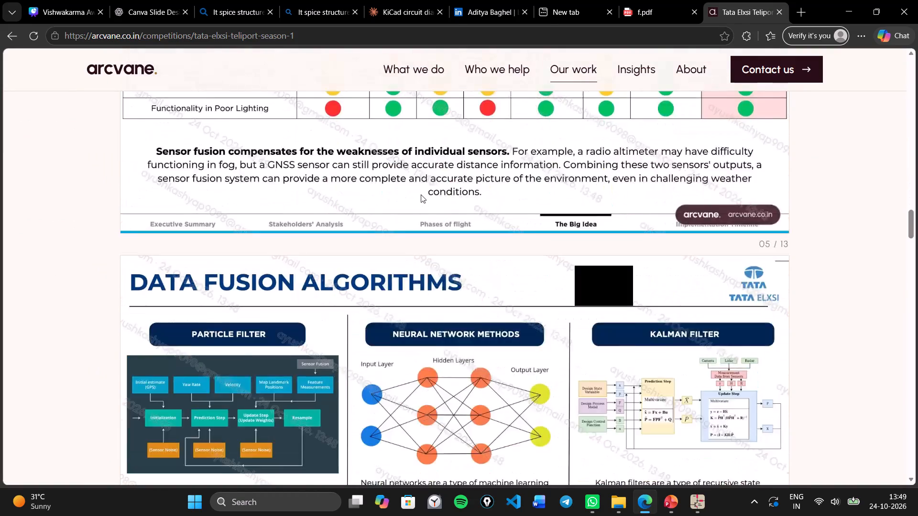
# Read the remaining Tata Elxsi Teliport Season 1 slides, from Data Fusion Algorithms through the closing slide to the page footer.
pyautogui.scroll(-9, 421, 194)
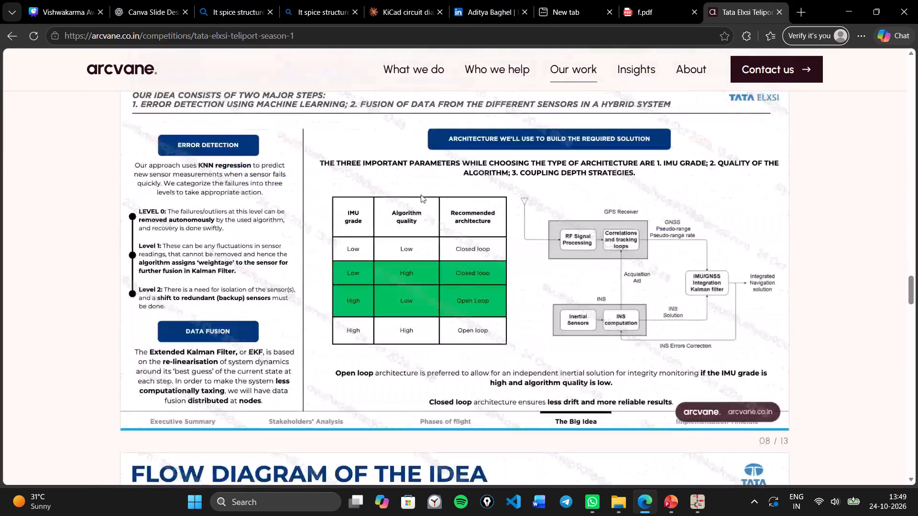
pyautogui.scroll(-15, 421, 194)
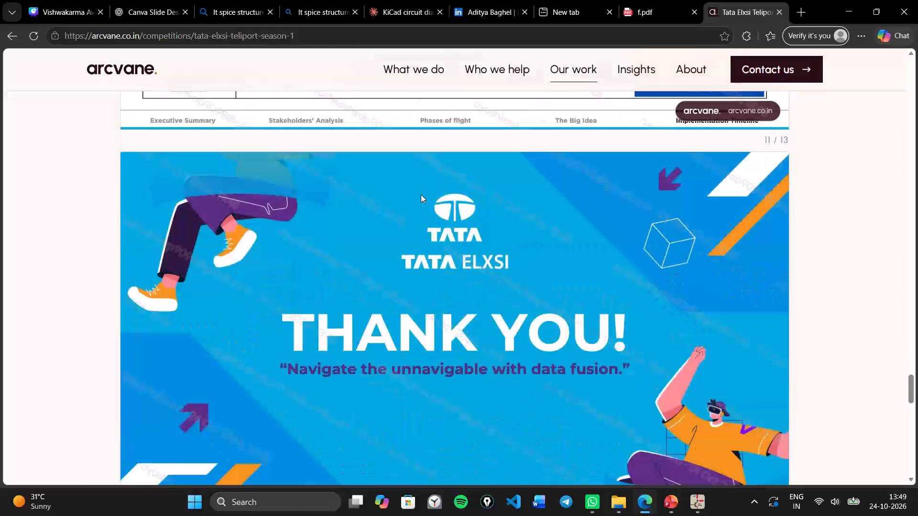
pyautogui.scroll(-11, 421, 194)
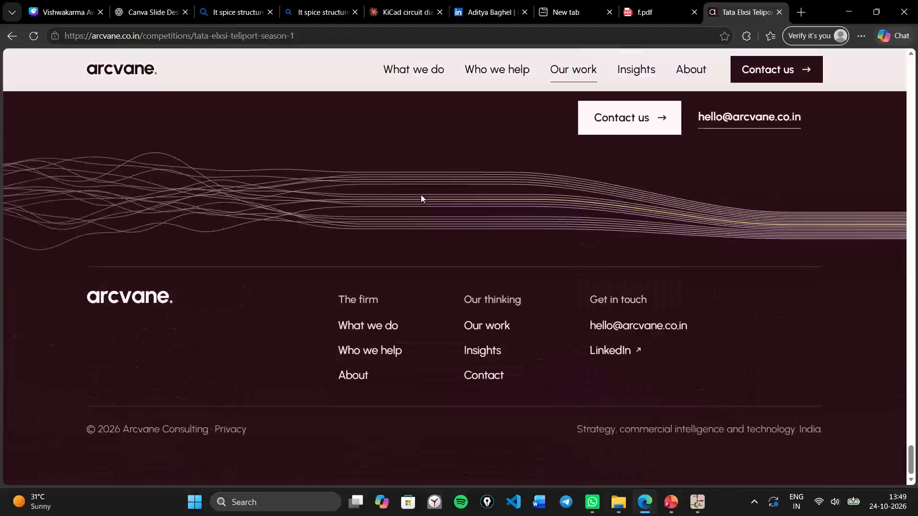
# Review the Season 1 deck in reverse, from the flow diagram through the Executive Summary to the page's title section.
pyautogui.scroll(20, 421, 194)
pyautogui.scroll(3, 425, 192)
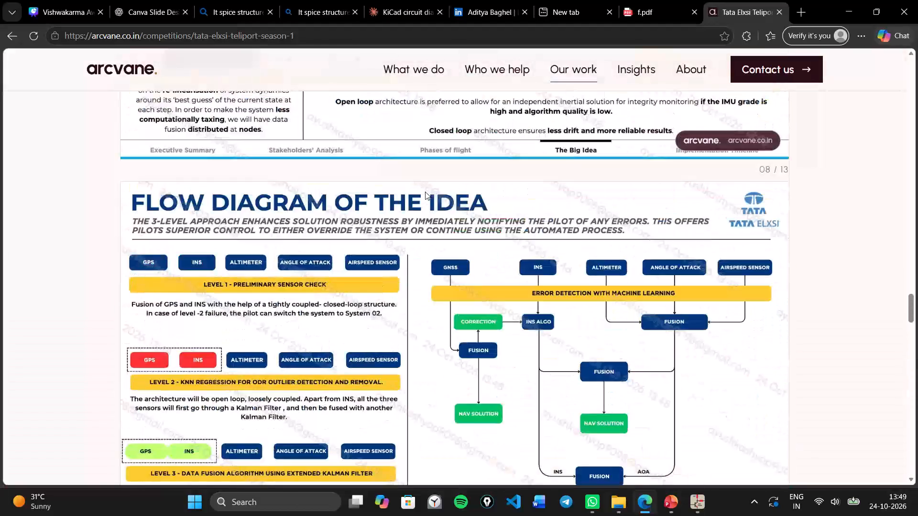
pyautogui.scroll(15, 425, 192)
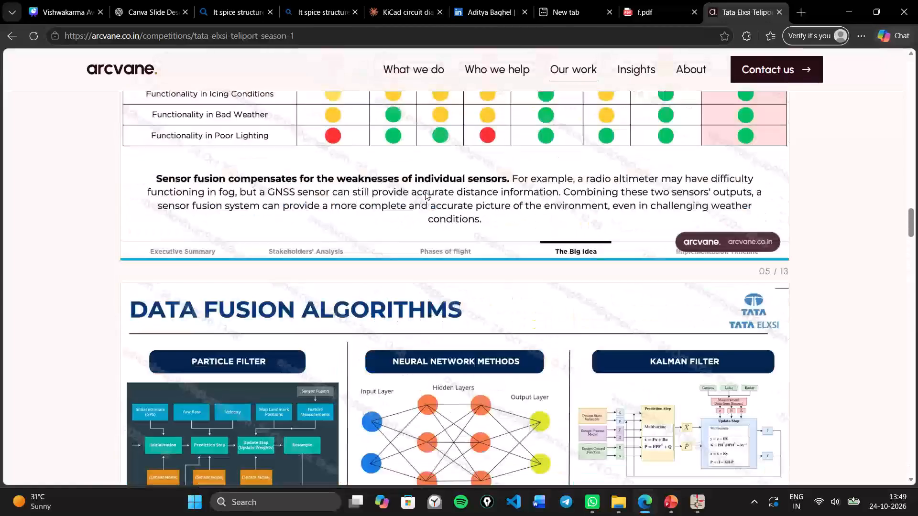
pyautogui.scroll(12, 425, 192)
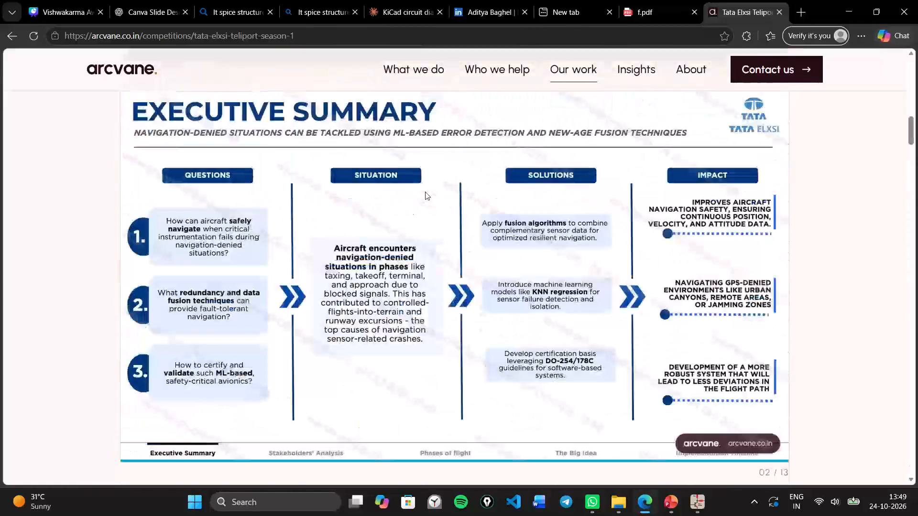
pyautogui.scroll(6, 425, 192)
pyautogui.scroll(-4, 425, 191)
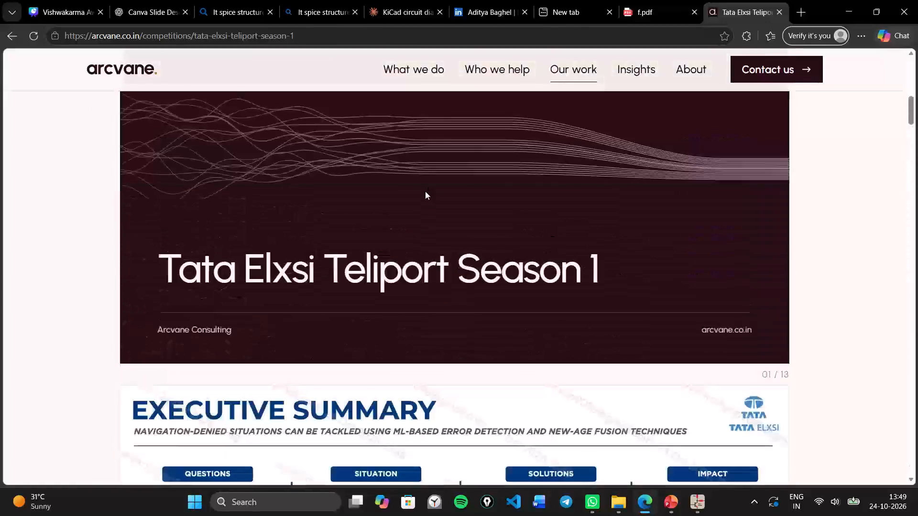
pyautogui.scroll(9, 425, 191)
pyautogui.scroll(1, 15, 127)
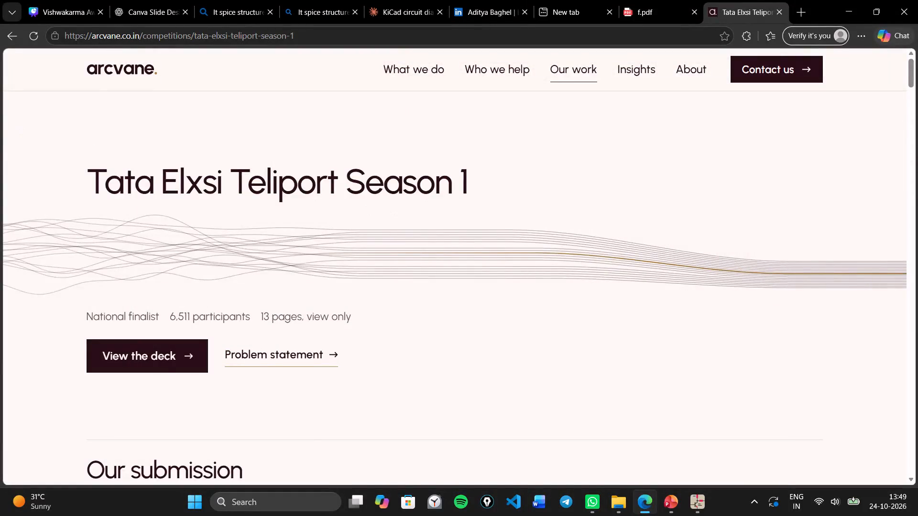
pyautogui.scroll(-1, 256, 200)
pyautogui.scroll(2, 398, 286)
pyautogui.scroll(-2, 329, 281)
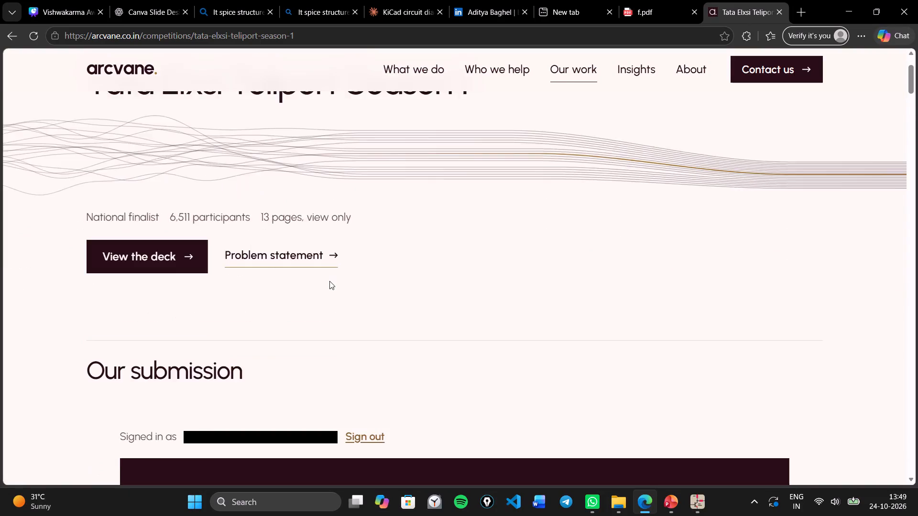
pyautogui.scroll(-6, 329, 281)
pyautogui.scroll(8, 346, 261)
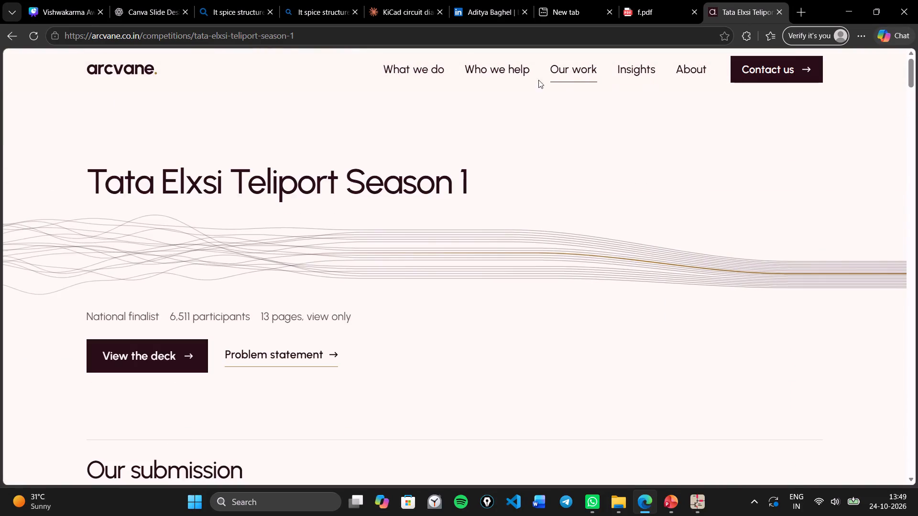
# Return to the Our work page's case competition entries and open Tata Elxsi Teliport Season 3.
pyautogui.click(1, 33)
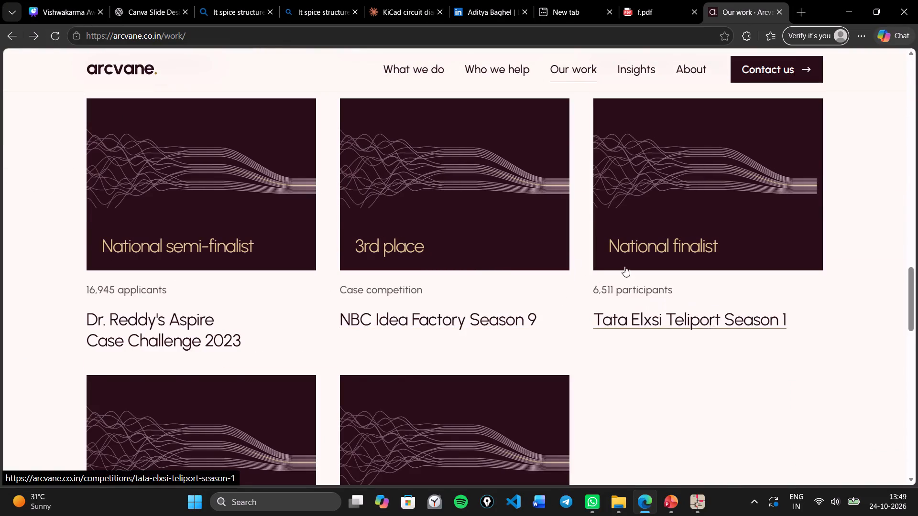
pyautogui.scroll(-2, 571, 261)
pyautogui.scroll(4, 429, 294)
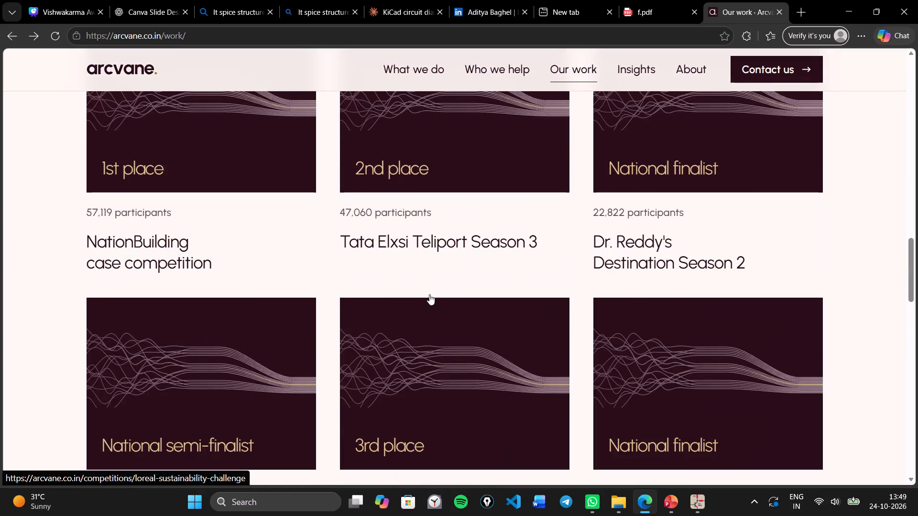
pyautogui.scroll(1, 483, 207)
pyautogui.click(475, 217)
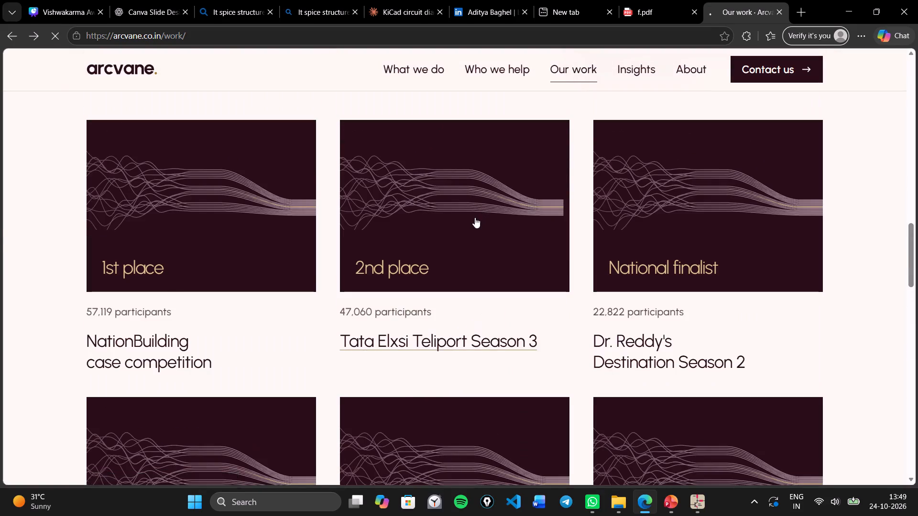
# Review the opening slides of the Season 3 submission and examine the Takeoff / Landing Phase mechanical arm deployment slide.
pyautogui.scroll(-5, 251, 299)
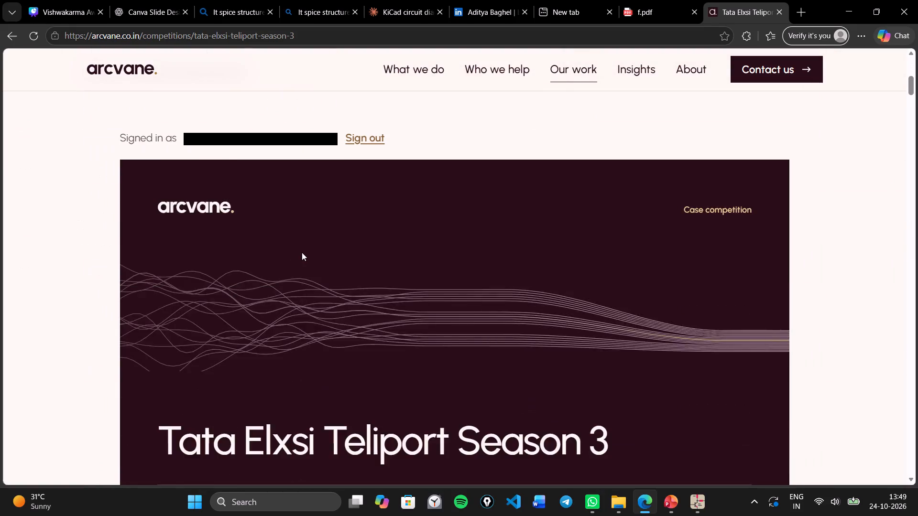
pyautogui.scroll(-17, 302, 252)
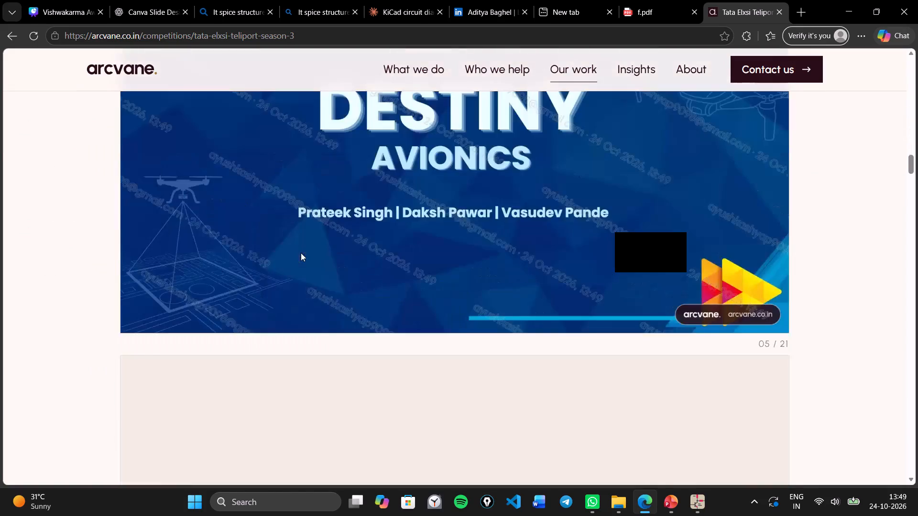
pyautogui.scroll(-7, 301, 251)
pyautogui.scroll(3, 301, 249)
pyautogui.scroll(-2, 301, 249)
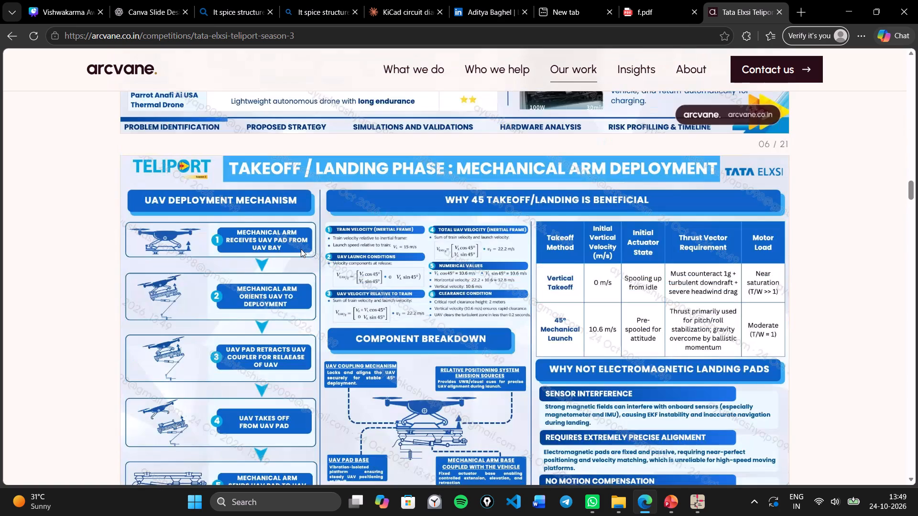
pyautogui.scroll(-3, 301, 249)
pyautogui.scroll(1, 301, 251)
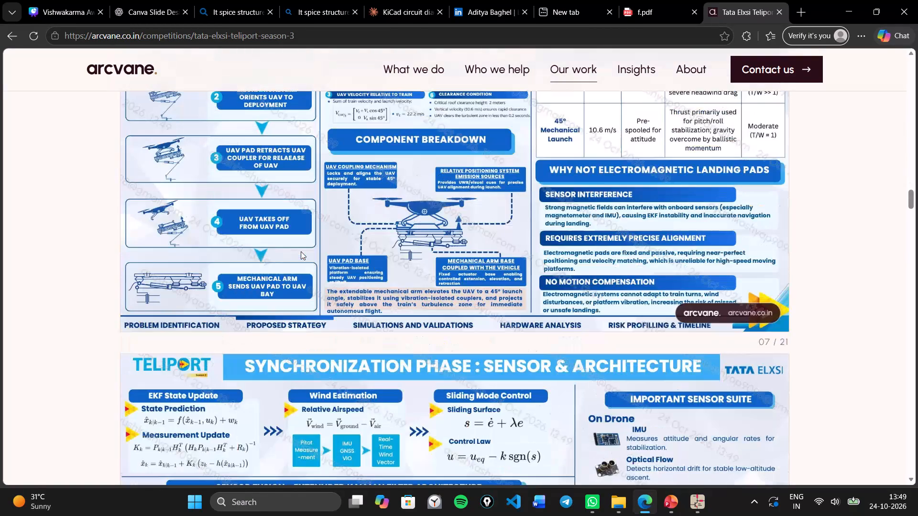
pyautogui.scroll(2, 301, 251)
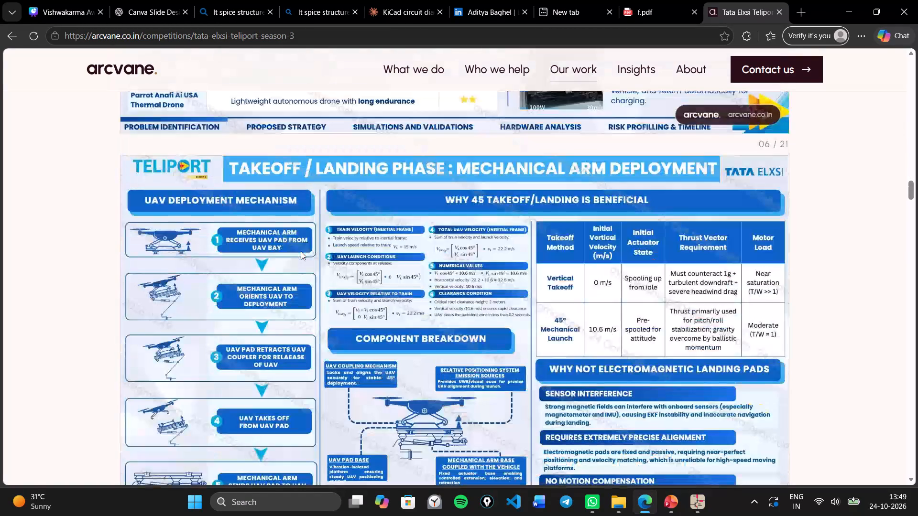
# Examine the Season 3 slides on sensor synchronization, tracking, obstacle avoidance, and PID + RM SMC stabilisation.
pyautogui.scroll(-5, 304, 250)
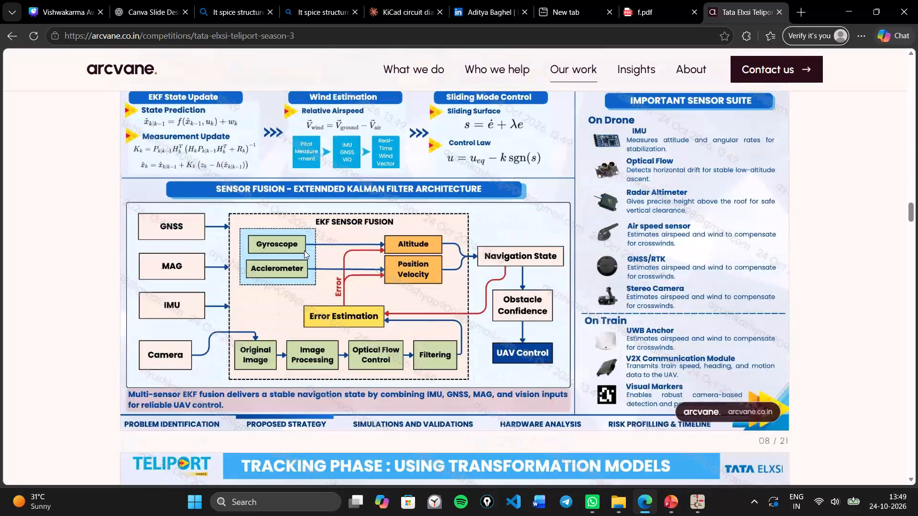
pyautogui.scroll(-4, 304, 250)
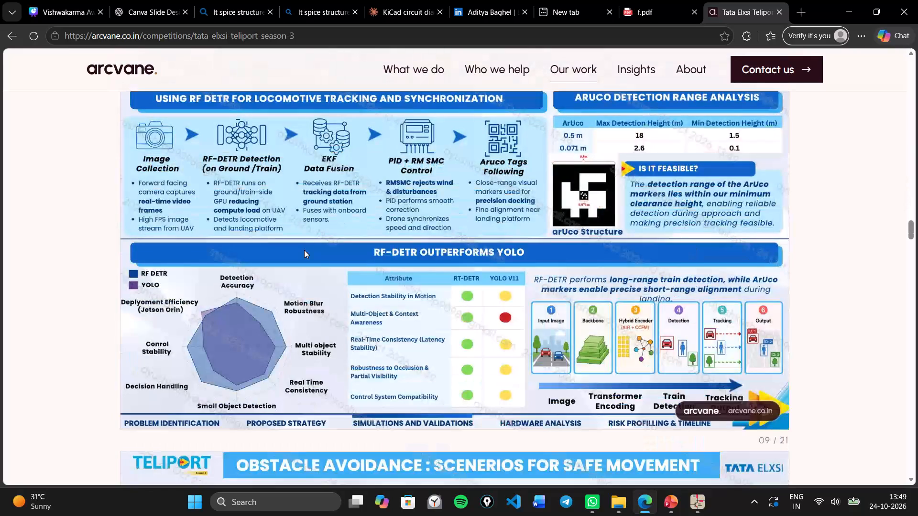
pyautogui.scroll(1, 304, 249)
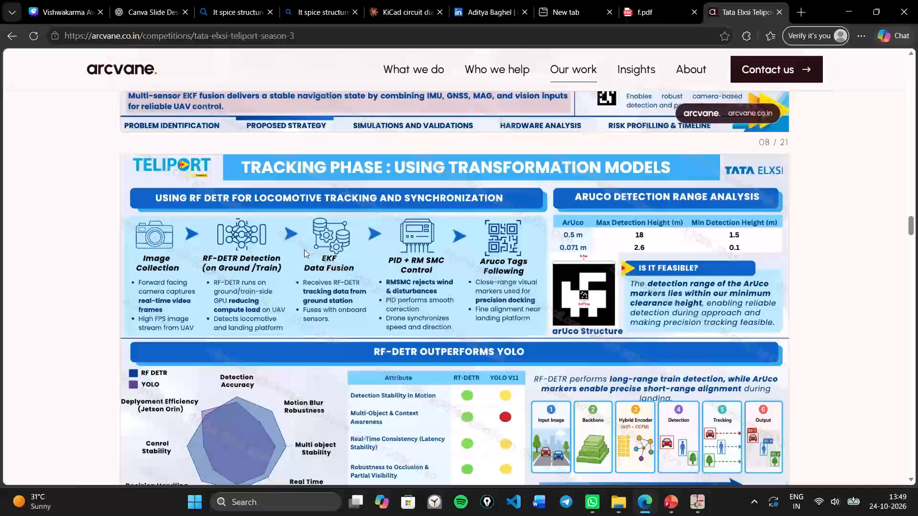
pyautogui.scroll(-5, 304, 249)
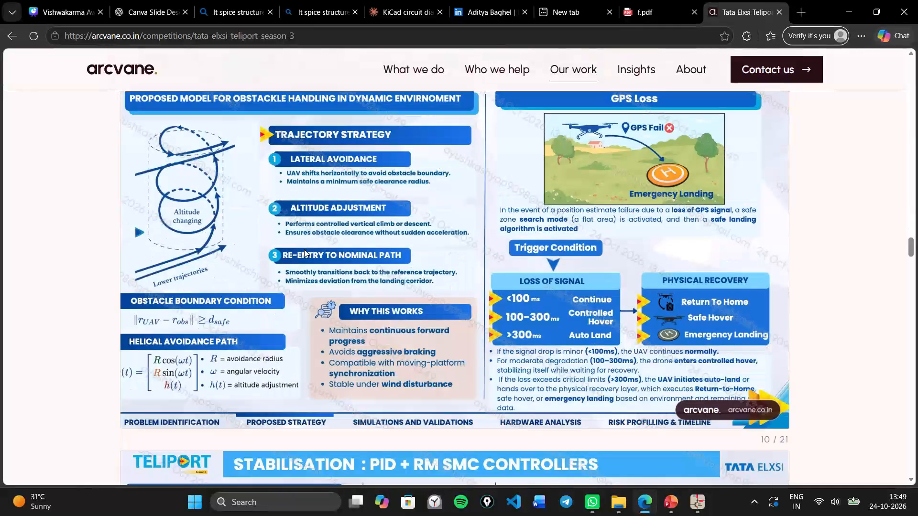
pyautogui.scroll(1, 304, 249)
pyautogui.scroll(-1, 304, 249)
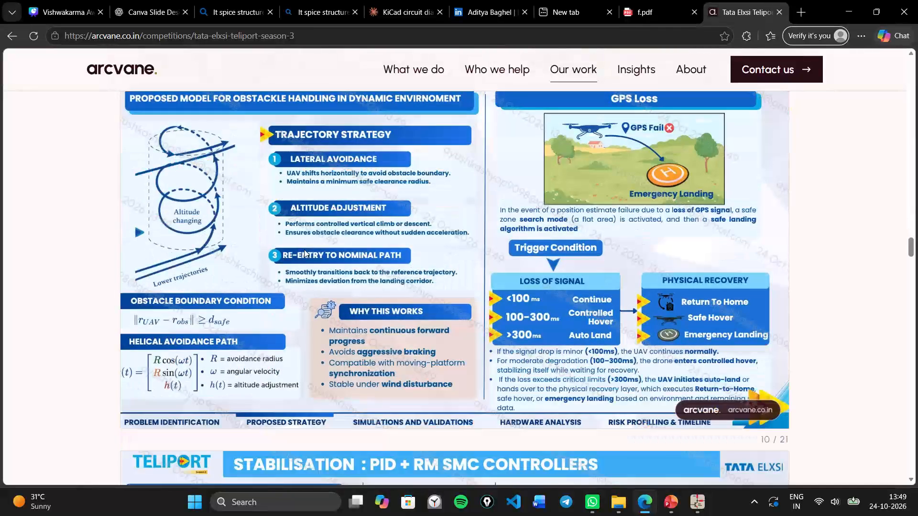
pyautogui.scroll(-2, 304, 249)
pyautogui.scroll(1, 304, 249)
pyautogui.scroll(-2, 304, 249)
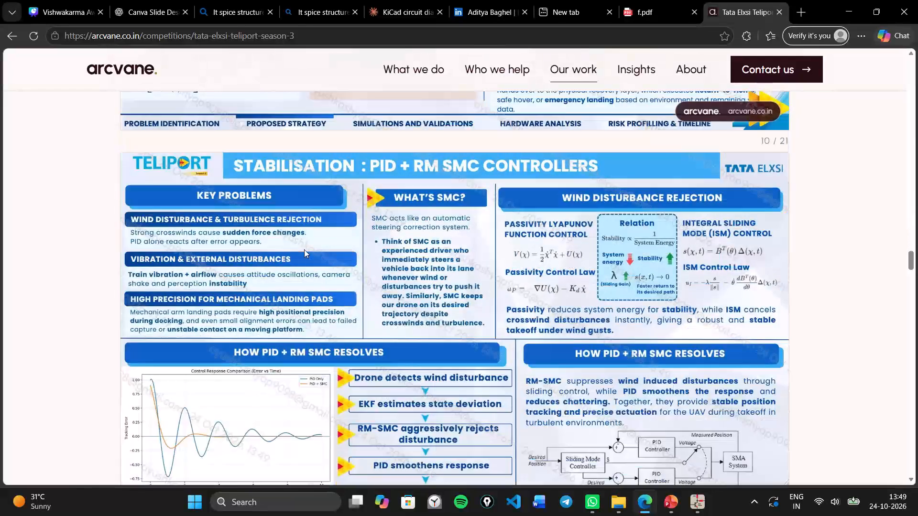
pyautogui.scroll(-5, 304, 249)
pyautogui.scroll(2, 304, 249)
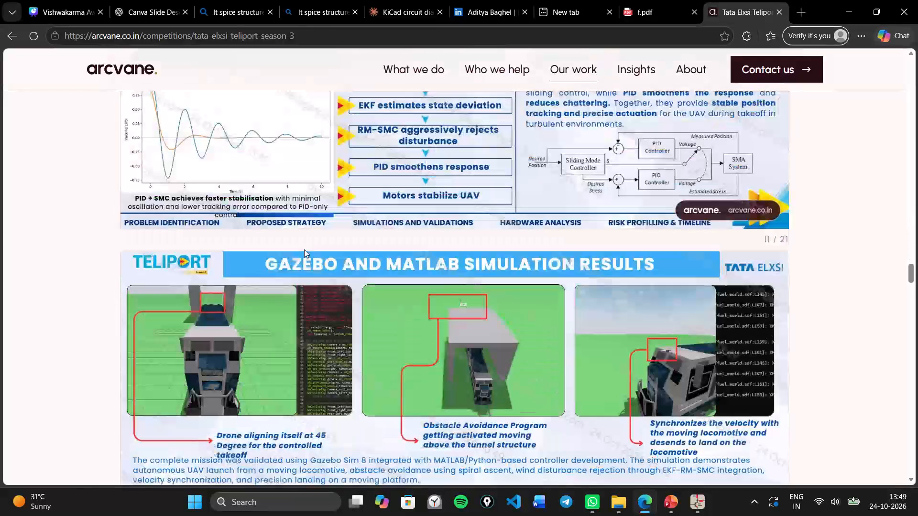
# Examine the Gazebo and MATLAB simulation, results validation, and system architecture slides, skimming the deck through its closing slide.
pyautogui.scroll(-3, 304, 249)
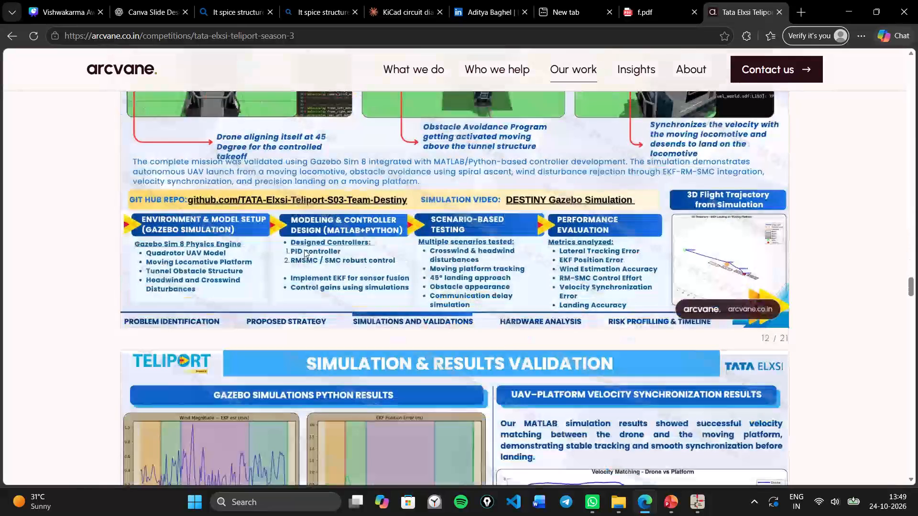
pyautogui.scroll(-1, 304, 249)
pyautogui.scroll(2, 304, 249)
pyautogui.scroll(-3, 304, 249)
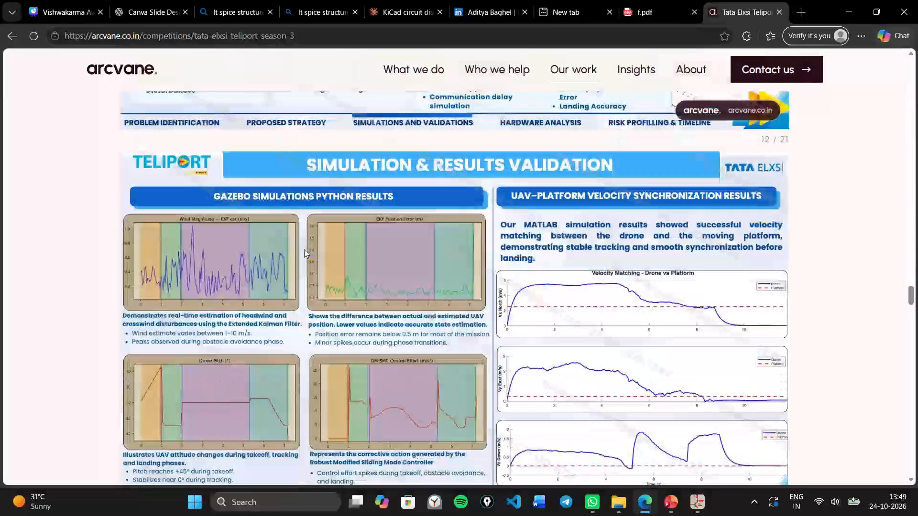
pyautogui.scroll(-4, 304, 249)
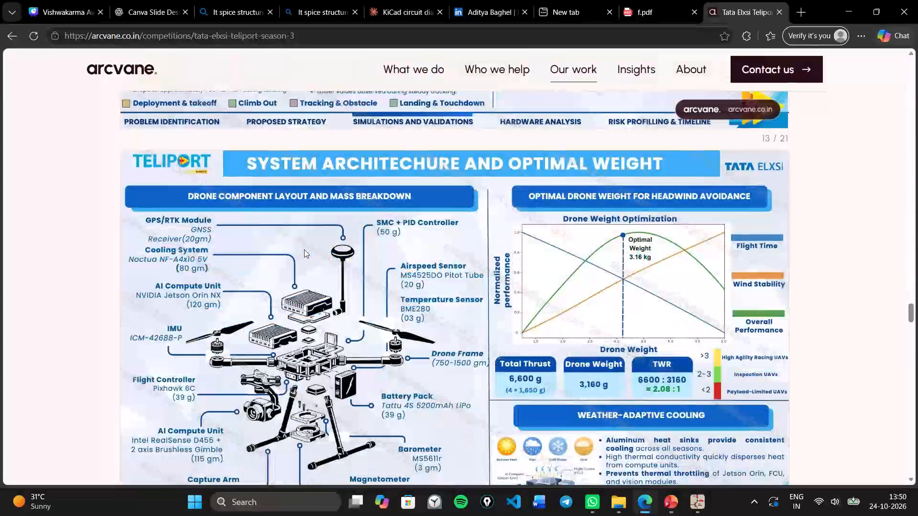
pyautogui.scroll(-8, 304, 249)
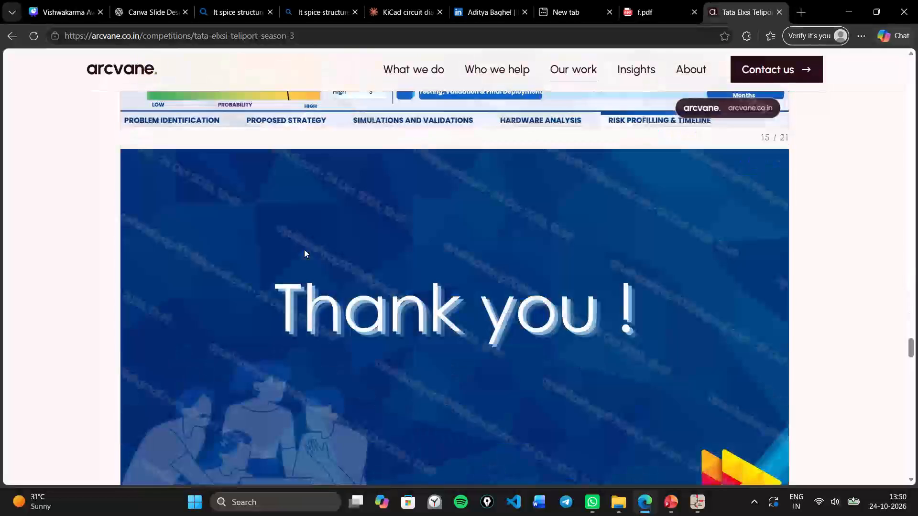
pyautogui.scroll(-5, 304, 249)
pyautogui.scroll(11, 304, 249)
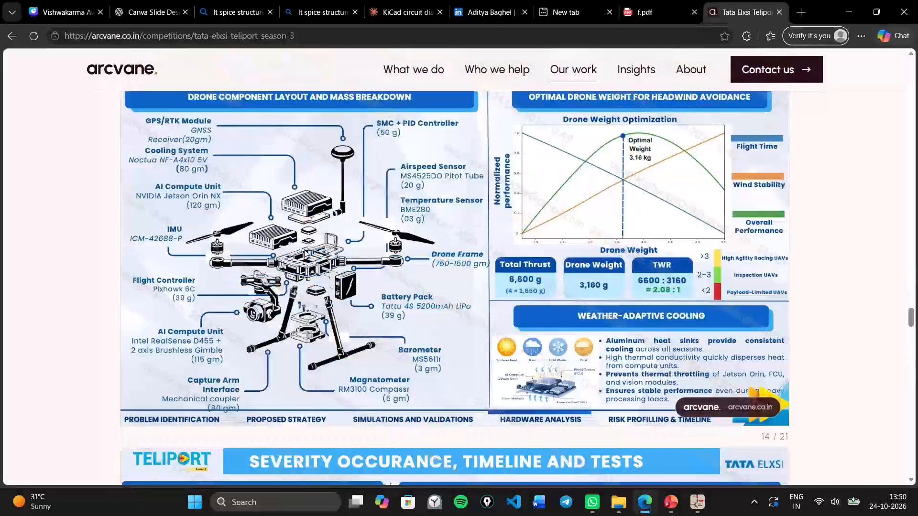
pyautogui.scroll(3, 304, 249)
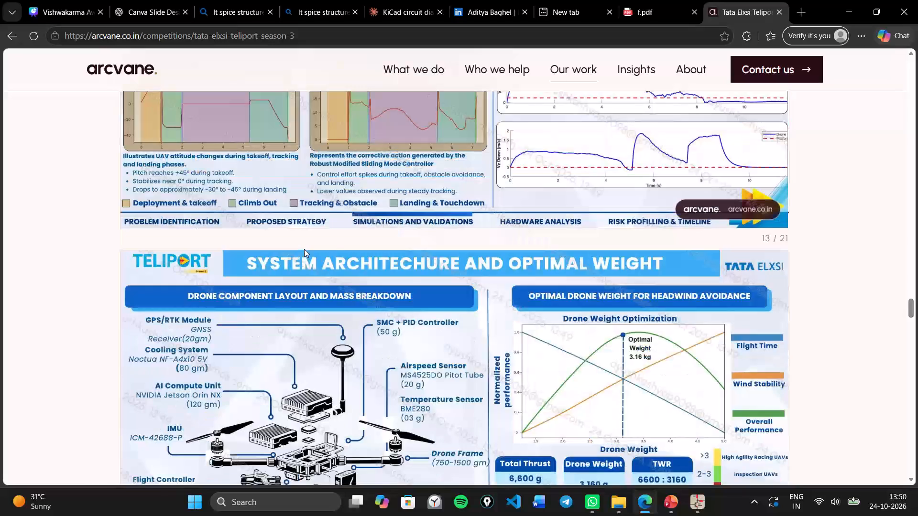
pyautogui.scroll(-2, 304, 249)
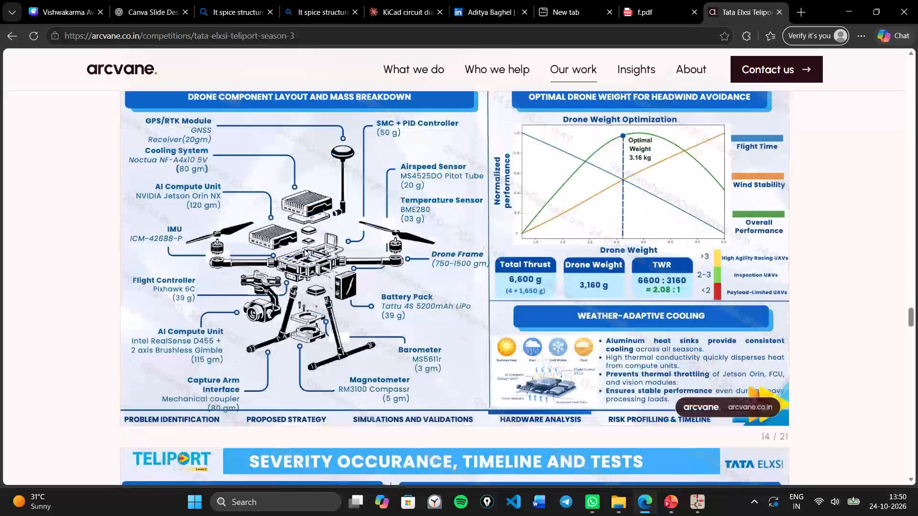
# Revisit the earlier Season 3 slides from the stabilisation controllers back to the mechanical arm deployment slide.
pyautogui.scroll(12, 304, 249)
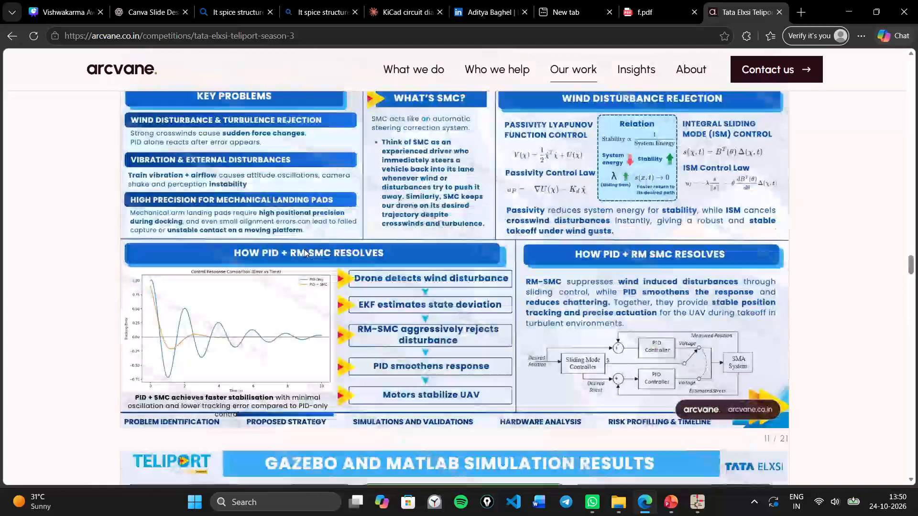
pyautogui.scroll(12, 304, 249)
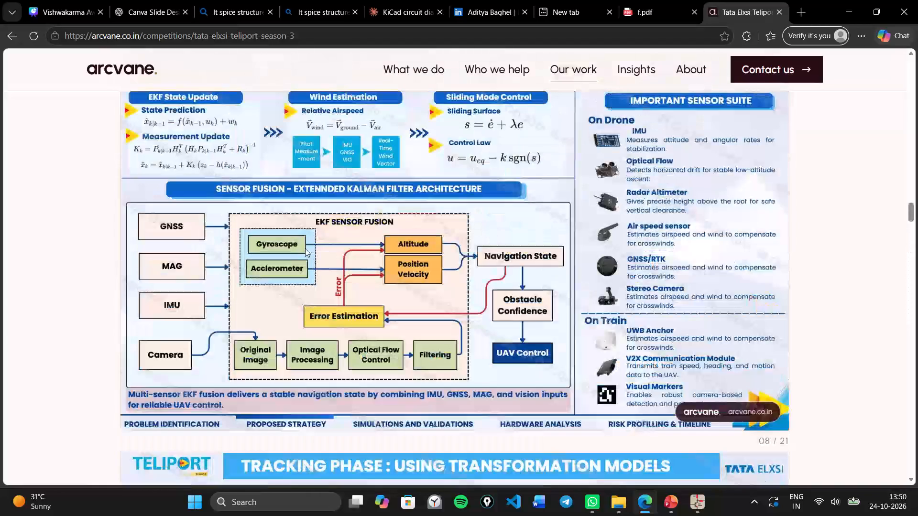
pyautogui.scroll(4, 305, 248)
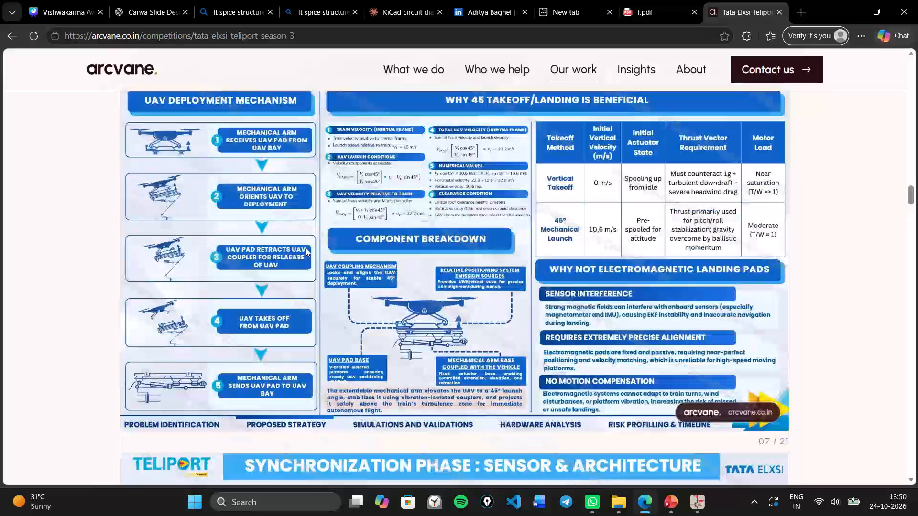
# Revisit the start of the Season 3 submission and skim its opening slides forward to the Takeoff / Landing Phase slide.
pyautogui.scroll(19, 306, 248)
pyautogui.scroll(8, 306, 248)
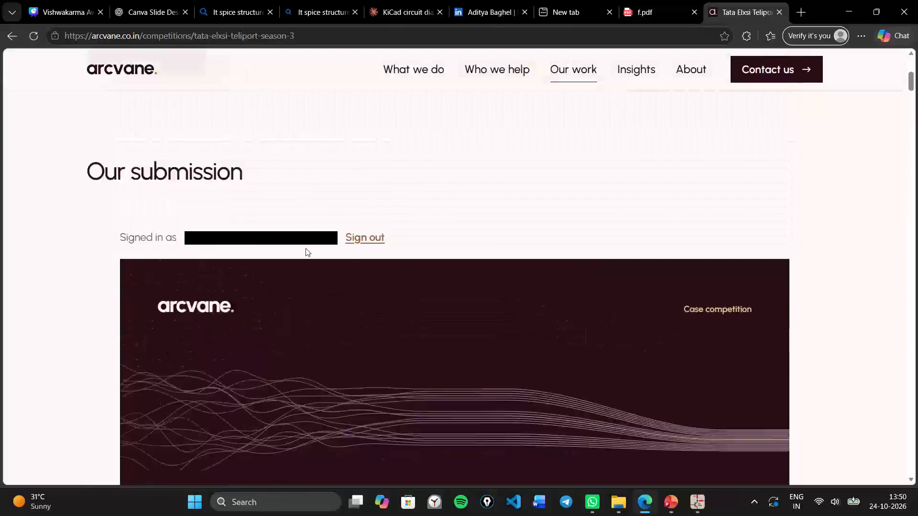
pyautogui.scroll(1, 306, 248)
pyautogui.scroll(-10, 306, 248)
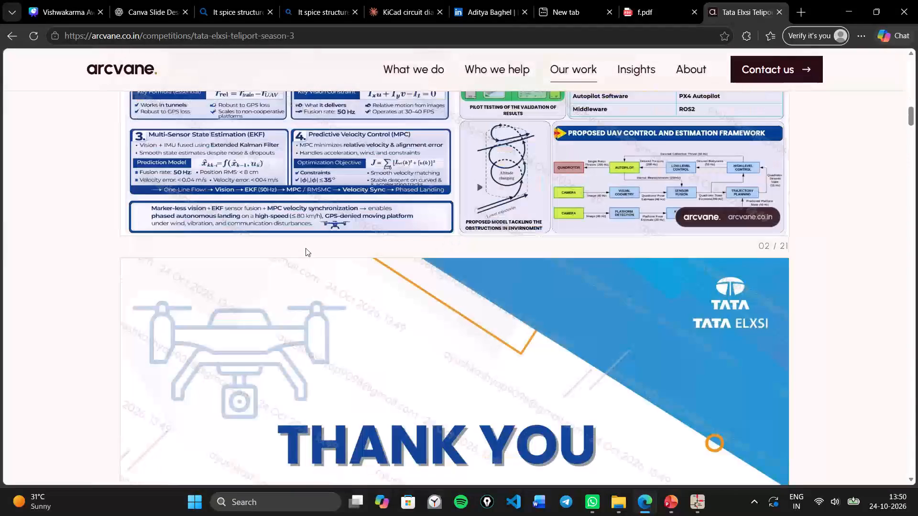
pyautogui.scroll(2, 306, 248)
pyautogui.scroll(-18, 306, 248)
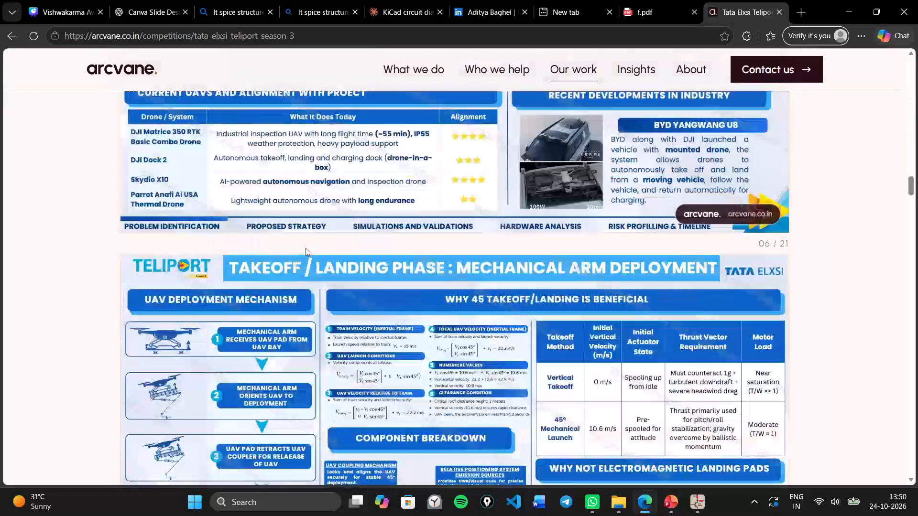
# Skim the Season 3 slides from mechanical arm deployment through sensors, tracking, obstacle avoidance, stabilisation and simulation to the risk and timeline slide.
pyautogui.scroll(-3, 306, 248)
pyautogui.scroll(1, 306, 248)
pyautogui.scroll(-4, 306, 248)
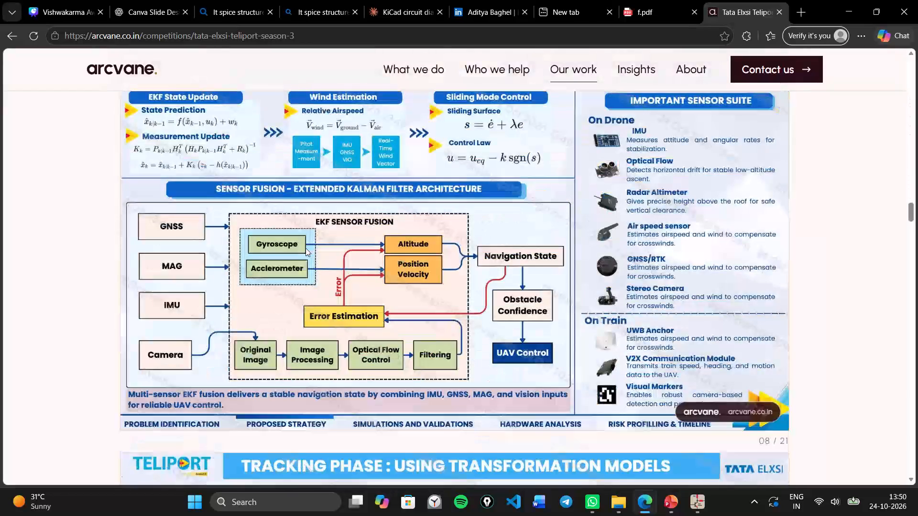
pyautogui.scroll(-5, 306, 248)
pyautogui.scroll(1, 306, 248)
pyautogui.scroll(-3, 306, 248)
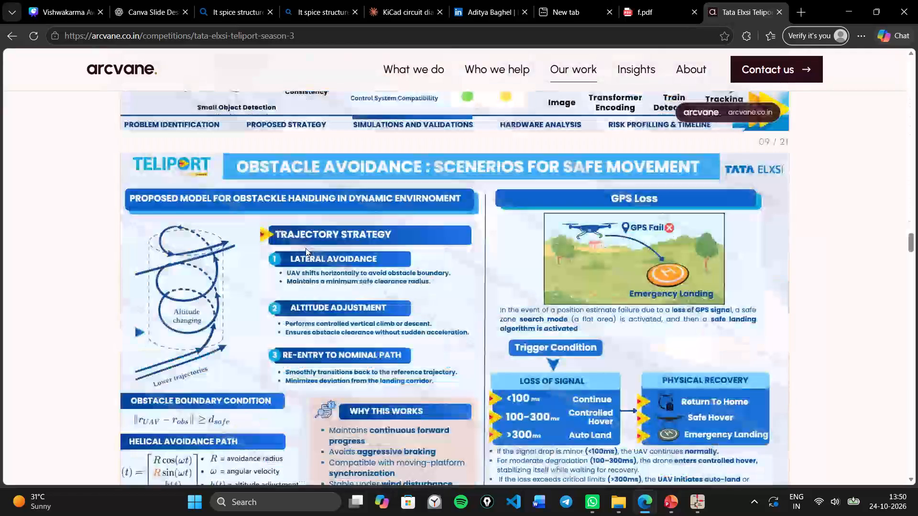
pyautogui.scroll(-5, 306, 248)
pyautogui.scroll(1, 306, 248)
pyautogui.scroll(-2, 306, 248)
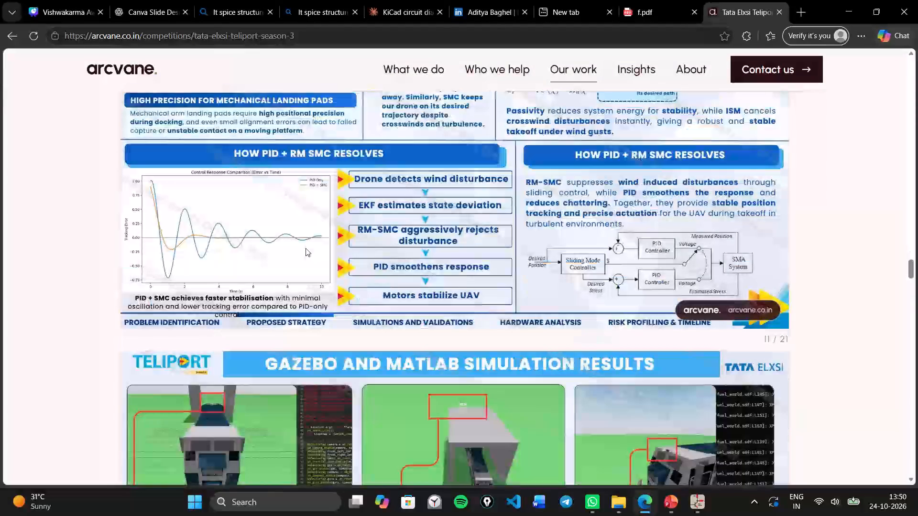
pyautogui.scroll(-13, 306, 248)
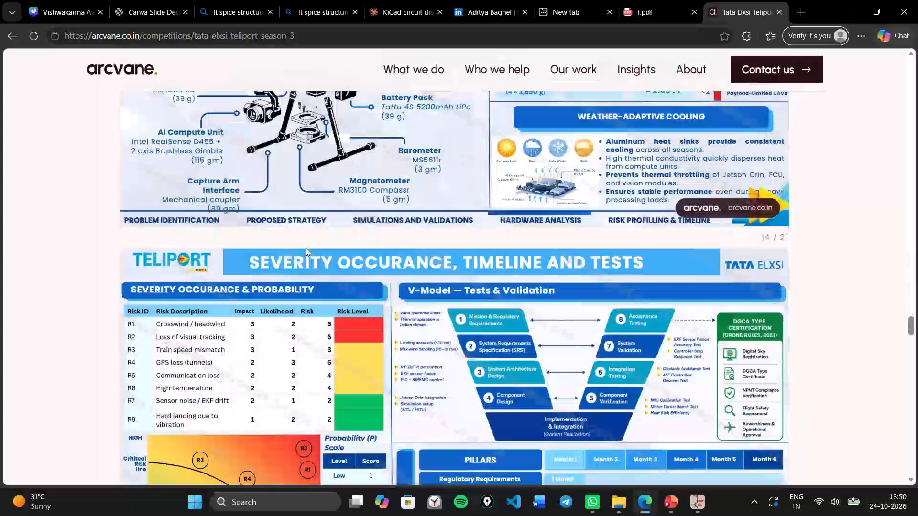
# Examine the risk table, V-Model and project timeline on the Severity Occurance, Timeline and Tests slide.
pyautogui.scroll(3, 306, 248)
pyautogui.scroll(-5, 306, 248)
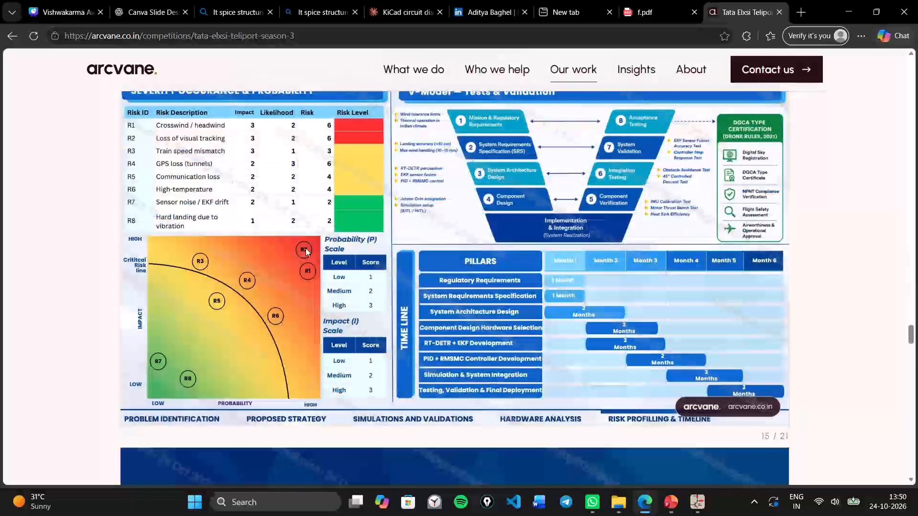
pyautogui.scroll(-4, 306, 248)
pyautogui.scroll(8, 306, 248)
pyautogui.scroll(-3, 306, 248)
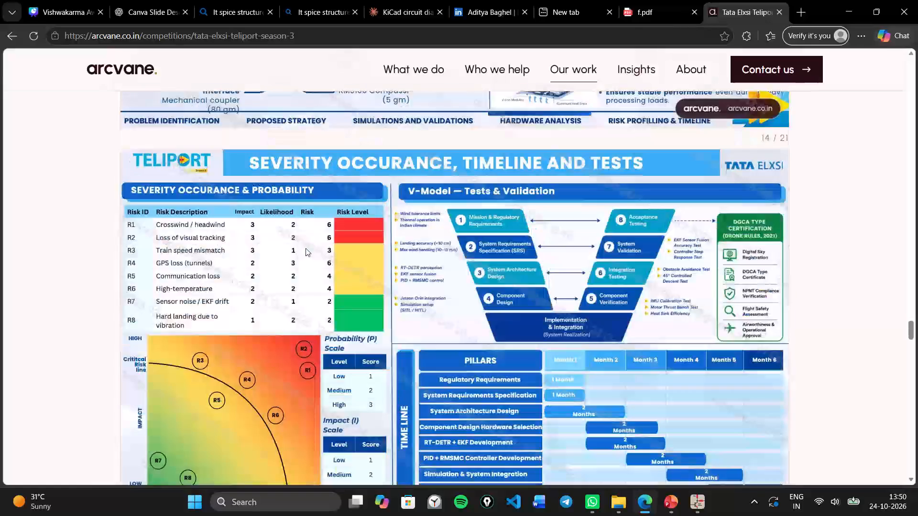
pyautogui.scroll(17, 306, 248)
pyautogui.scroll(-2, 306, 248)
# Return to the earlier slides and examine the Stage-wise Problem and Root Cause Analysis and Takeoff / Landing Phase slides.
pyautogui.scroll(8, 306, 248)
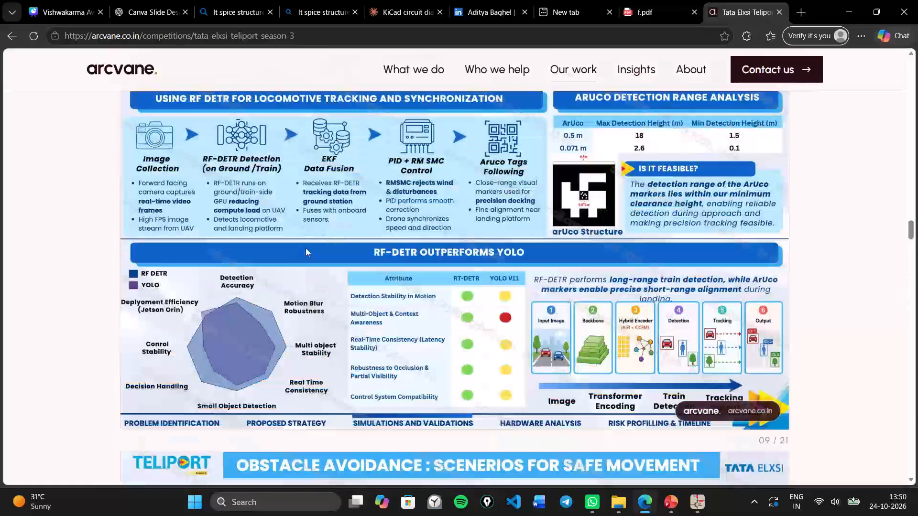
pyautogui.scroll(8, 306, 248)
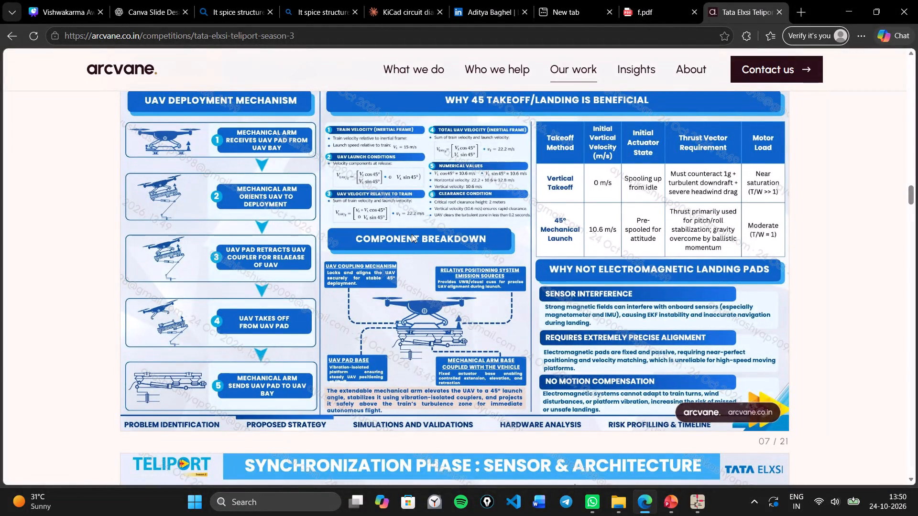
pyautogui.scroll(4, 412, 234)
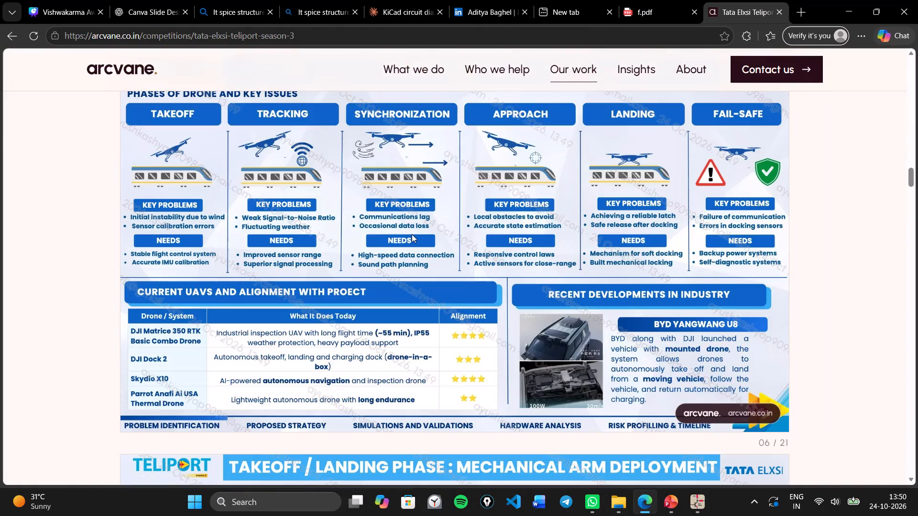
pyautogui.scroll(2, 412, 234)
pyautogui.scroll(-1, 412, 234)
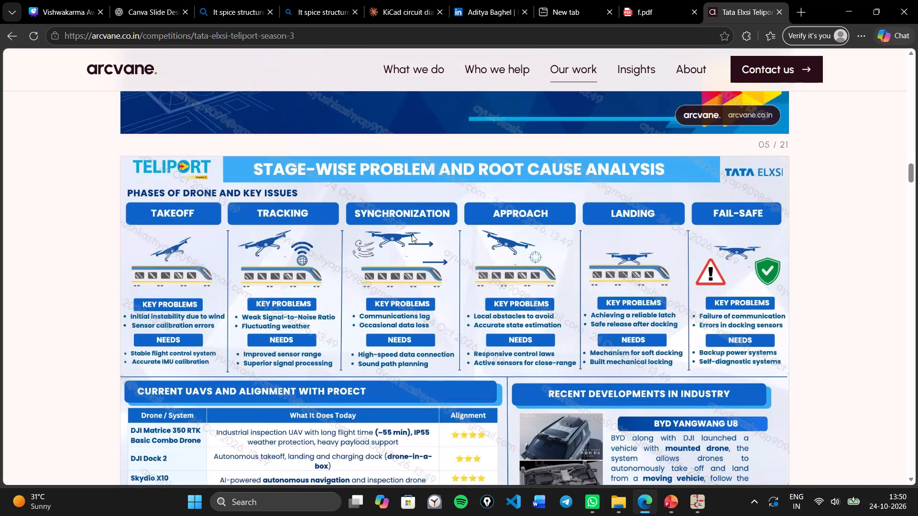
pyautogui.scroll(-1, 412, 234)
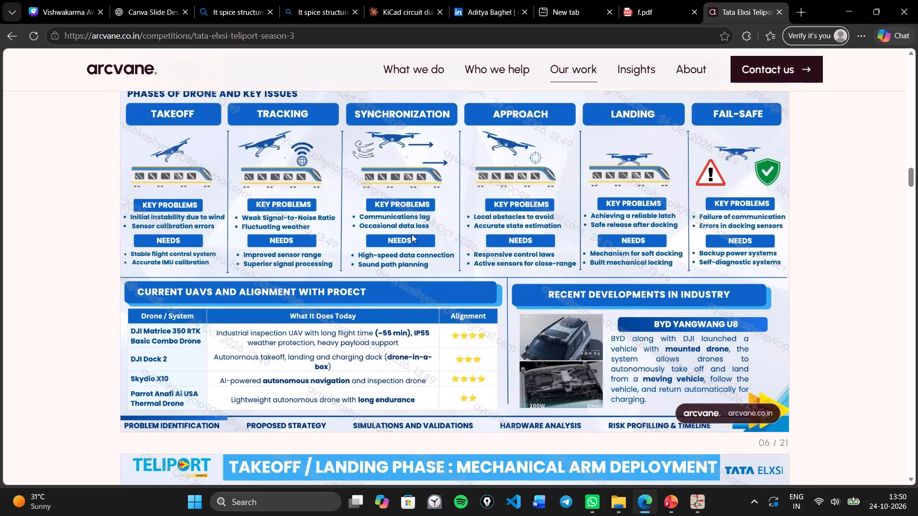
pyautogui.scroll(-2, 411, 235)
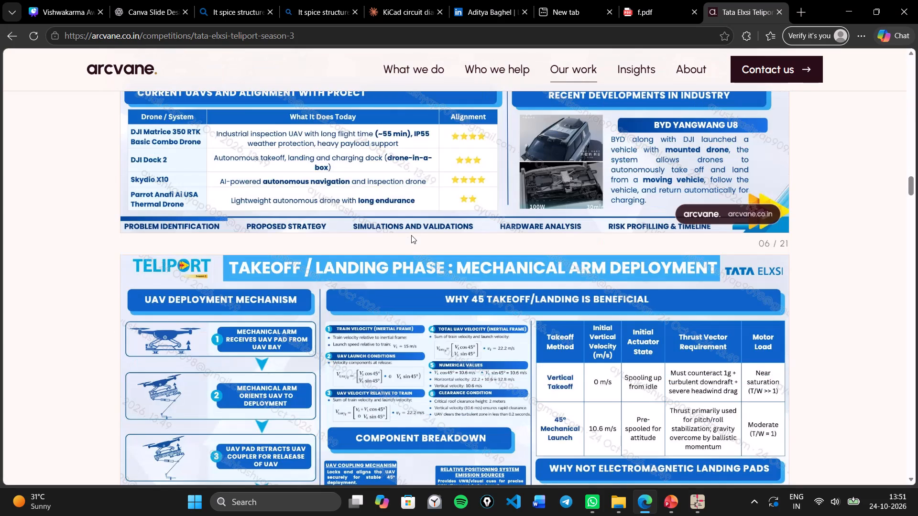
pyautogui.scroll(-1, 411, 235)
pyautogui.scroll(2, 411, 235)
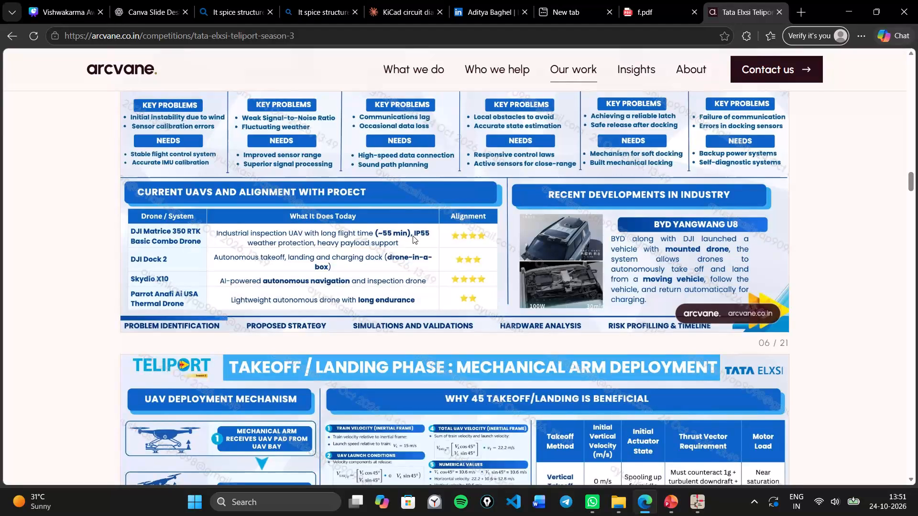
pyautogui.scroll(-4, 413, 236)
pyautogui.scroll(2, 412, 236)
pyautogui.scroll(-1, 412, 236)
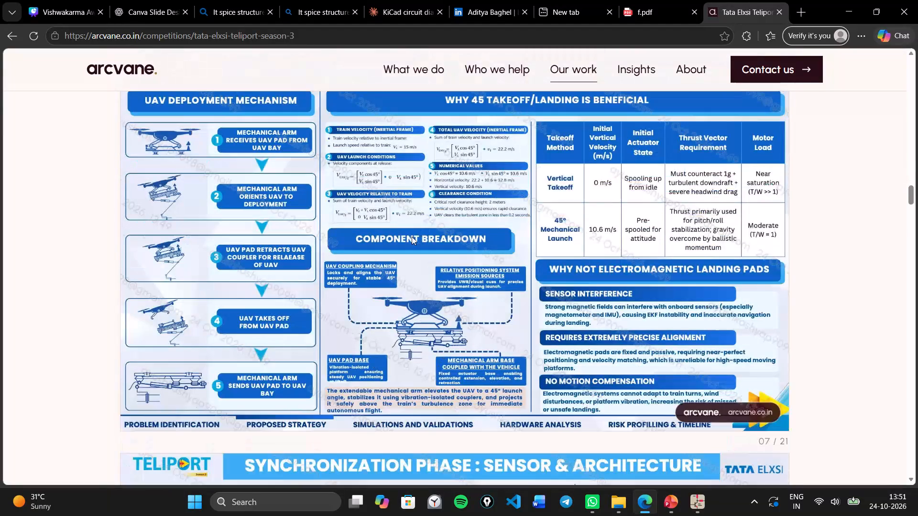
# Examine the Tracking Phase slide on transformation models and the Obstacle Avoidance slide with its GPS-loss scenarios.
pyautogui.scroll(-9, 412, 236)
pyautogui.scroll(1, 410, 237)
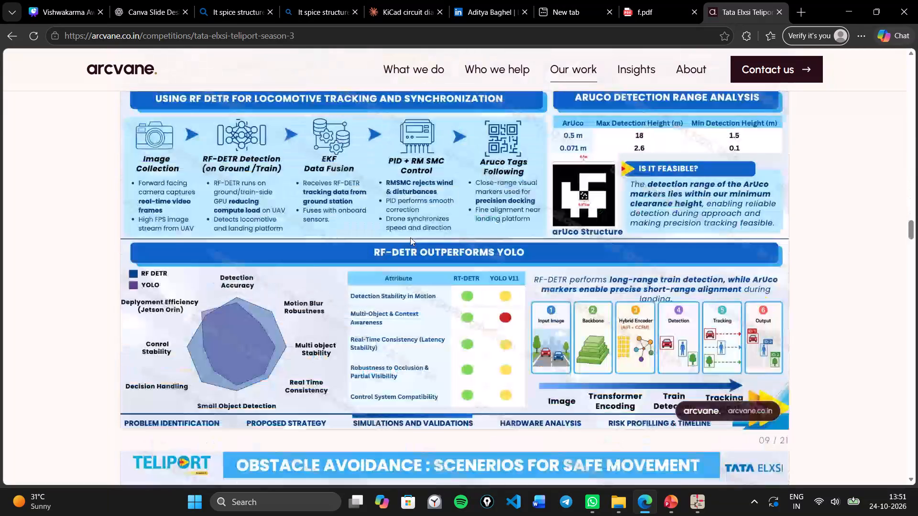
pyautogui.scroll(-5, 410, 237)
pyautogui.scroll(1, 410, 237)
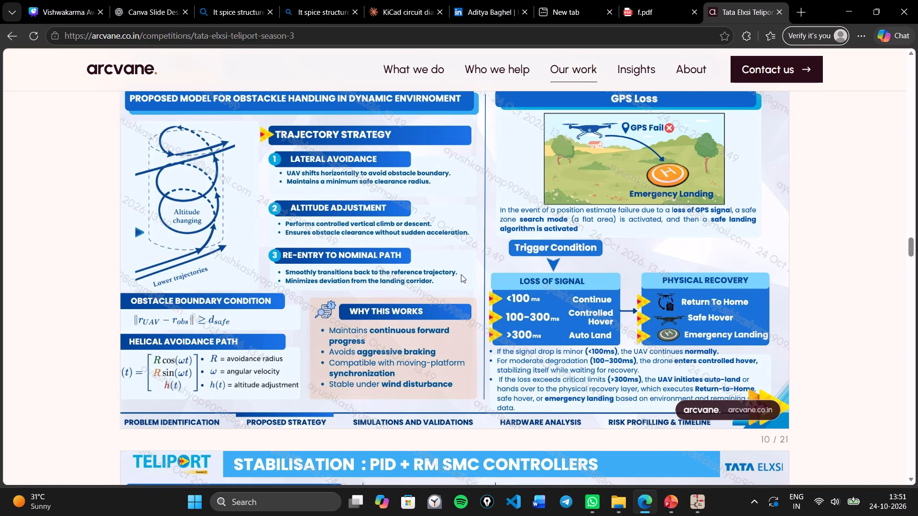
# Skim the stabilisation, Gazebo and MATLAB simulation, results validation and drone hardware slides.
pyautogui.scroll(-6, 461, 274)
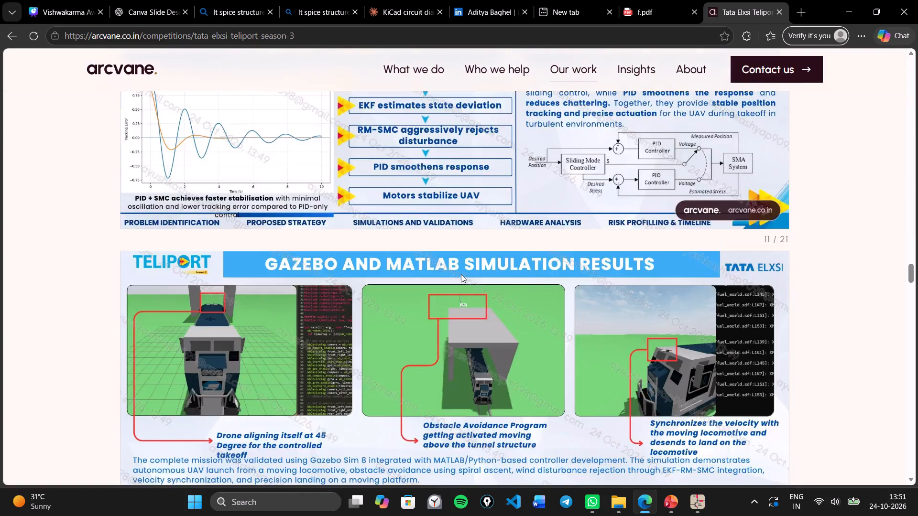
pyautogui.scroll(-12, 461, 274)
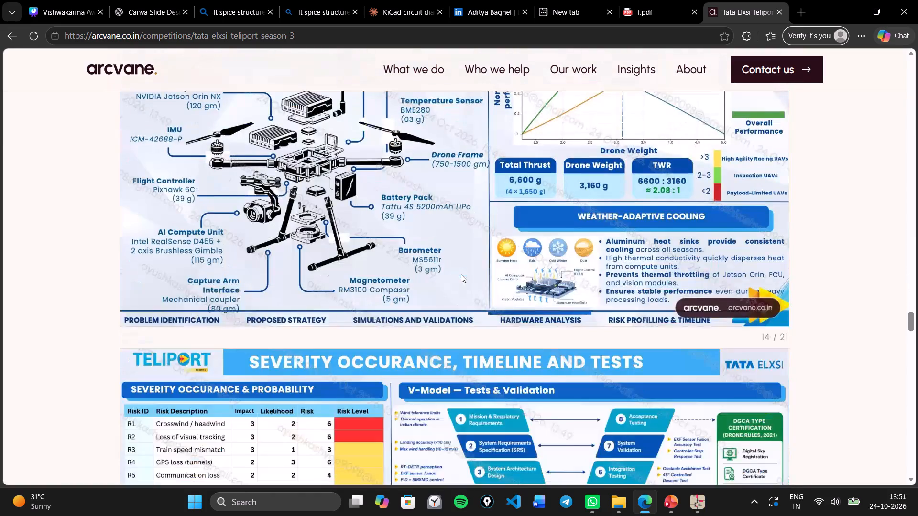
pyautogui.scroll(-3, 461, 274)
# Look back through the slides from results validation to mechanical arm deployment, ending on the Tracking Phase slide.
pyautogui.scroll(9, 461, 274)
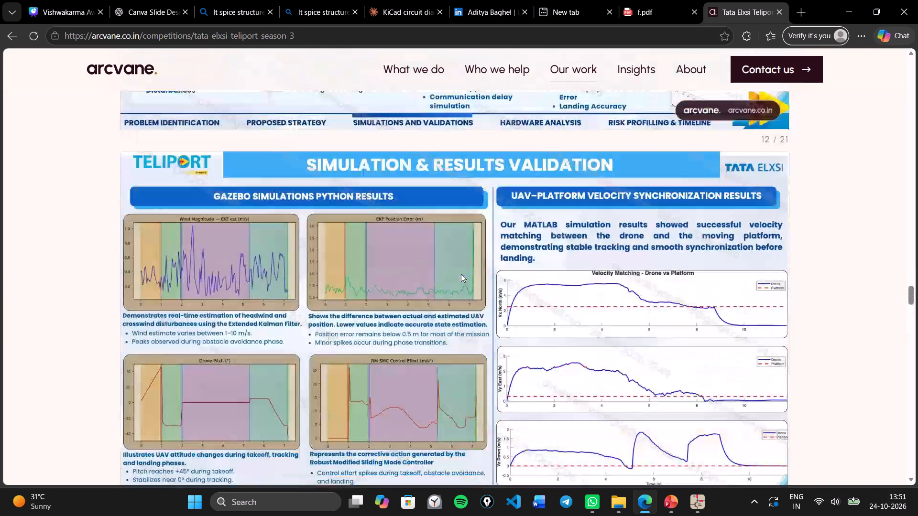
pyautogui.scroll(13, 461, 274)
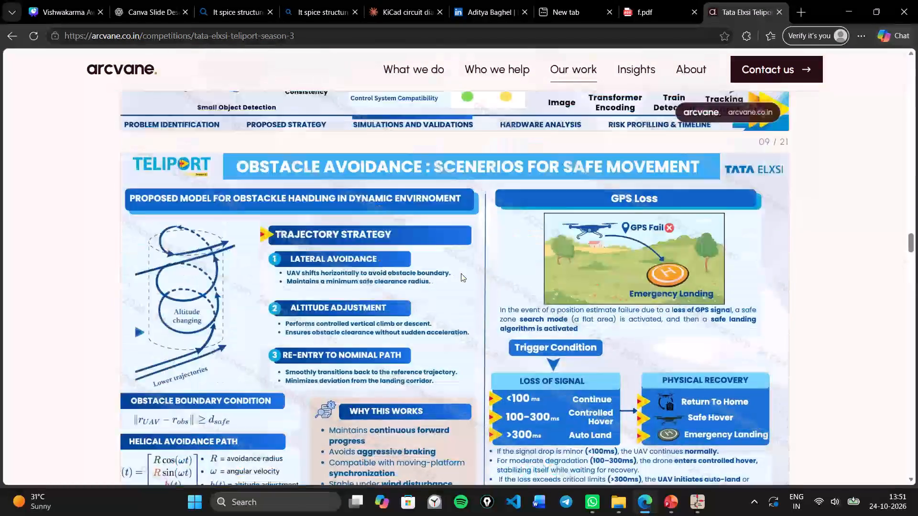
pyautogui.scroll(12, 461, 273)
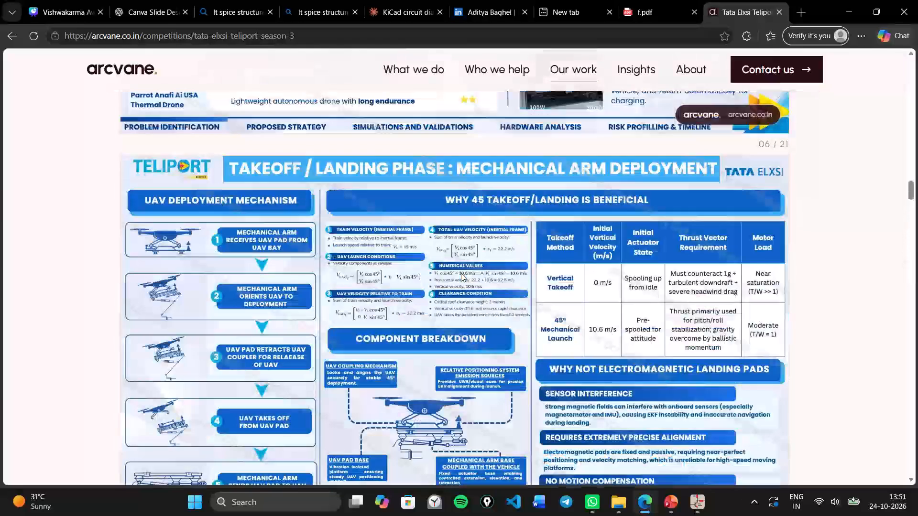
pyautogui.scroll(-9, 461, 273)
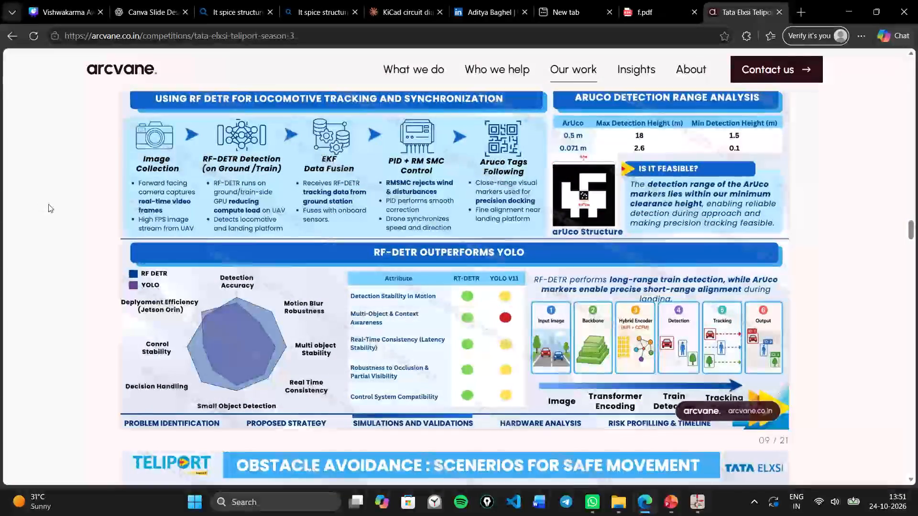
pyautogui.moveTo(205, 226); pyautogui.dragTo(197, 232, button='right')
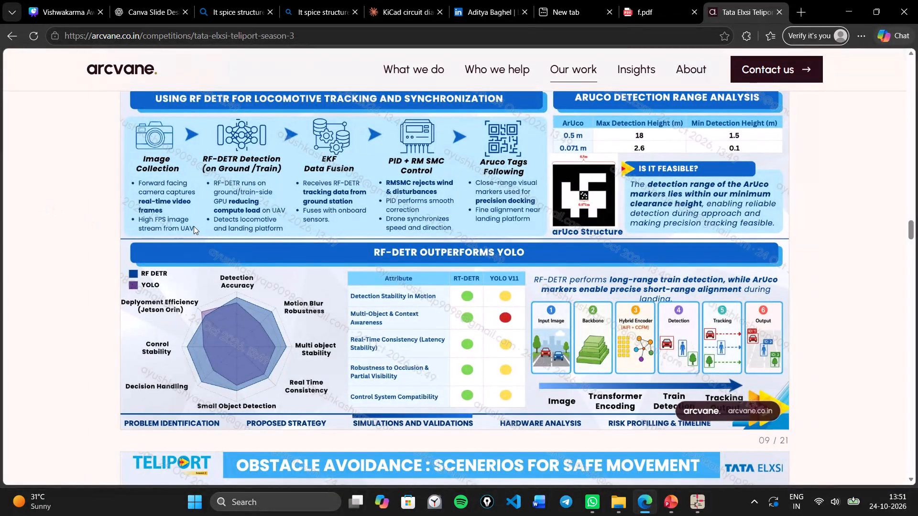
pyautogui.keyDown('ctrl'); pyautogui.scroll(-1, 194, 226); pyautogui.keyUp('ctrl')
pyautogui.rightClick(186, 231)
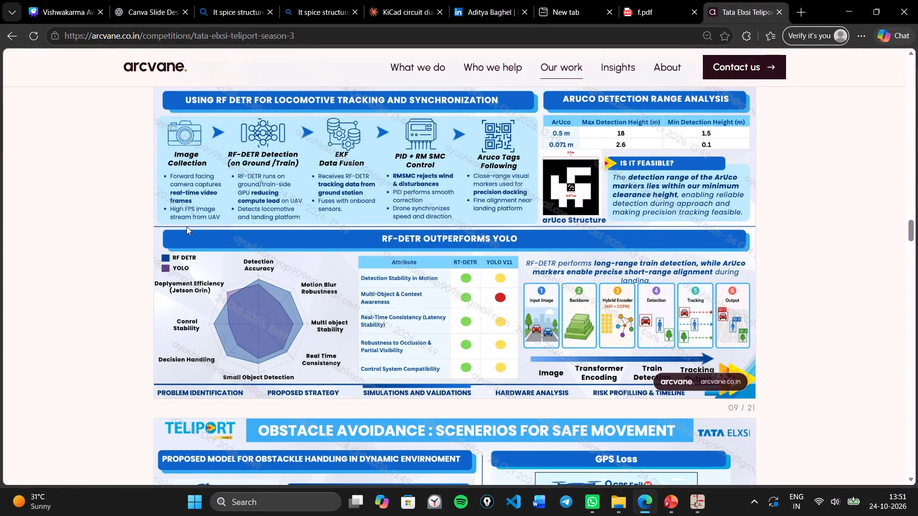
pyautogui.scroll(1, 186, 226)
pyautogui.scroll(-1, 186, 226)
pyautogui.keyDown('ctrl'); pyautogui.scroll(-1, 186, 226); pyautogui.keyUp('ctrl')
pyautogui.scroll(2, 186, 226)
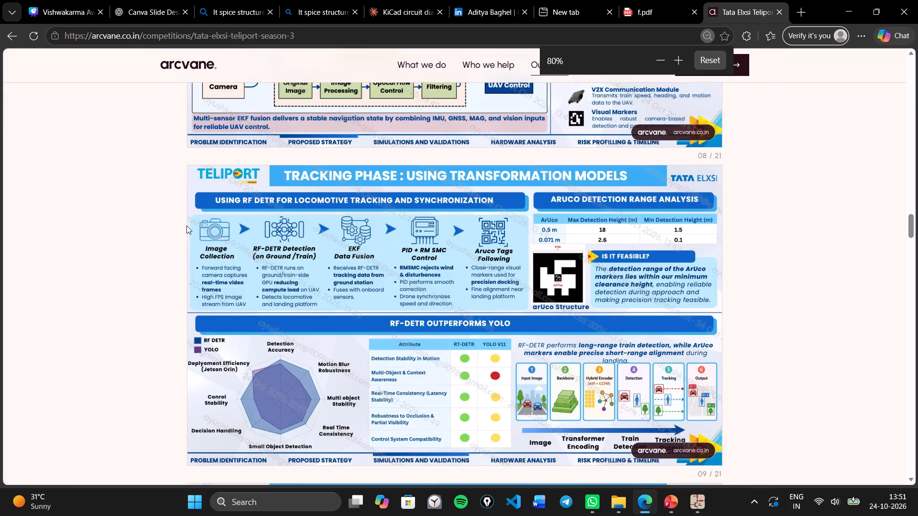
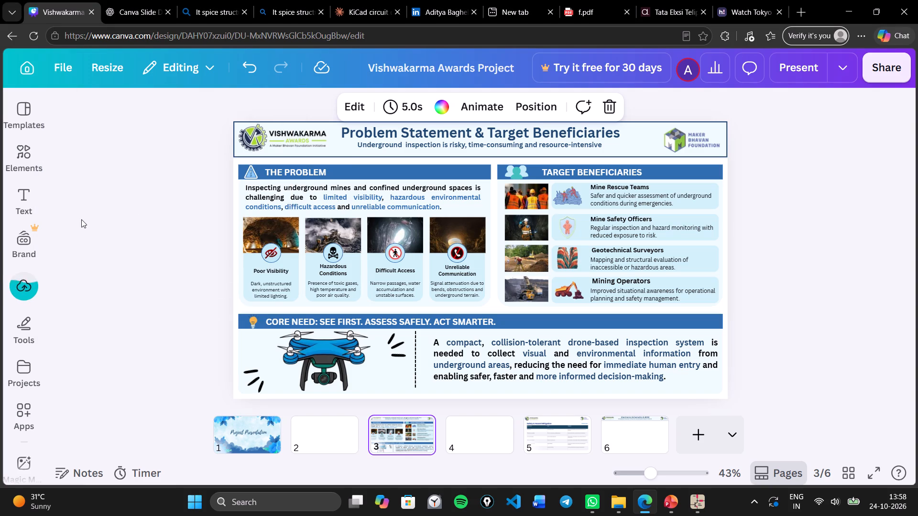
# Add the uploaded UGSHD Electronics design as a new page after the Problem Statement & Target Beneficiaries slide.
pyautogui.click(27, 280)
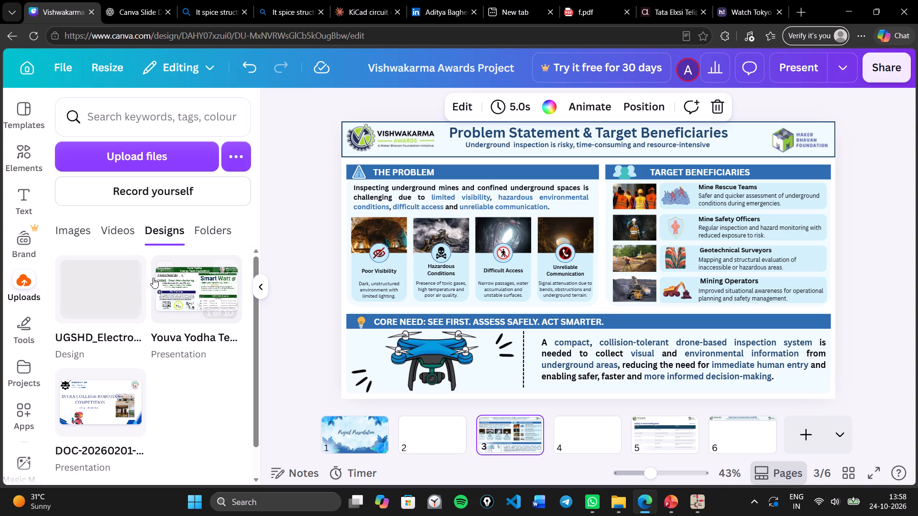
pyautogui.click(102, 306)
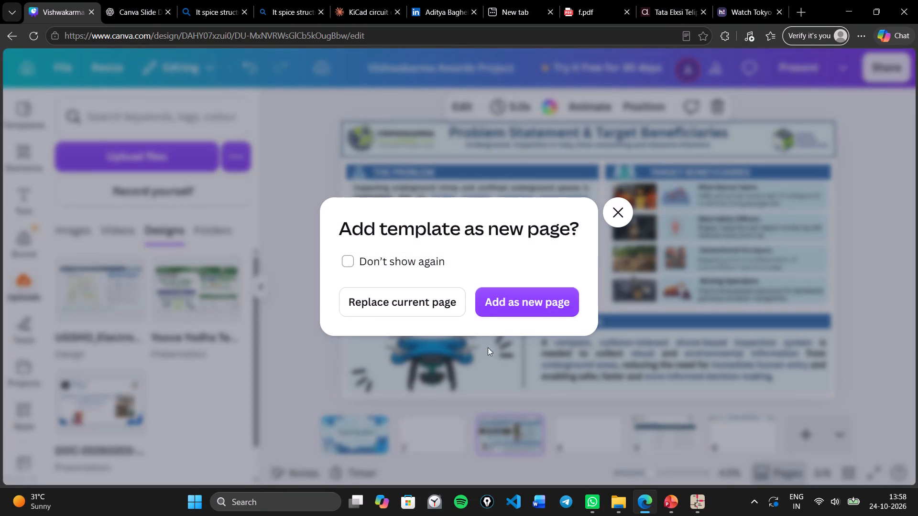
pyautogui.click(539, 304)
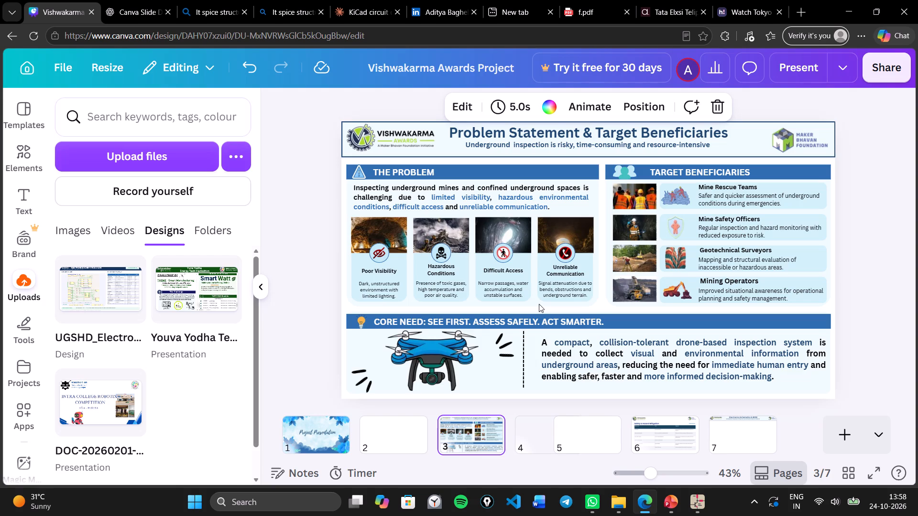
pyautogui.click(902, 337)
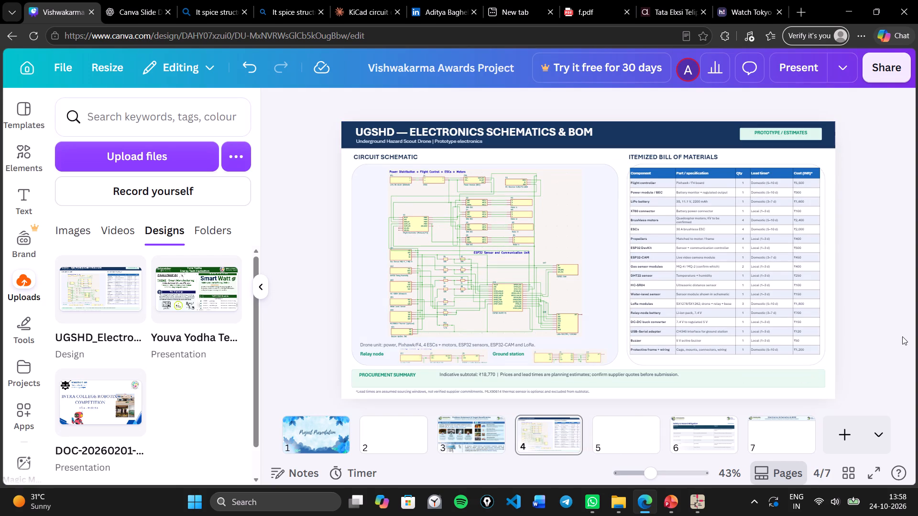
# Compare the added Electronics Schematics & BOM slide on page 4 with the neighbouring slides, with the uploads hidden.
pyautogui.click(256, 282)
pyautogui.click(450, 211)
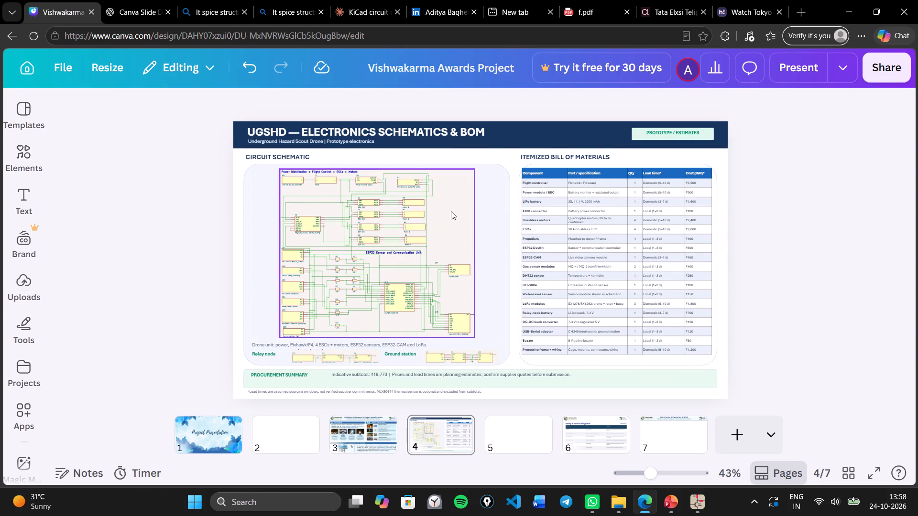
pyautogui.scroll(4, 456, 241)
pyautogui.click(588, 451)
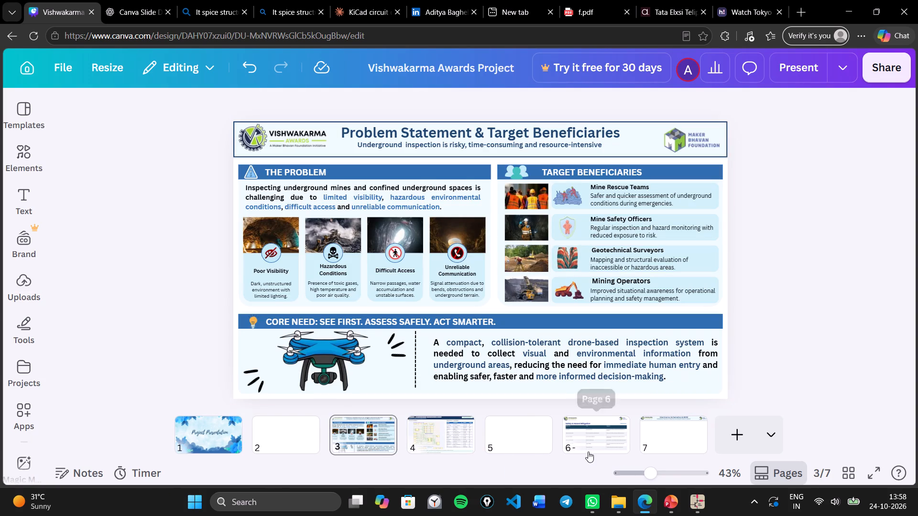
pyautogui.click(434, 435)
pyautogui.scroll(1, 769, 289)
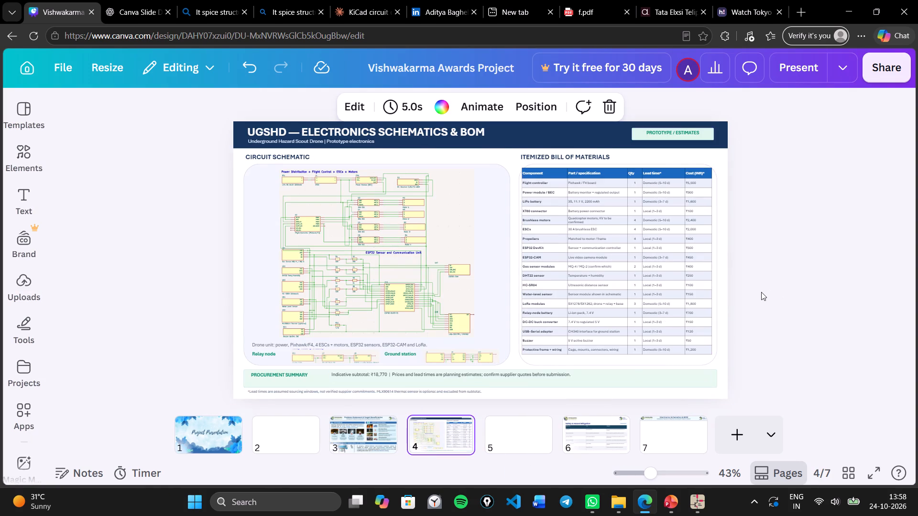
# Examine the circuit schematic and the Itemized Bill of Materials rows on page 4 up close, including specifications, quantities, lead times and costs.
pyautogui.scroll(3, 761, 292)
pyautogui.click(417, 437)
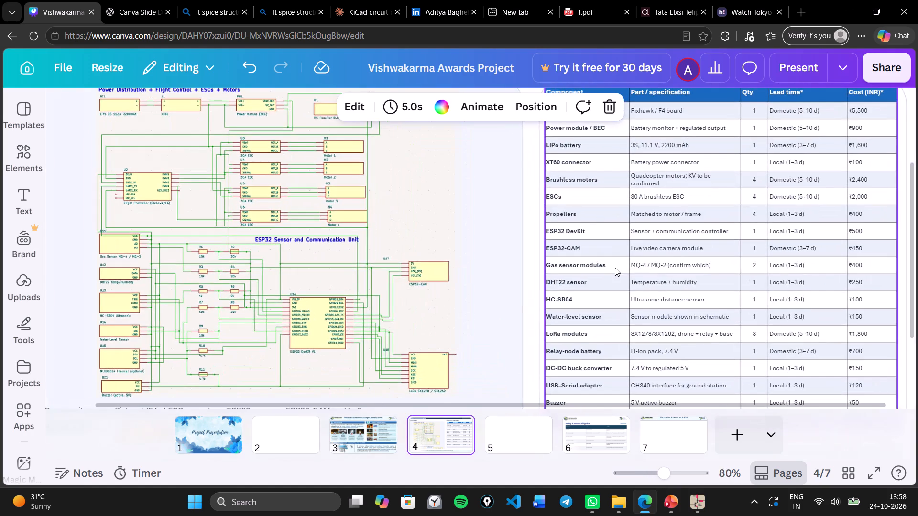
pyautogui.hscroll(-5, 610, 273)
pyautogui.click(677, 226)
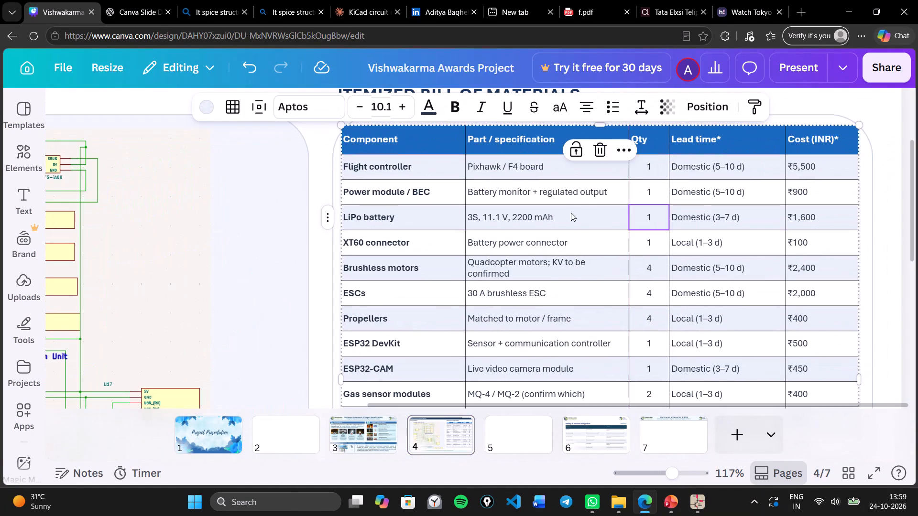
pyautogui.click(571, 213)
pyautogui.click(554, 222)
pyautogui.click(562, 246)
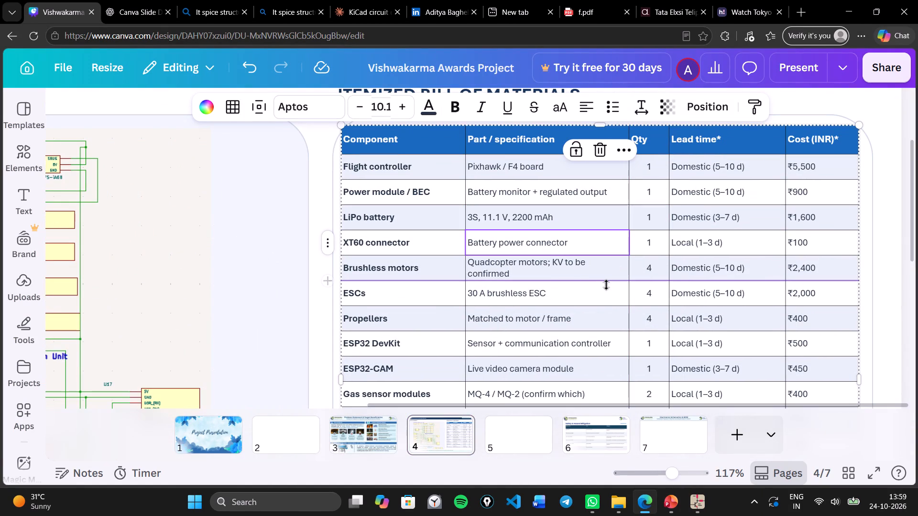
pyautogui.scroll(-3, 612, 278)
pyautogui.scroll(-1, 732, 297)
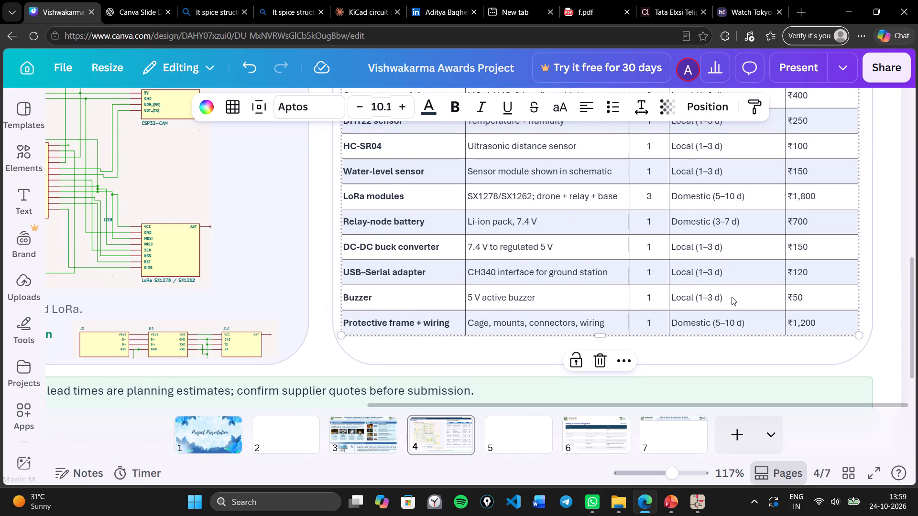
pyautogui.scroll(2, 786, 251)
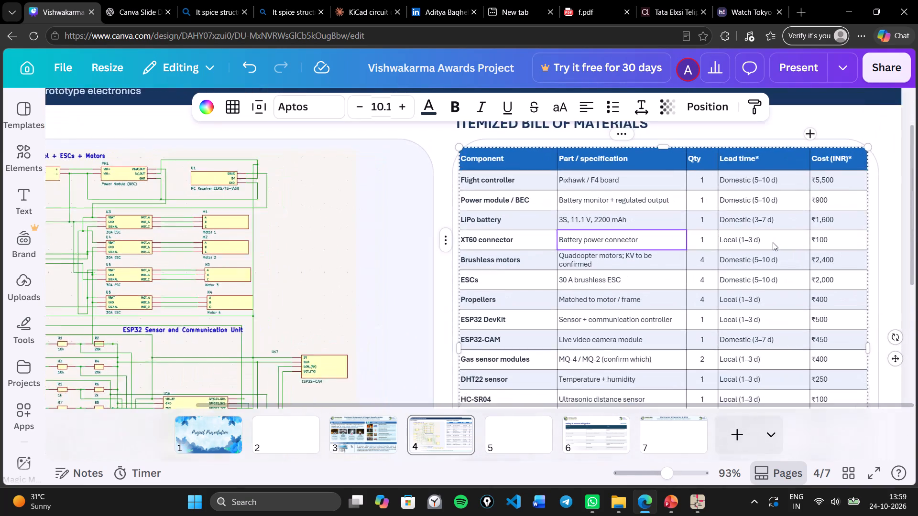
pyautogui.scroll(-1, 799, 263)
pyautogui.scroll(1, 799, 263)
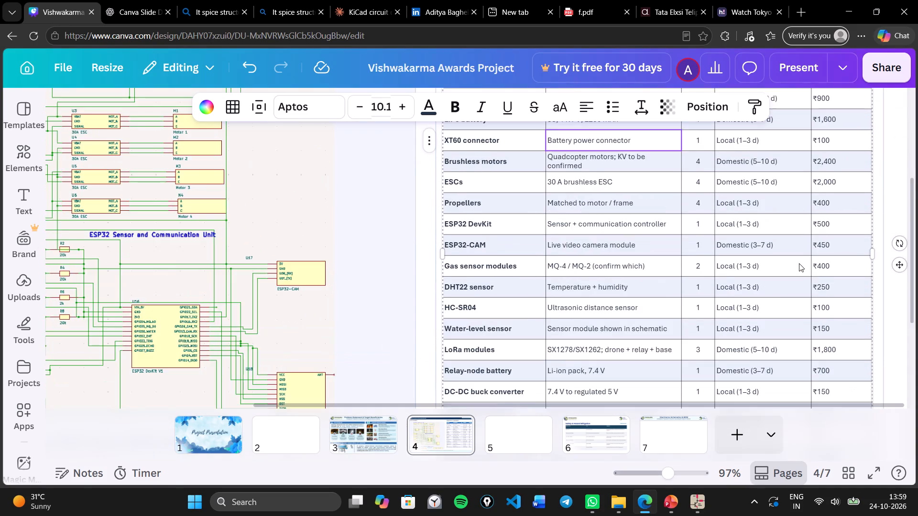
pyautogui.scroll(1, 799, 263)
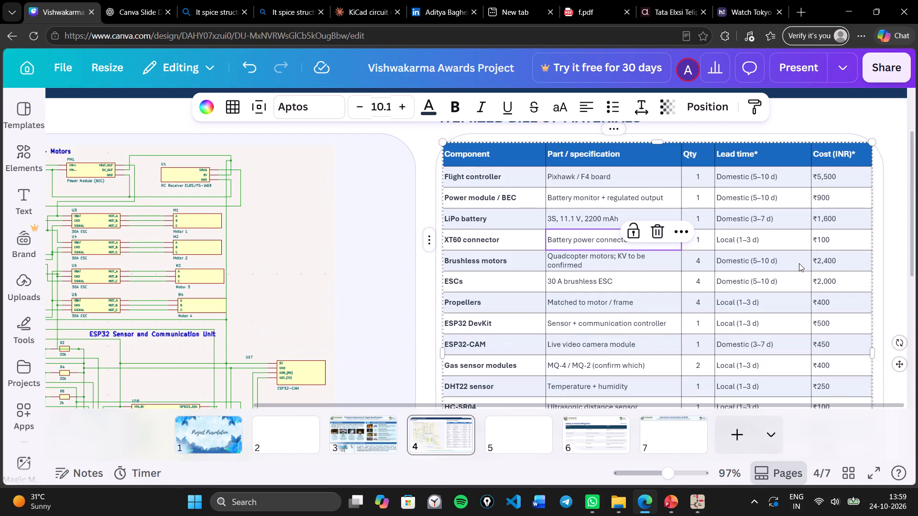
pyautogui.click(899, 237)
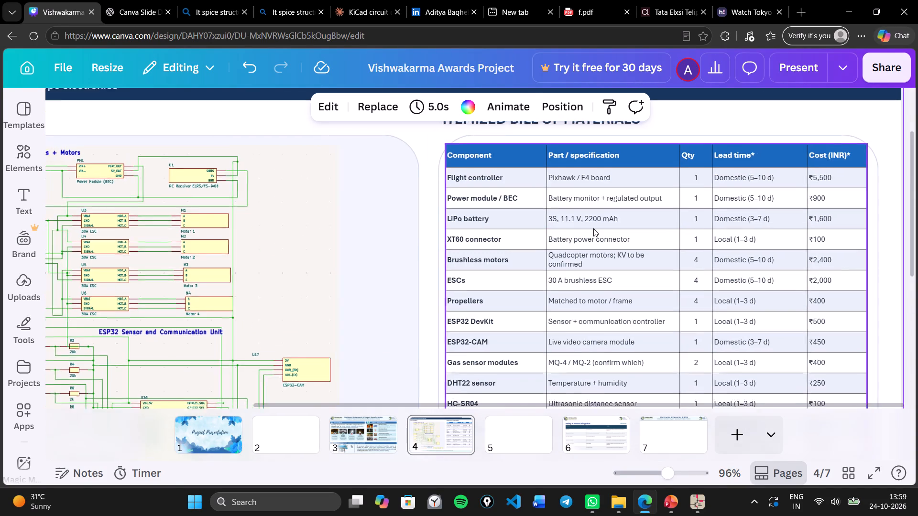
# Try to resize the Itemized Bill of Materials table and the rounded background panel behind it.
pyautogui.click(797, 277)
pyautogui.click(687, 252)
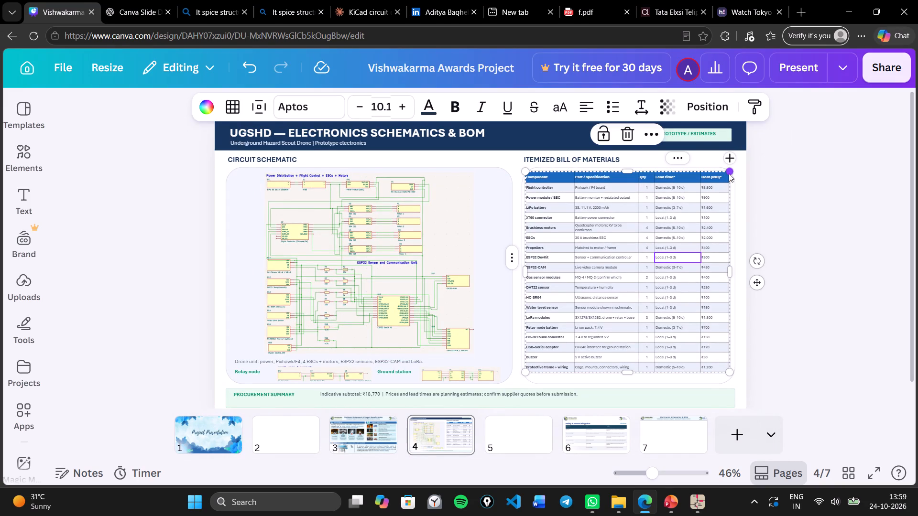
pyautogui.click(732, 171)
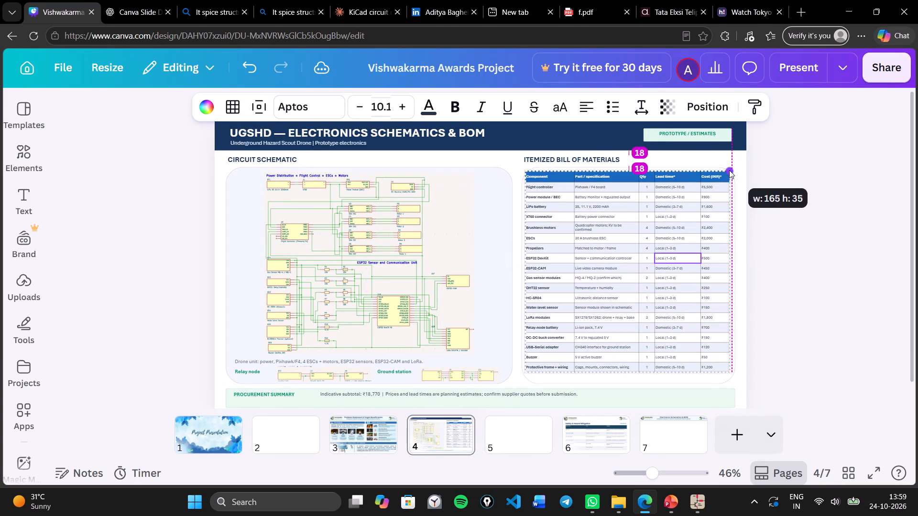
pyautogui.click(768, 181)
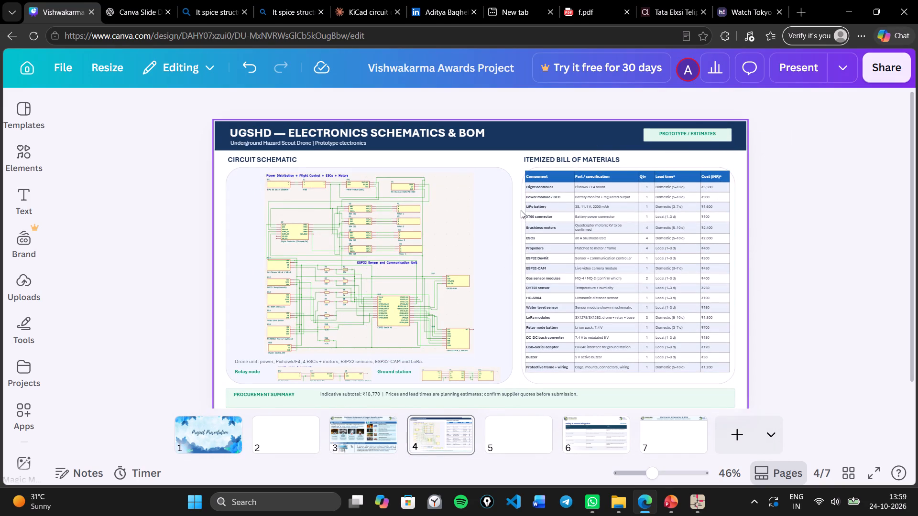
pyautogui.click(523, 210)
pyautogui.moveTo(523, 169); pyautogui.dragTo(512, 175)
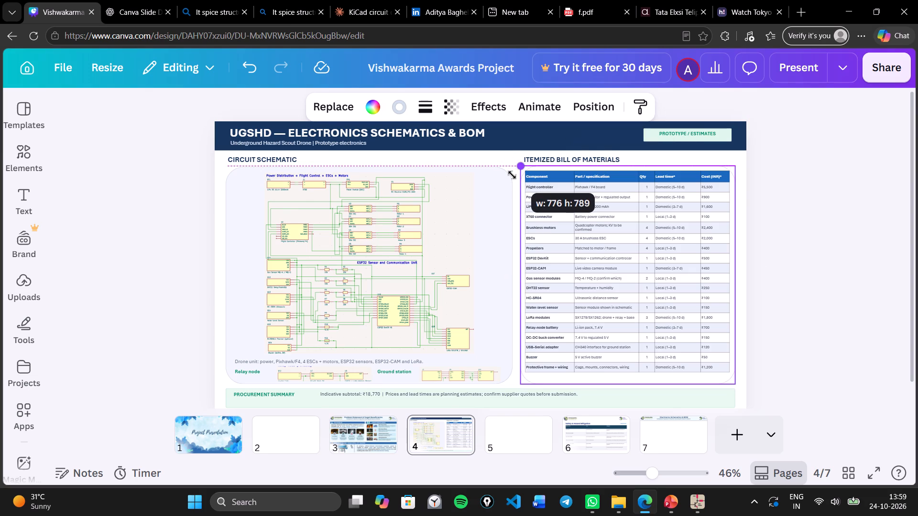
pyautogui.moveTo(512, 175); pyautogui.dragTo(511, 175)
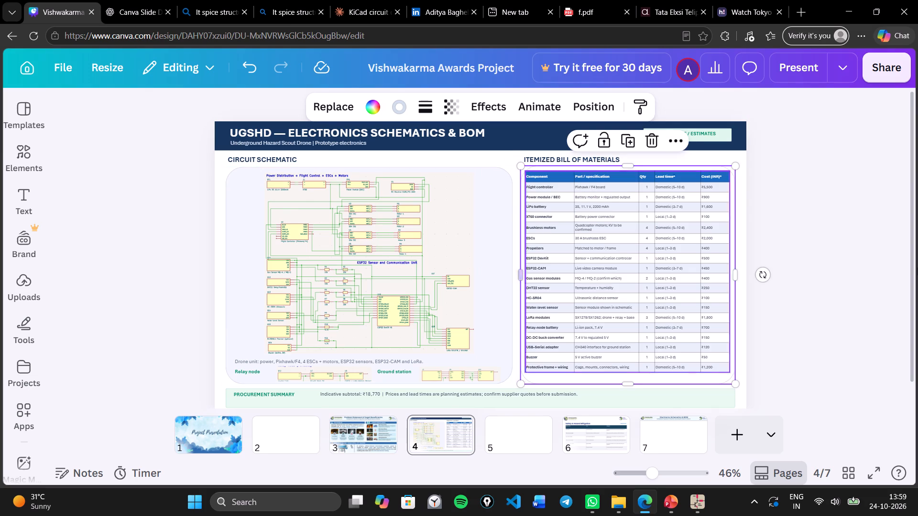
# Preview the Electronics Schematics & BOM slide in full screen and return to the editor.
pyautogui.click(917, 268)
pyautogui.click(875, 470)
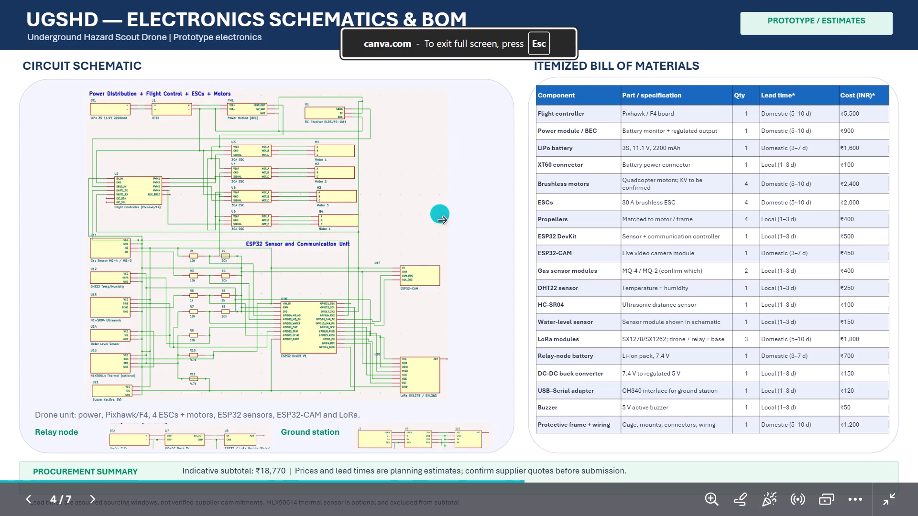
pyautogui.click(459, 35)
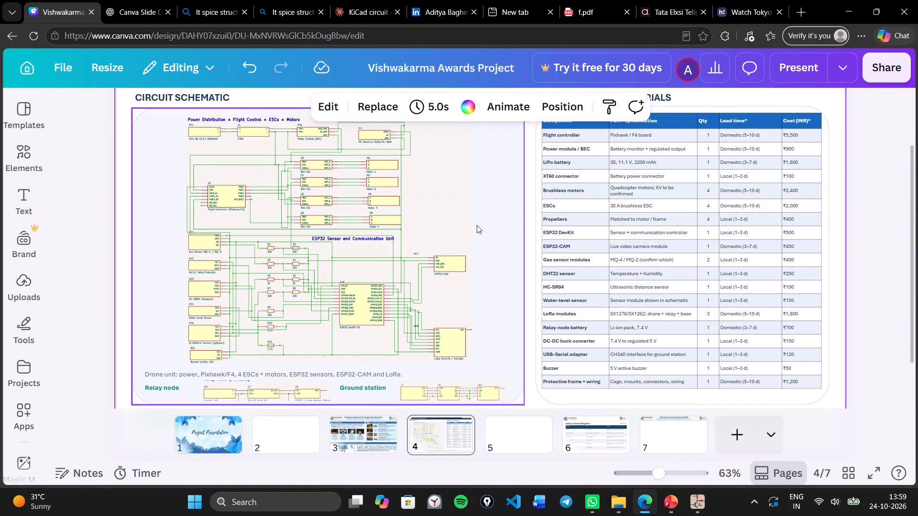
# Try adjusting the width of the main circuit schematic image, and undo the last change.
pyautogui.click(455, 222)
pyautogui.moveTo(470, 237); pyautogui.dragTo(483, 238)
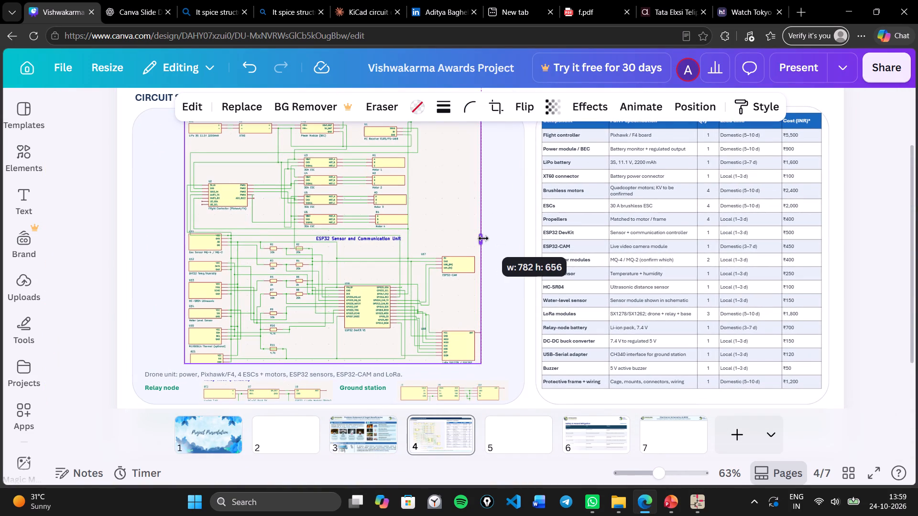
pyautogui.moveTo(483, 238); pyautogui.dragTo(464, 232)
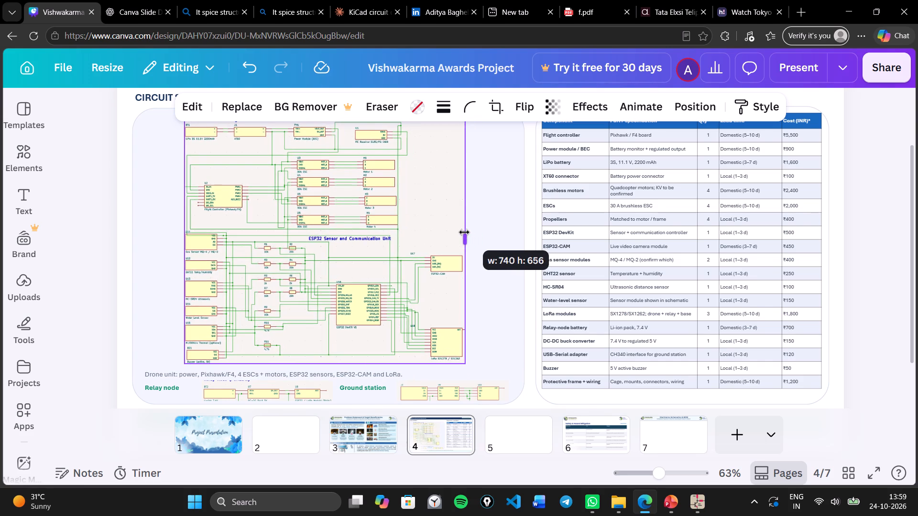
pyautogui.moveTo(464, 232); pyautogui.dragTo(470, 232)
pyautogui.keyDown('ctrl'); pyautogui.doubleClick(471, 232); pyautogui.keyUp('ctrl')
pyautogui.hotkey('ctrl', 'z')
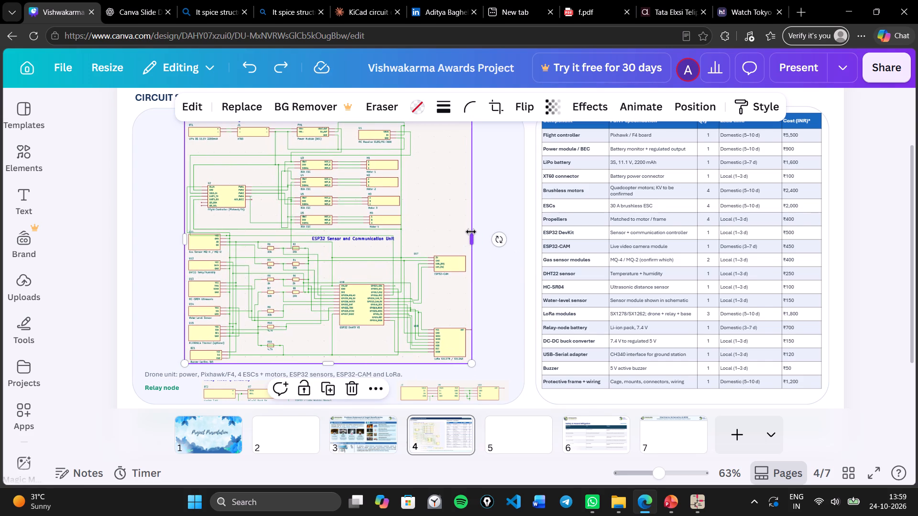
# Delete the indicative subtotal text and the Procurement Summary heading from the green band at the slide's bottom.
pyautogui.click(513, 275)
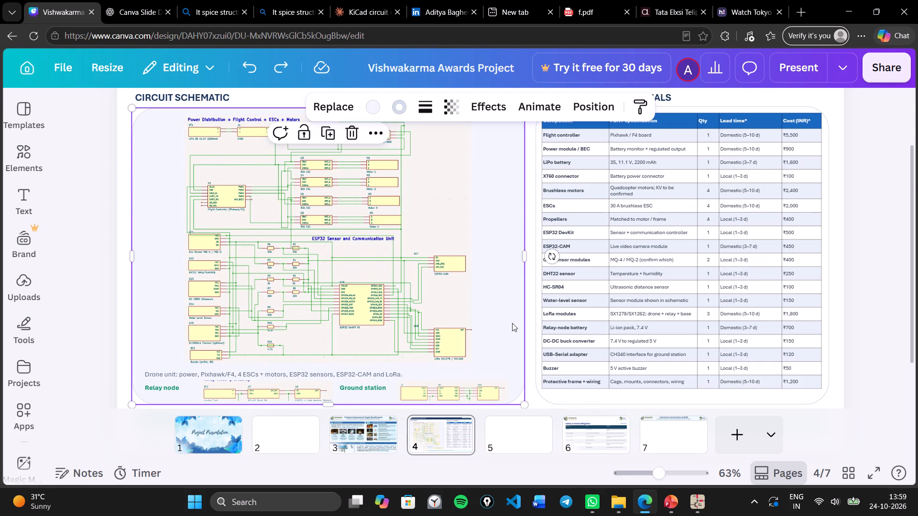
pyautogui.scroll(-1, 512, 323)
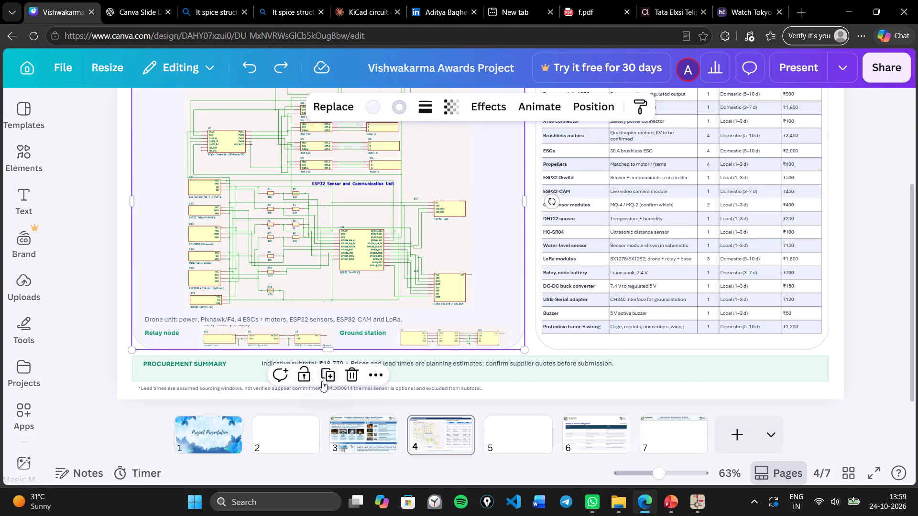
pyautogui.click(597, 401)
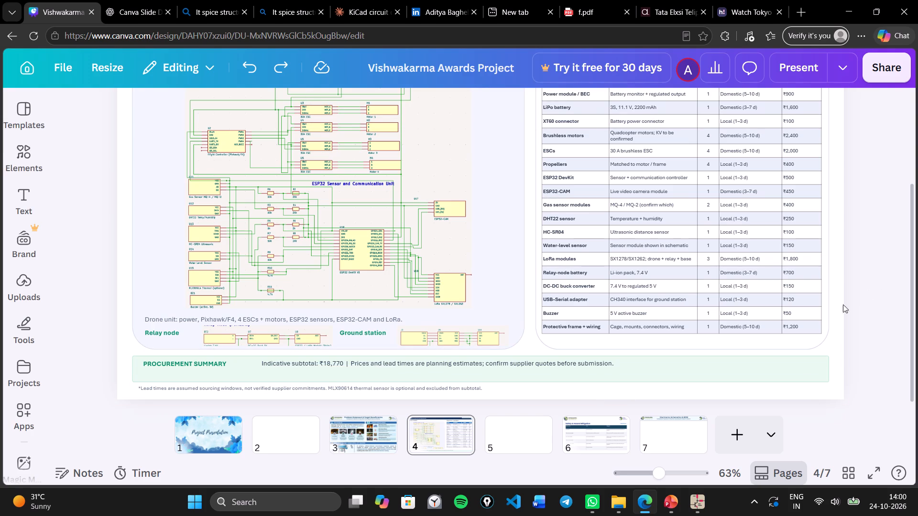
pyautogui.click(537, 366)
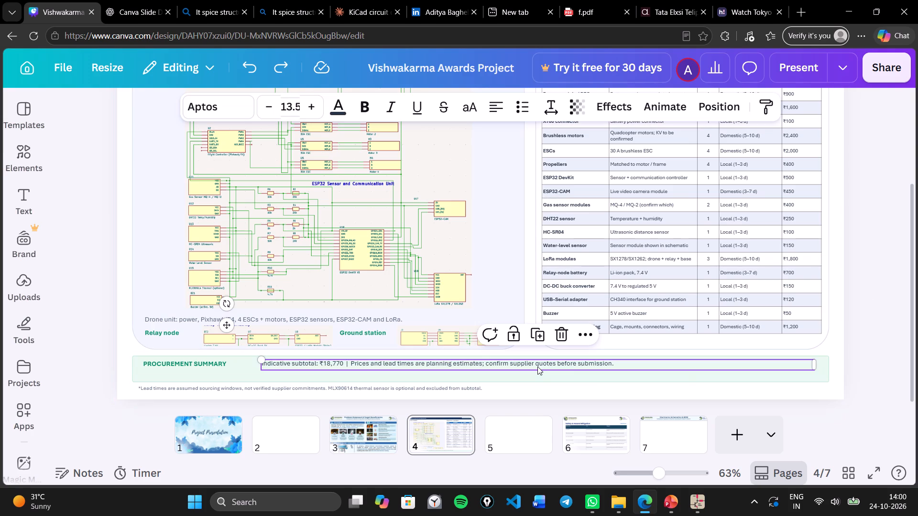
pyautogui.click(562, 338)
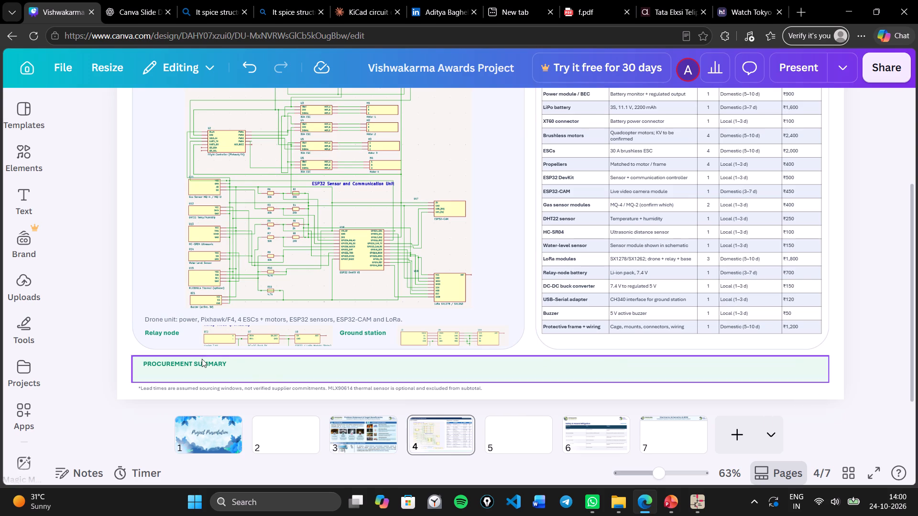
pyautogui.click(200, 361)
pyautogui.click(220, 329)
# Delete the footnote about assumed lead times and the MLX90614 thermal sensor below the green band.
pyautogui.click(289, 391)
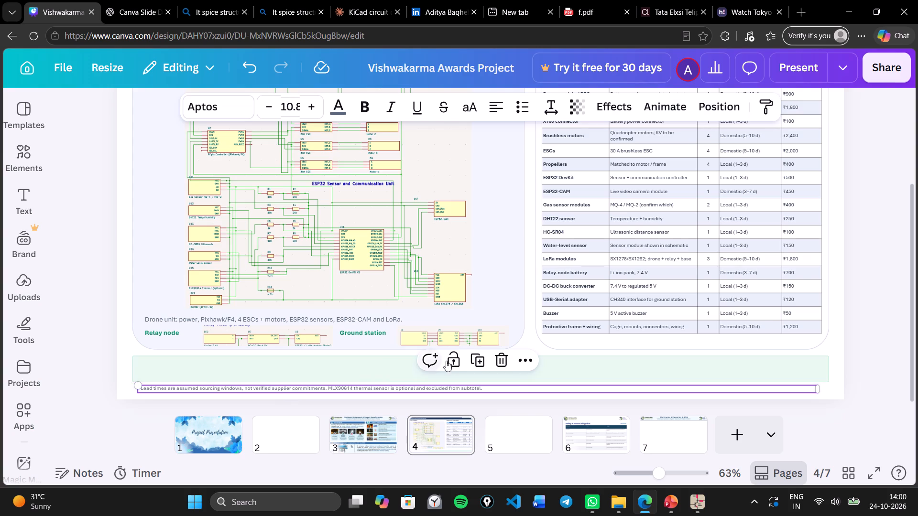
pyautogui.click(497, 356)
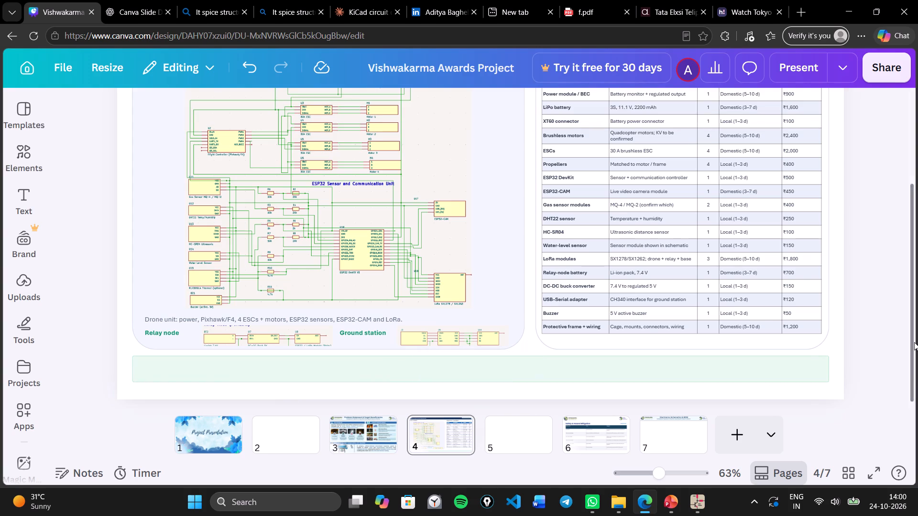
pyautogui.click(904, 330)
# Review the Bill of Materials table and the circuit schematic on the slide up close.
pyautogui.scroll(1, 877, 327)
pyautogui.scroll(-1, 870, 326)
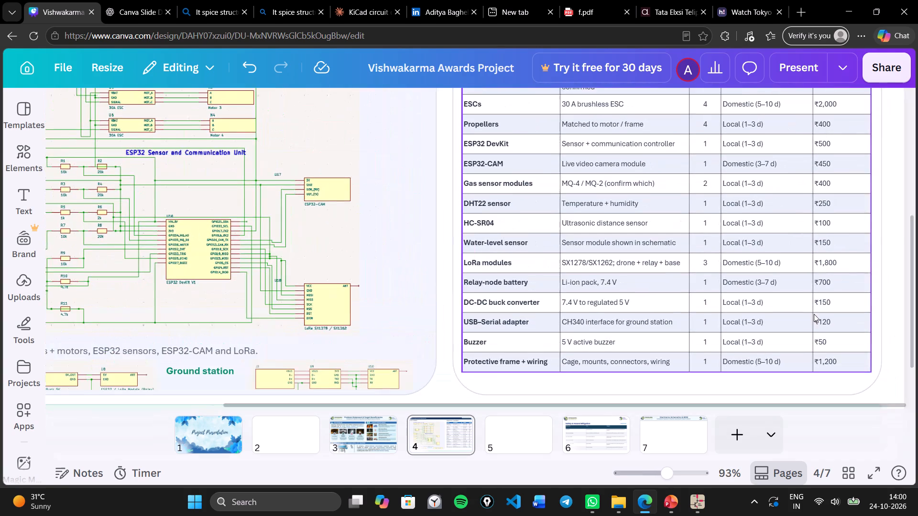
pyautogui.scroll(1, 812, 314)
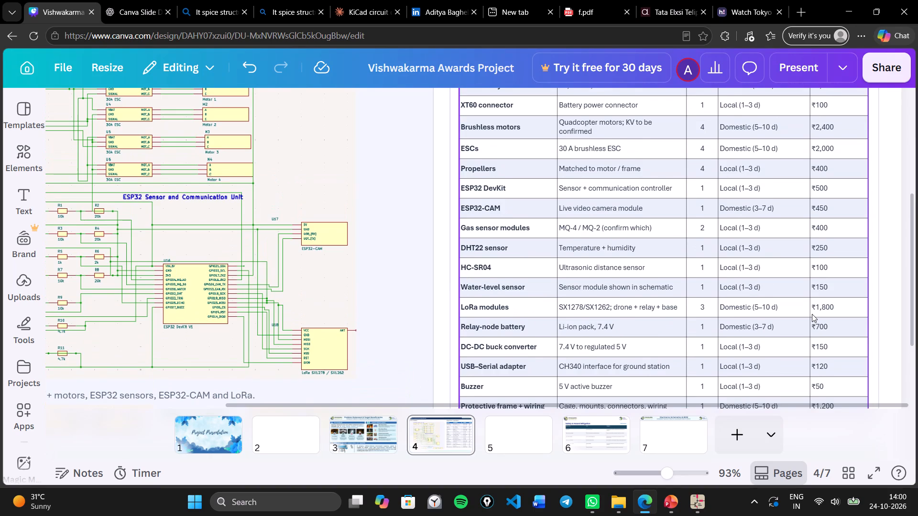
pyautogui.scroll(1, 812, 314)
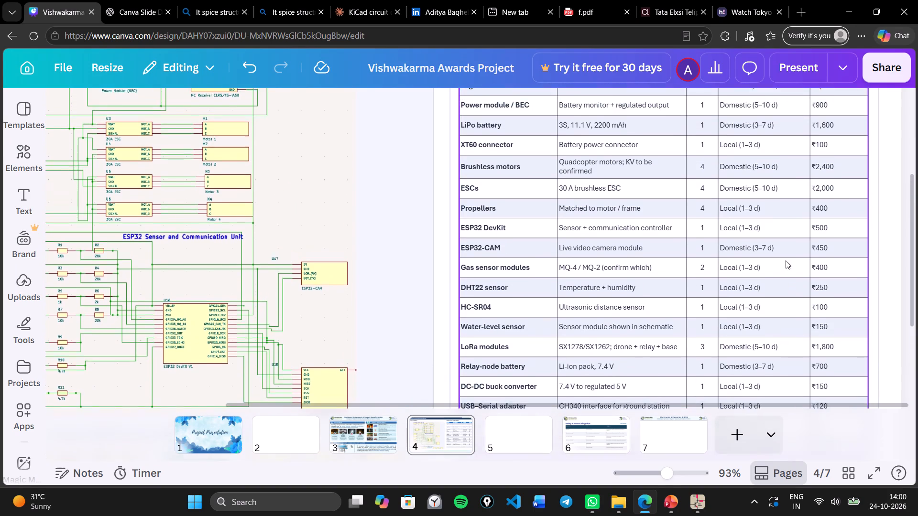
pyautogui.click(444, 204)
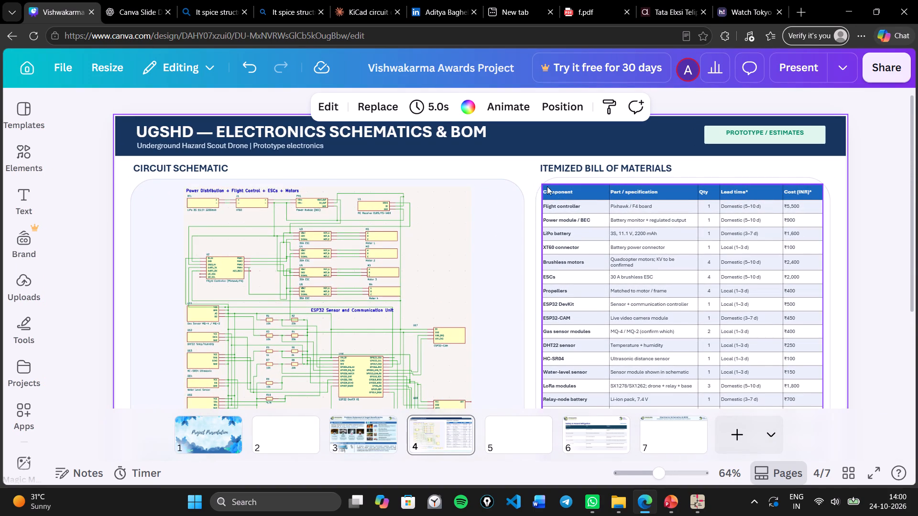
pyautogui.scroll(-1, 529, 194)
pyautogui.scroll(-2, 433, 194)
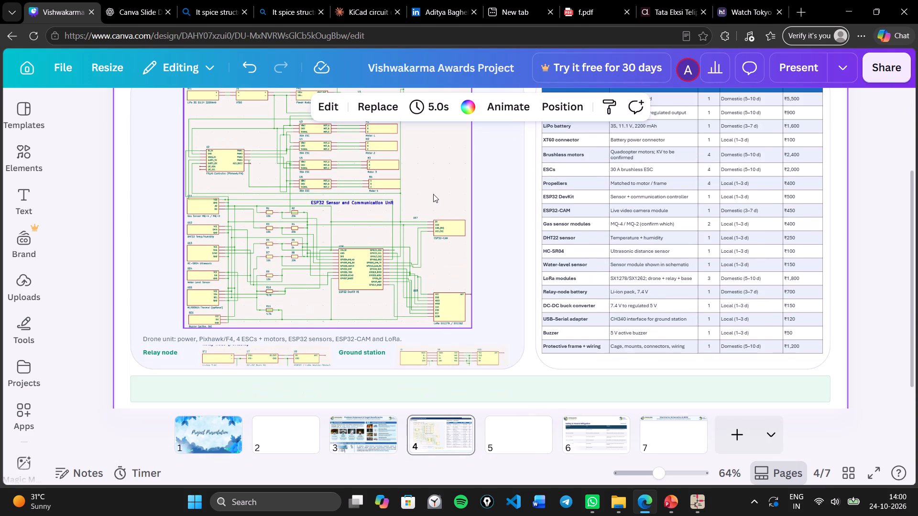
pyautogui.scroll(-1, 433, 194)
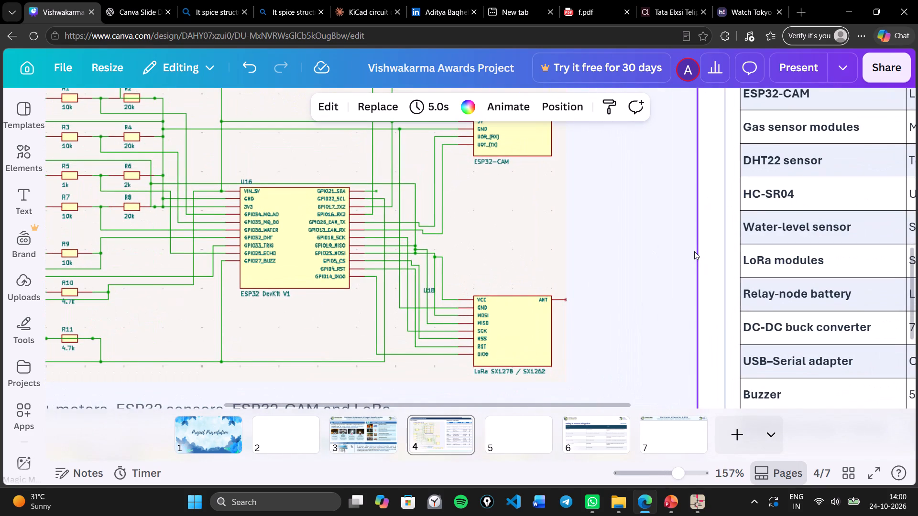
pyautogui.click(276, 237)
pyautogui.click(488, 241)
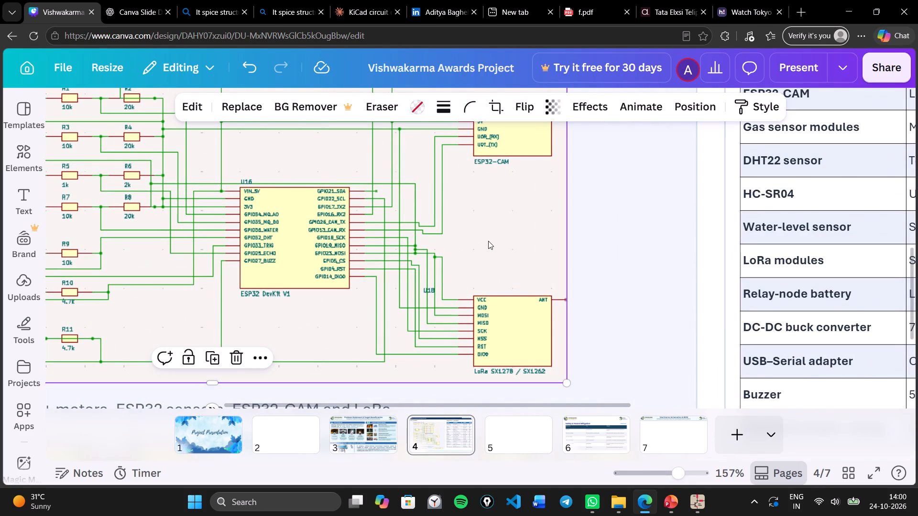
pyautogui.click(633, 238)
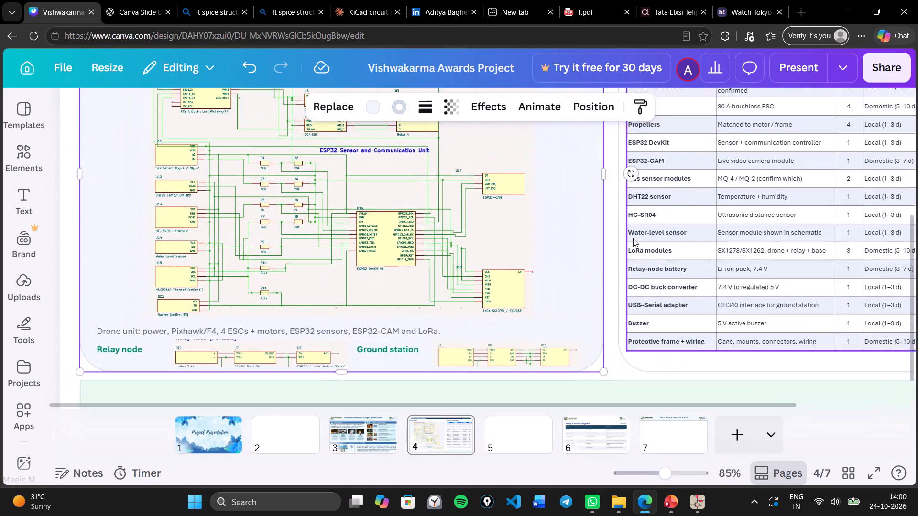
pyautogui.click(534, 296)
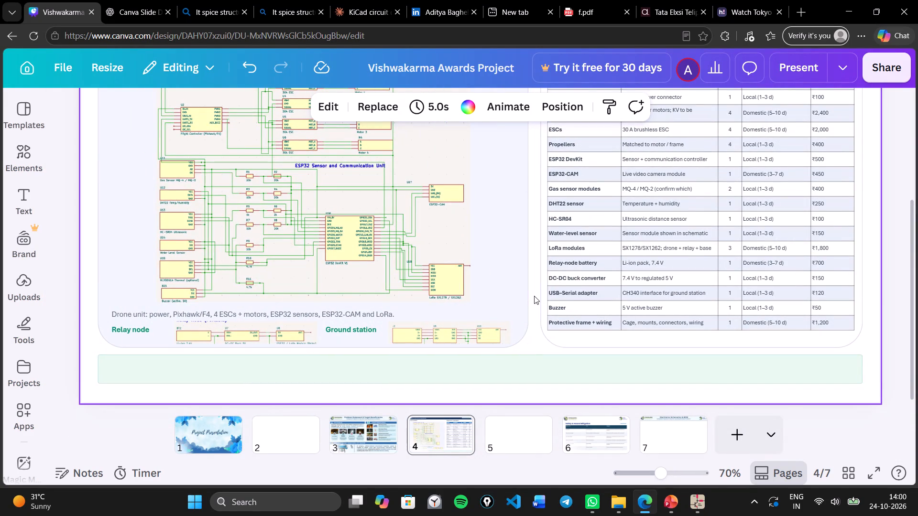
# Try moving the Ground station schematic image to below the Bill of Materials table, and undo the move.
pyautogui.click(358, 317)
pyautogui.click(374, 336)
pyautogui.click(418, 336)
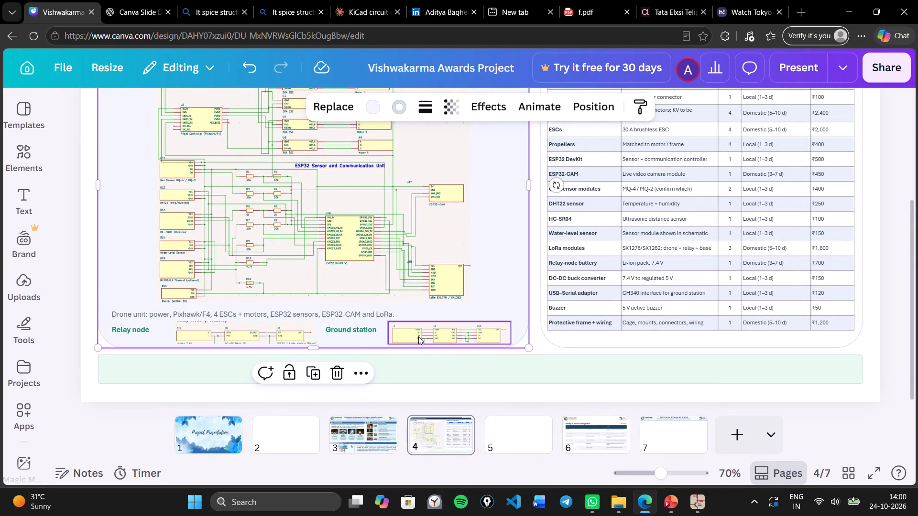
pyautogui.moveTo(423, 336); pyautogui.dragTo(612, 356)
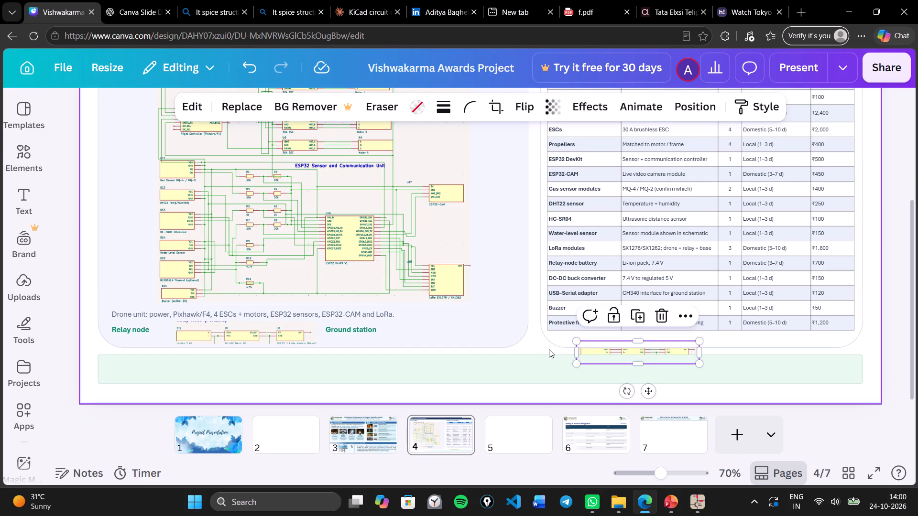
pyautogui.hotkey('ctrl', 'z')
# Slightly adjust the size of the Ground station schematic image at the bottom of the circuit panel.
pyautogui.hscroll(1, 544, 350)
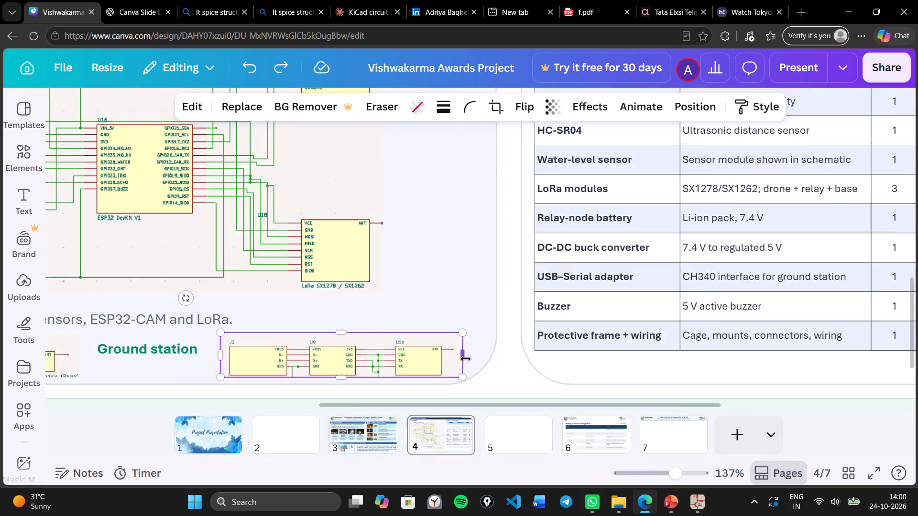
pyautogui.moveTo(471, 345); pyautogui.dragTo(479, 336)
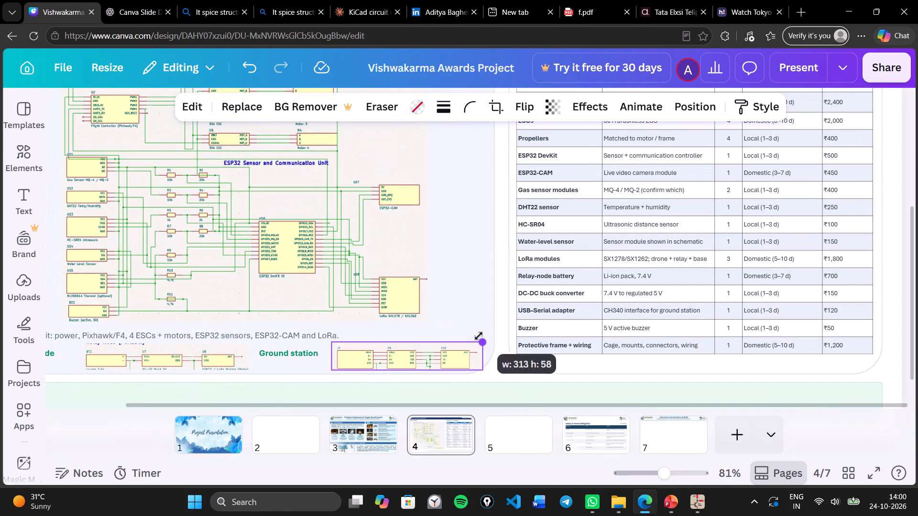
pyautogui.moveTo(479, 336); pyautogui.dragTo(472, 332)
pyautogui.click(502, 357)
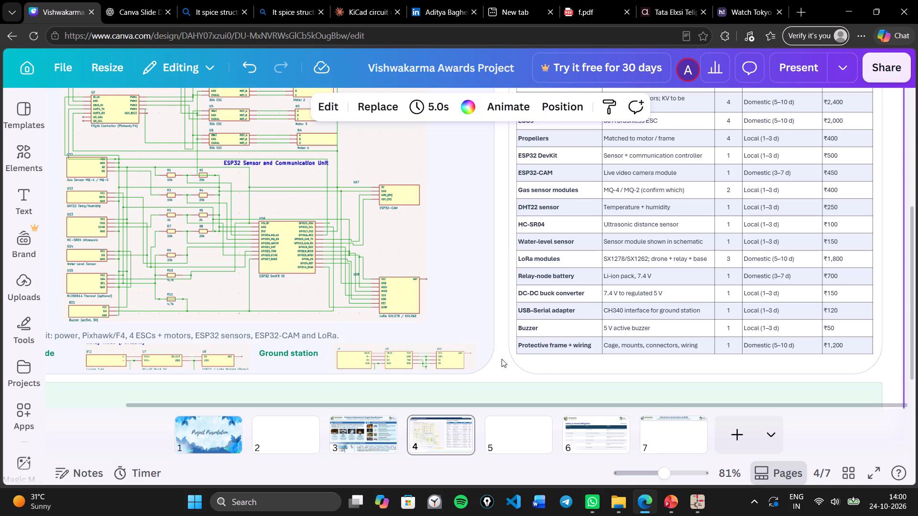
# Review the whole schematics slide, including its PROTOTYPE / ESTIMATES label, and compare it with the Electronics Schematics & BOM header on page 7.
pyautogui.scroll(-1, 504, 265)
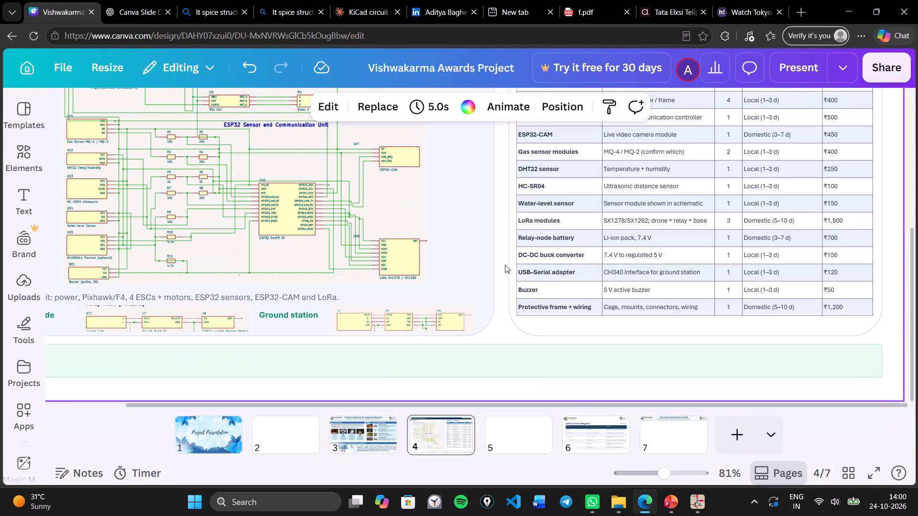
pyautogui.scroll(-1, 795, 302)
pyautogui.scroll(2, 795, 302)
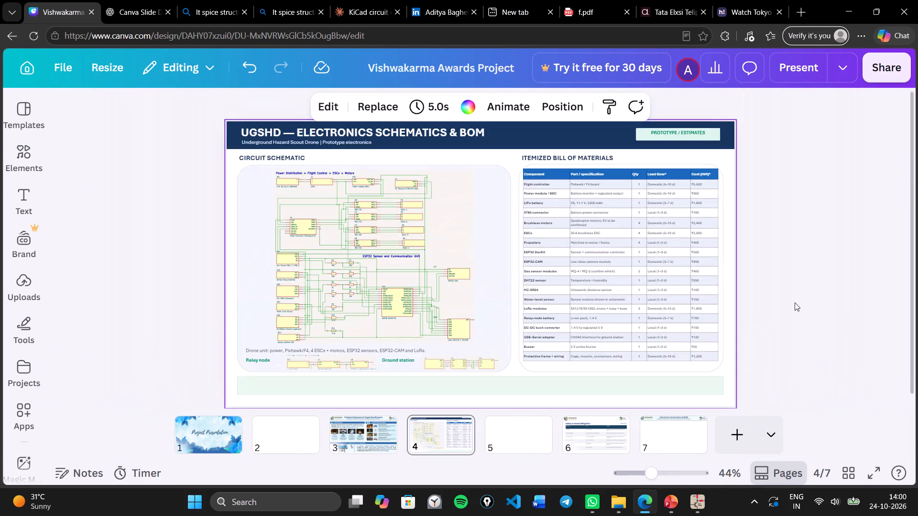
pyautogui.click(678, 131)
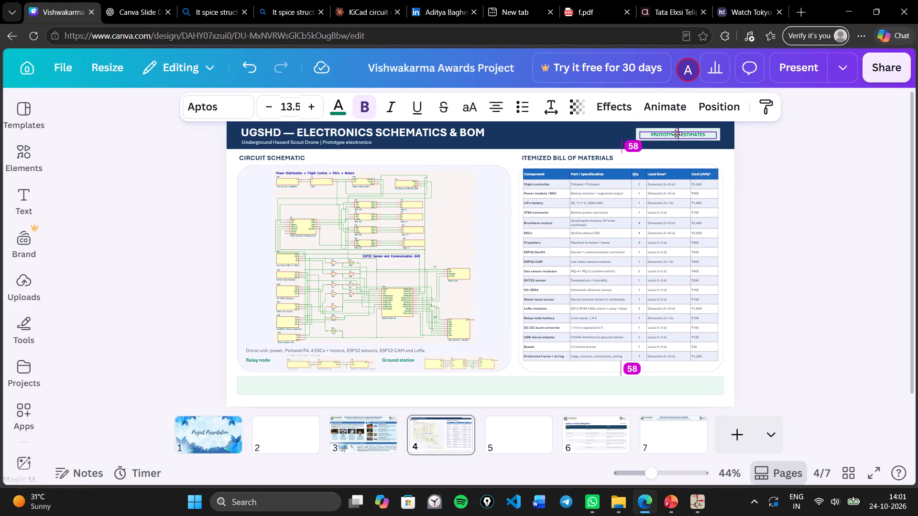
pyautogui.click(678, 135)
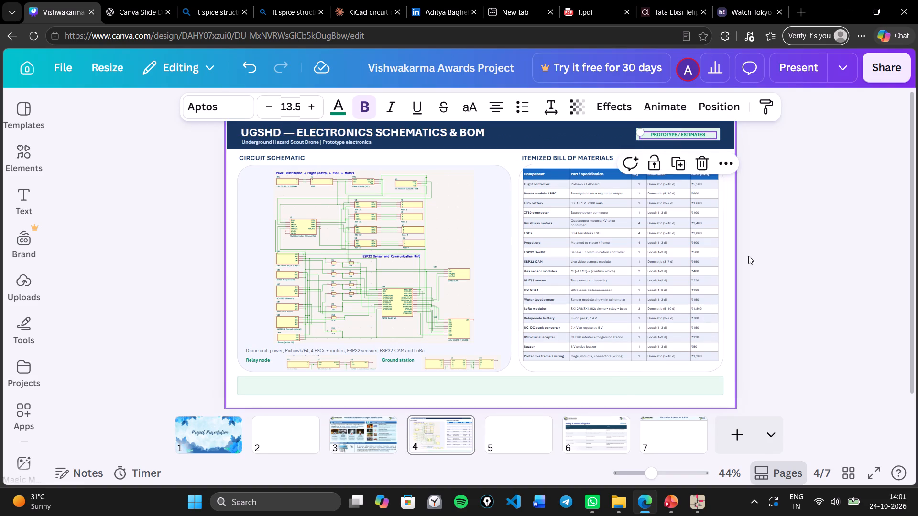
pyautogui.click(776, 273)
pyautogui.click(680, 437)
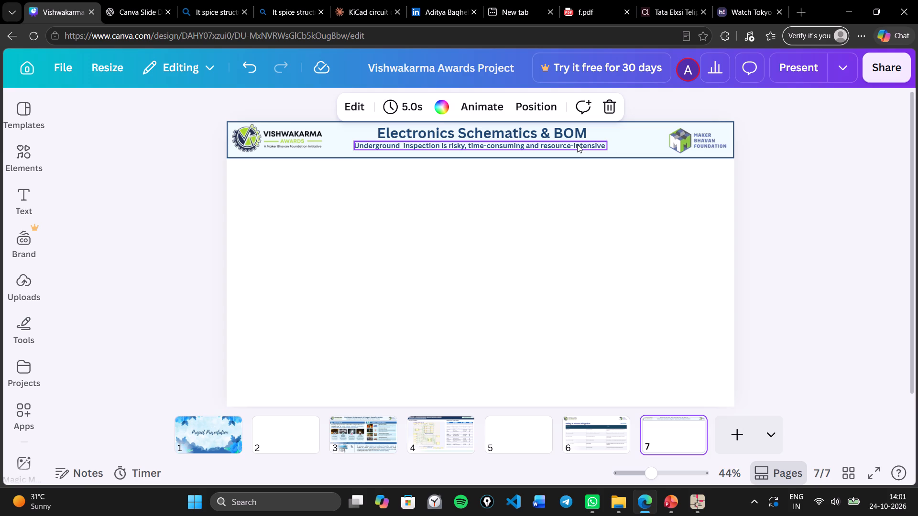
pyautogui.click(415, 436)
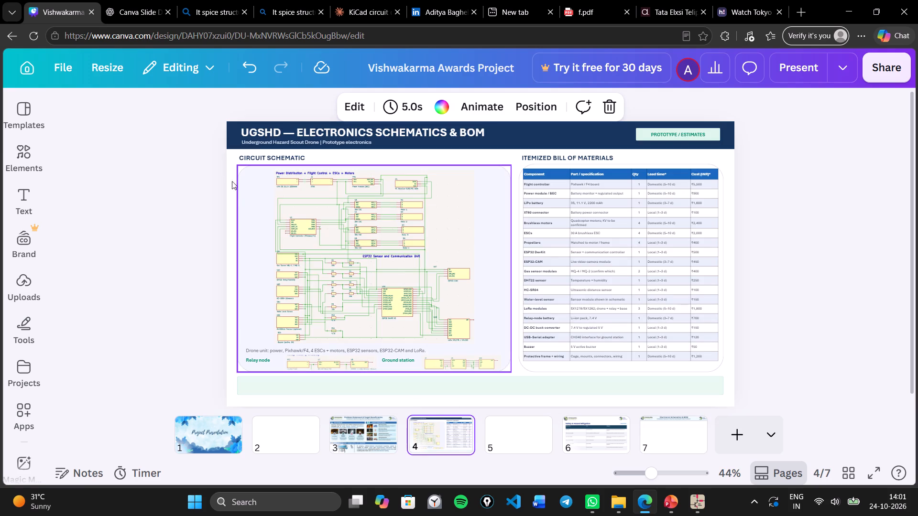
# Copy the main circuit schematic, the Bill of Materials table, and their headings and background panels from page 4 onto page 7.
pyautogui.moveTo(234, 153); pyautogui.dragTo(384, 243)
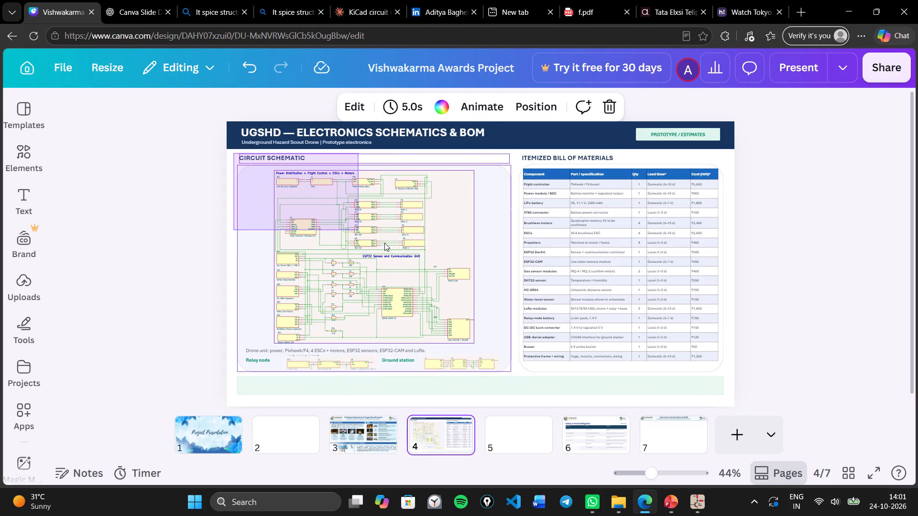
pyautogui.moveTo(384, 243); pyautogui.dragTo(649, 317)
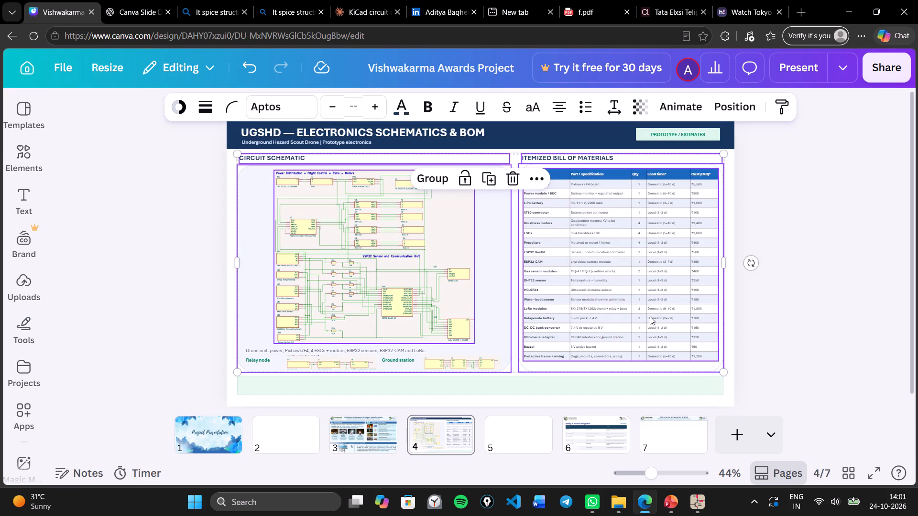
pyautogui.hotkey('ctrl', 'c')
pyautogui.click(609, 443)
pyautogui.click(662, 438)
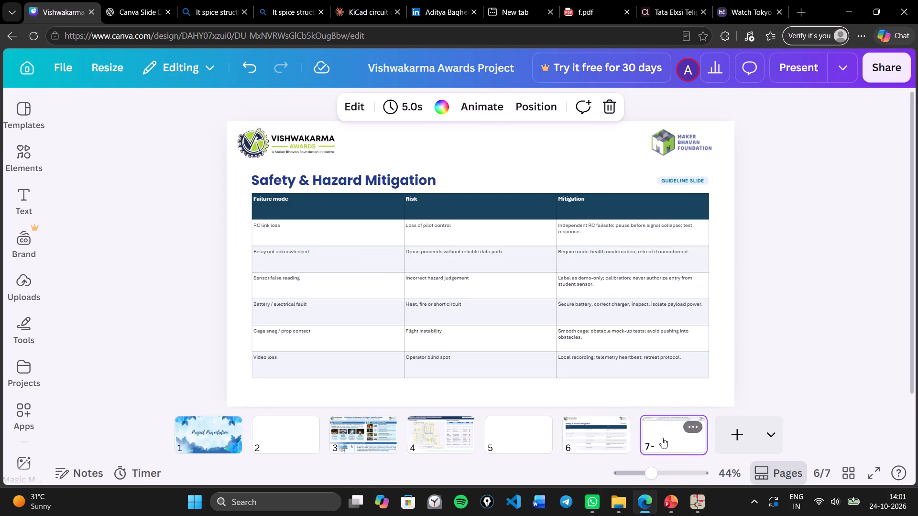
pyautogui.hotkey('ctrl', 'v')
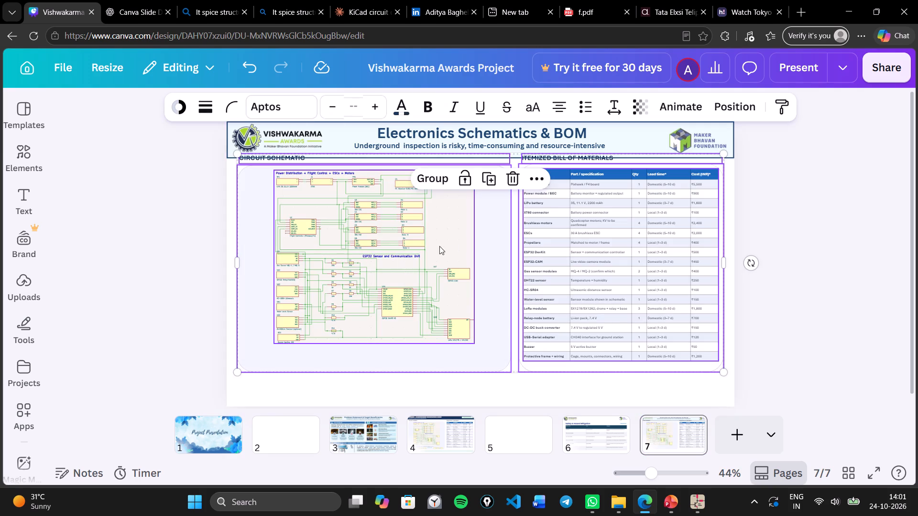
pyautogui.click(764, 213)
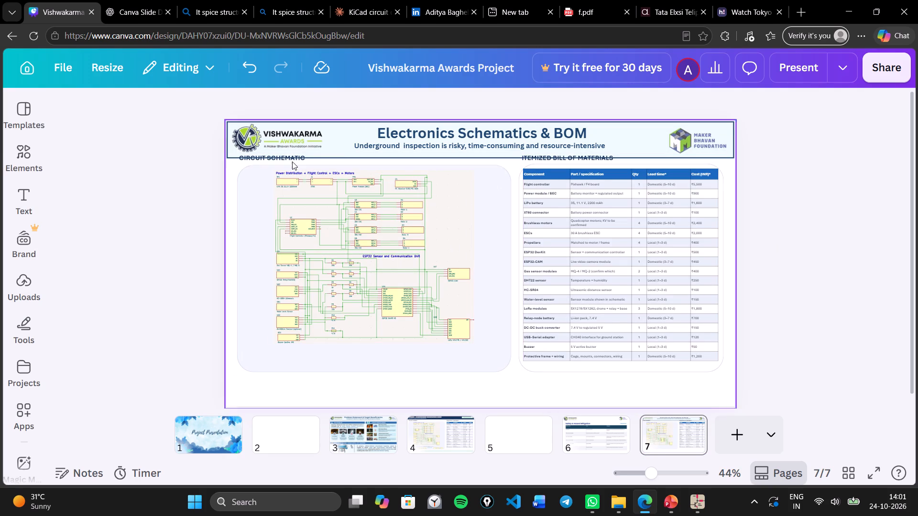
pyautogui.hotkey('ctrl', 'z')
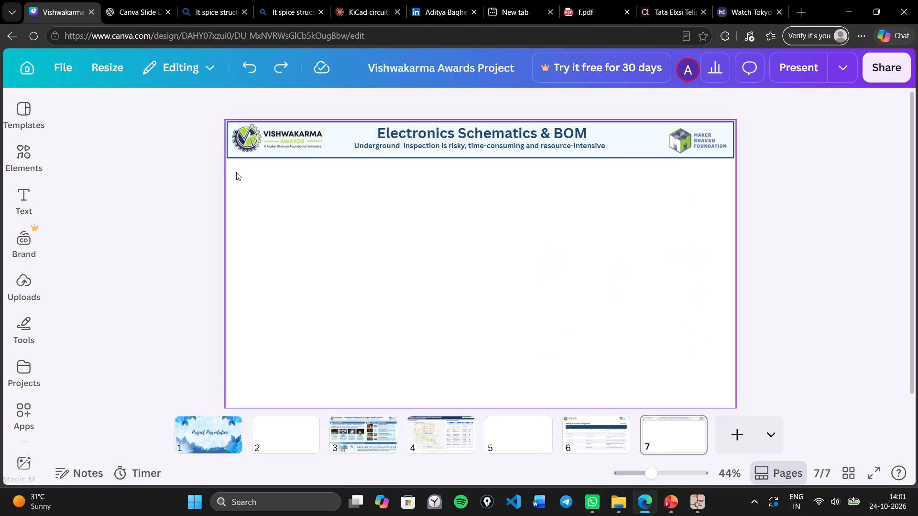
pyautogui.hotkey('ctrl', 'v')
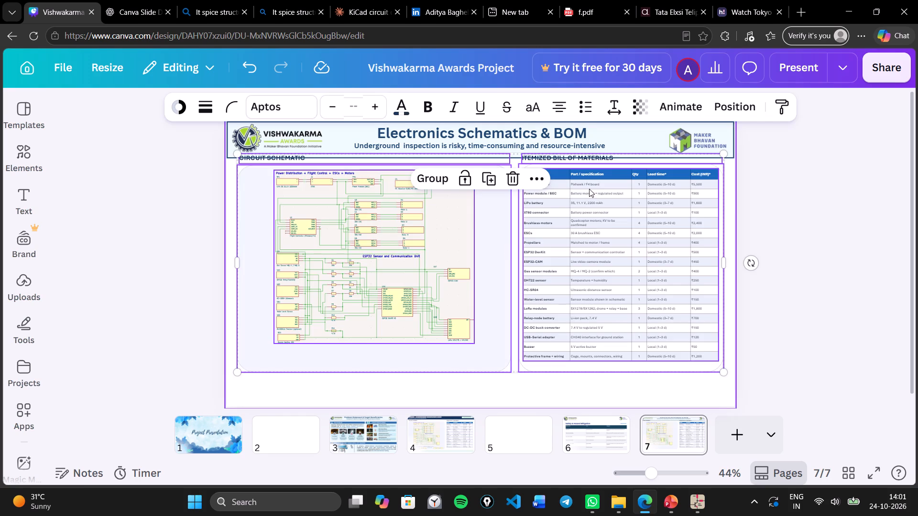
# Move the pasted schematic and Bill of Materials down so their headings clear the header banner, keeping them centred on the slide.
pyautogui.moveTo(516, 239); pyautogui.dragTo(514, 251)
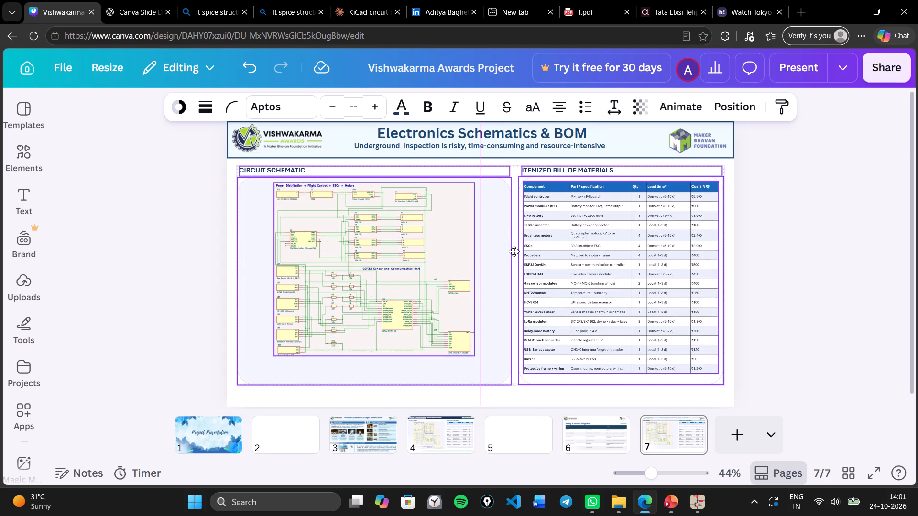
pyautogui.moveTo(514, 251); pyautogui.dragTo(515, 249)
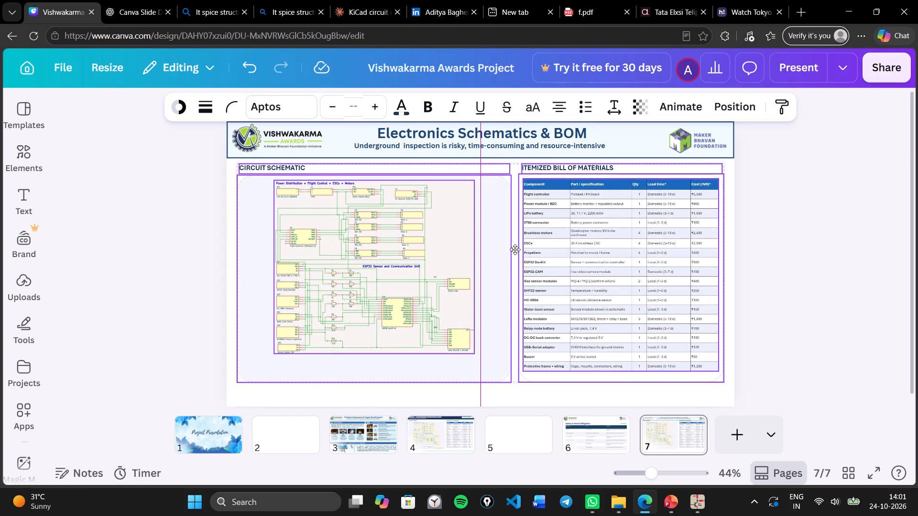
pyautogui.moveTo(515, 249); pyautogui.dragTo(514, 251)
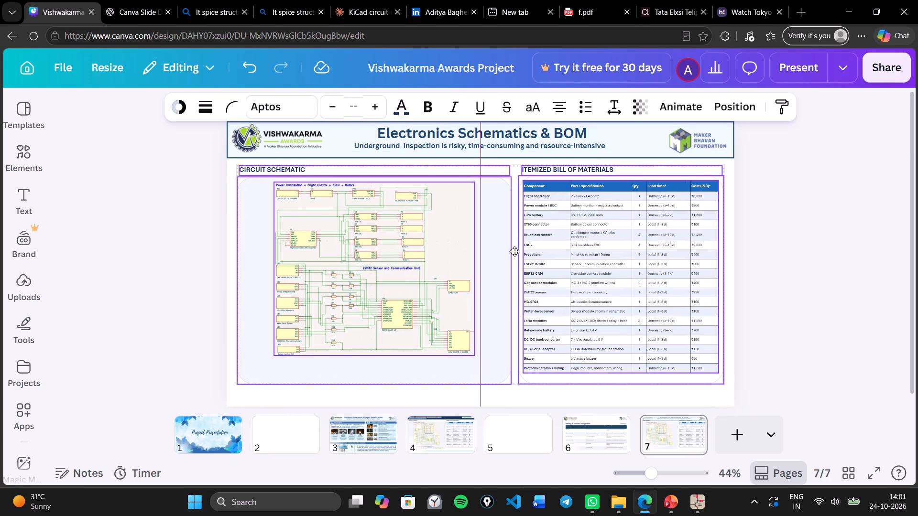
pyautogui.moveTo(514, 251); pyautogui.dragTo(514, 253)
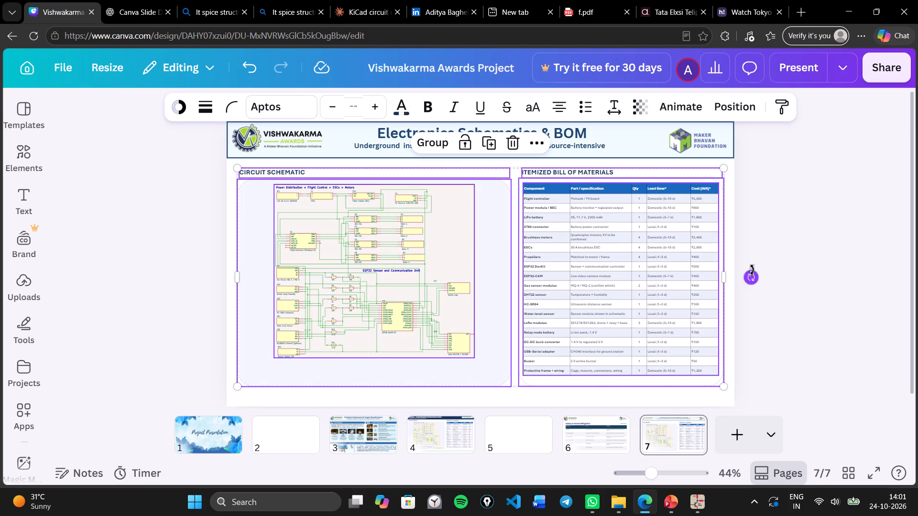
pyautogui.click(806, 243)
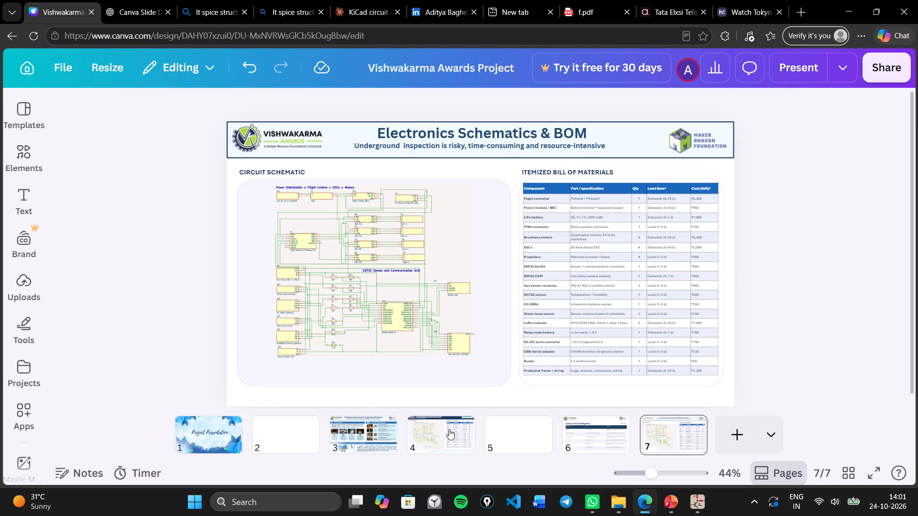
# Compare the original slide on page 4 with the copied content on page 7.
pyautogui.click(448, 429)
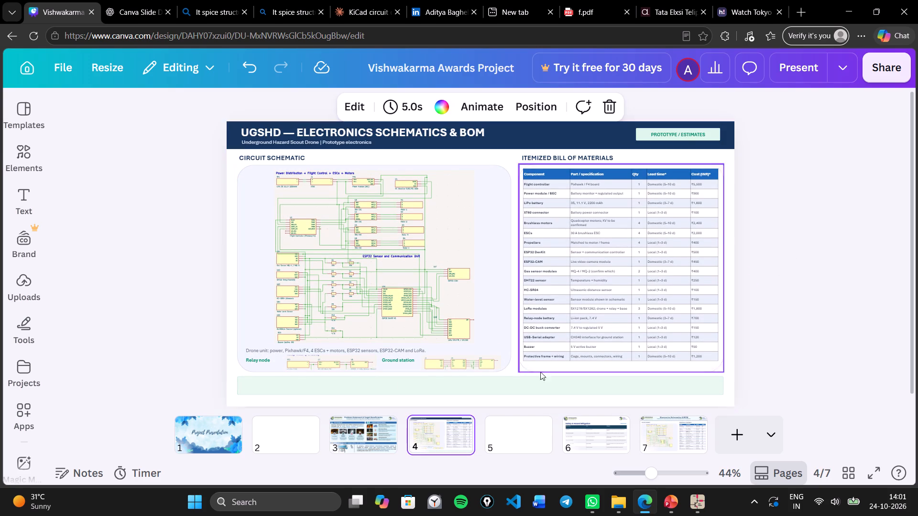
pyautogui.click(667, 445)
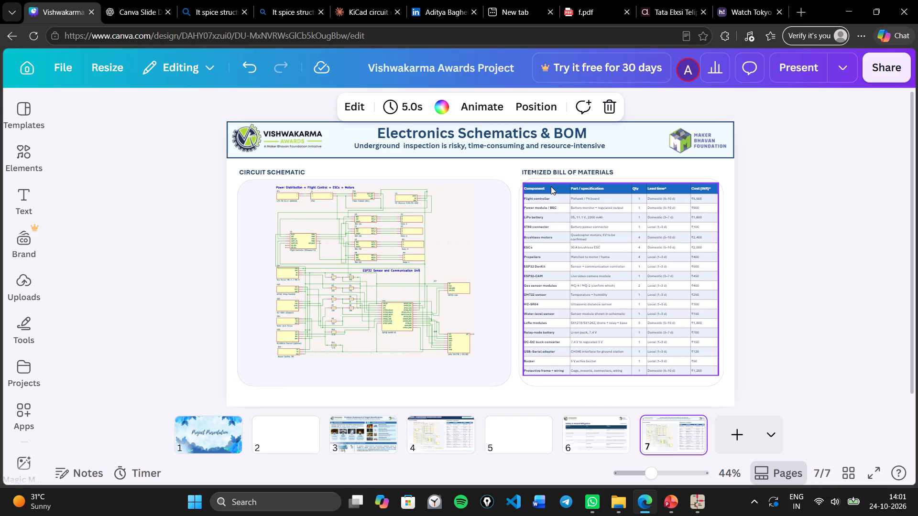
# Delete the rounded background panel behind the Bill of Materials table on page 7.
pyautogui.click(539, 180)
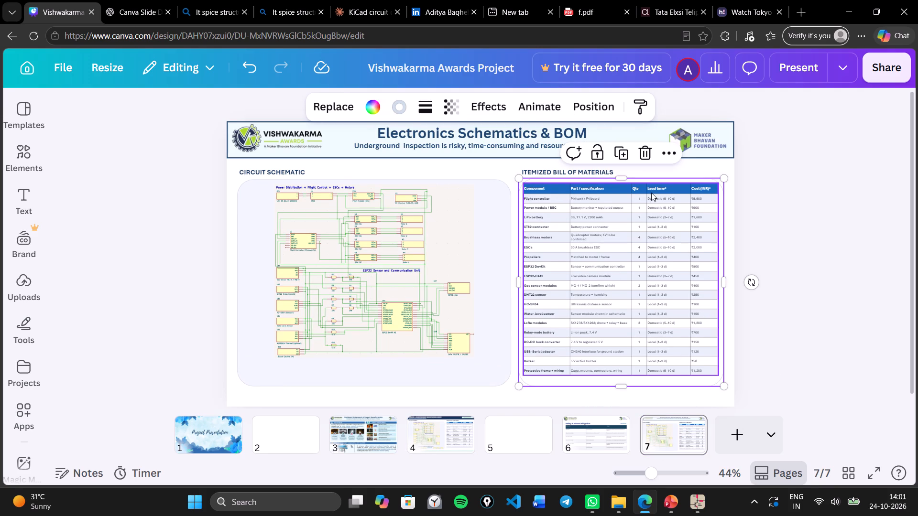
pyautogui.click(714, 190)
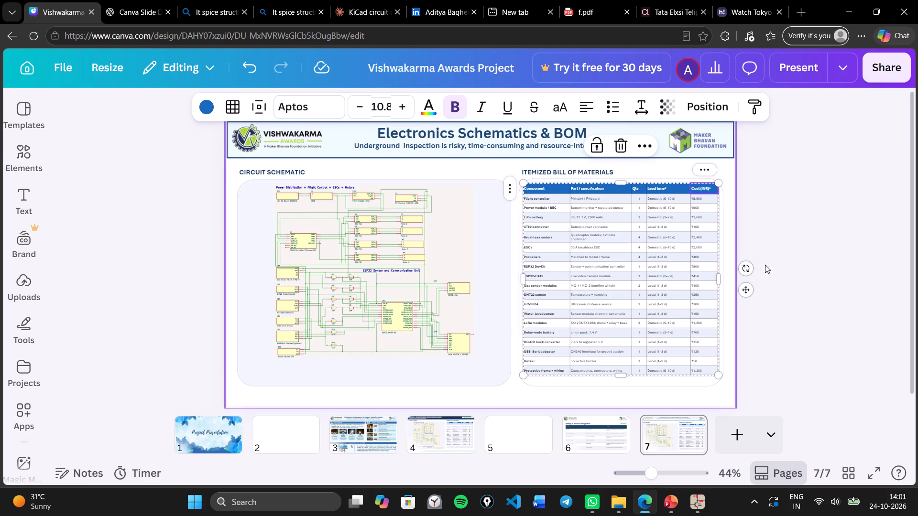
pyautogui.click(807, 272)
pyautogui.click(652, 181)
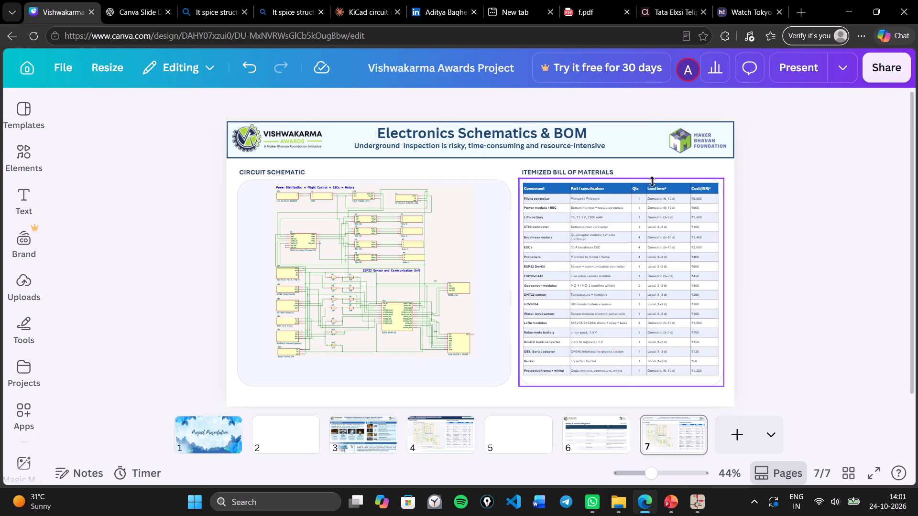
pyautogui.click(791, 282)
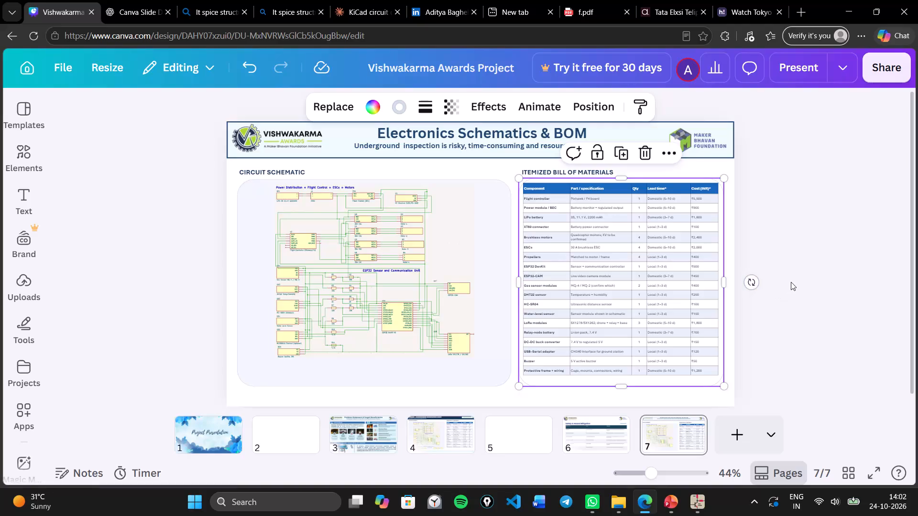
pyautogui.click(676, 181)
pyautogui.click(645, 157)
# Widen the Bill of Materials table slightly from its upper-left corner and check its table and cell spacing settings.
pyautogui.click(654, 208)
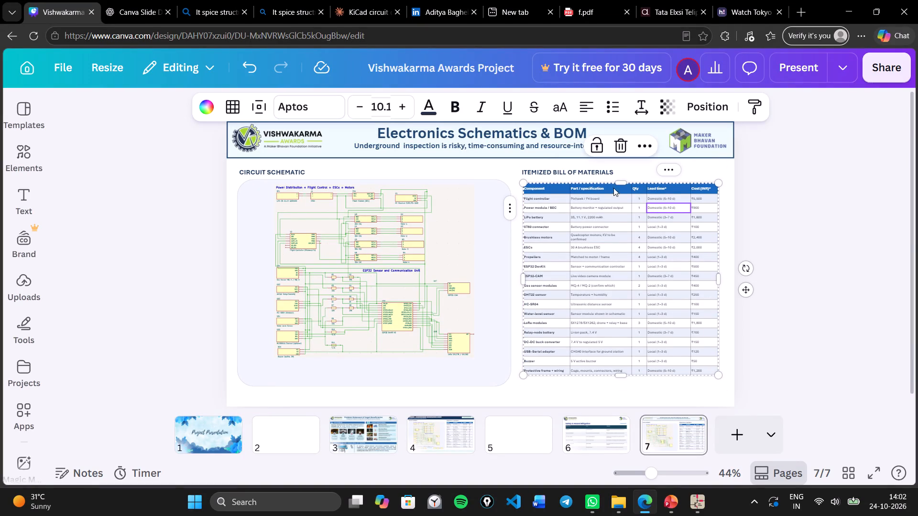
pyautogui.moveTo(523, 182); pyautogui.dragTo(518, 179)
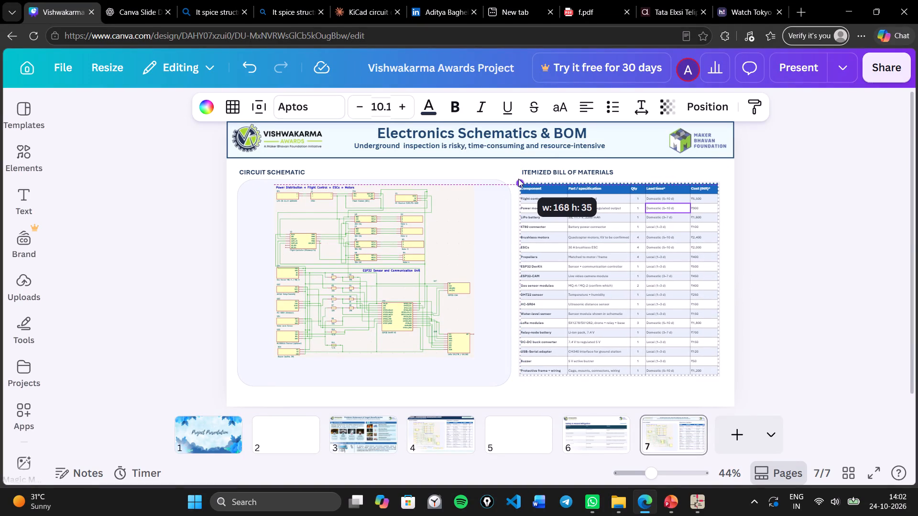
pyautogui.moveTo(518, 179); pyautogui.dragTo(517, 179)
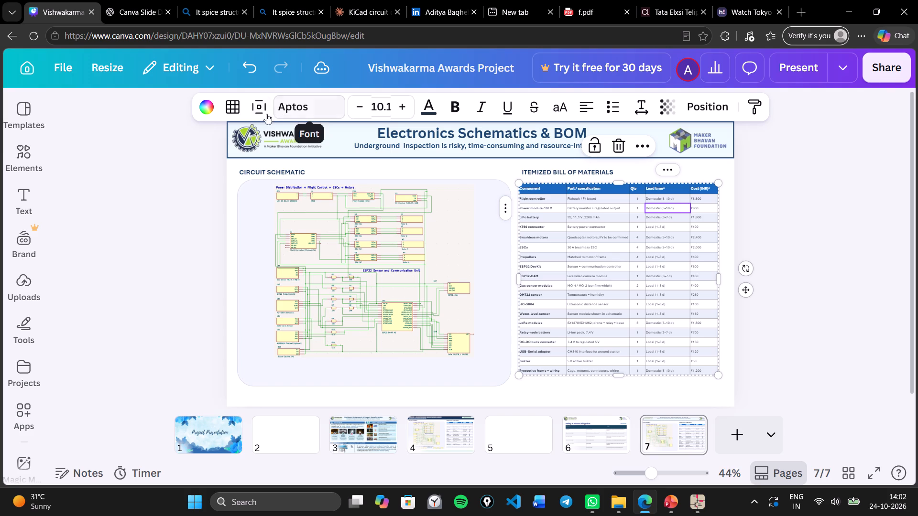
pyautogui.click(262, 114)
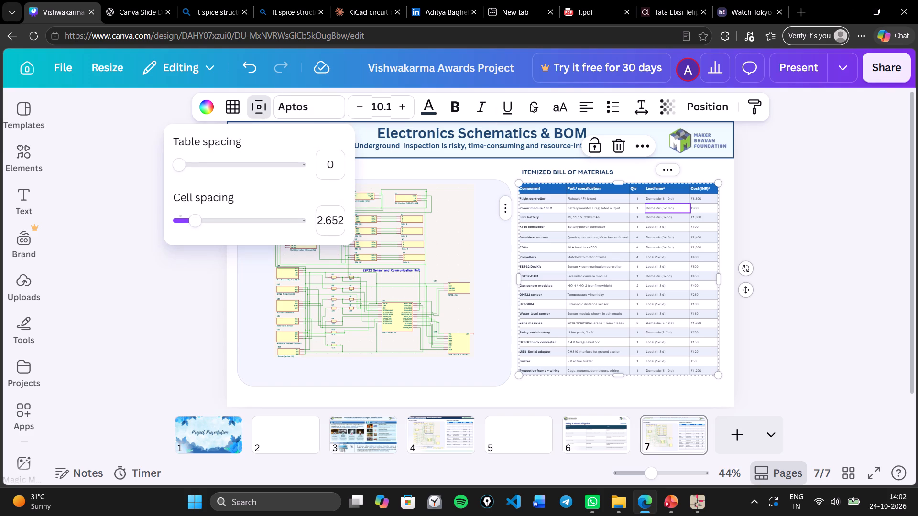
pyautogui.click(771, 206)
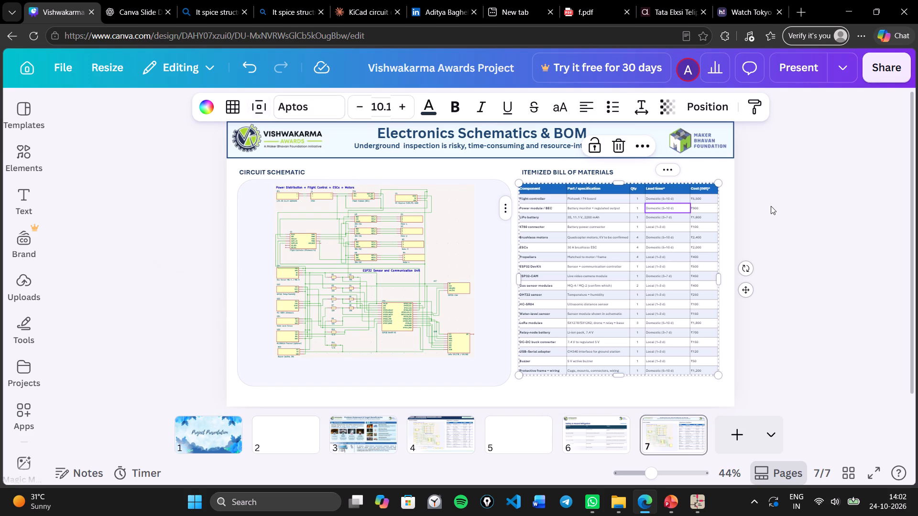
pyautogui.click(765, 218)
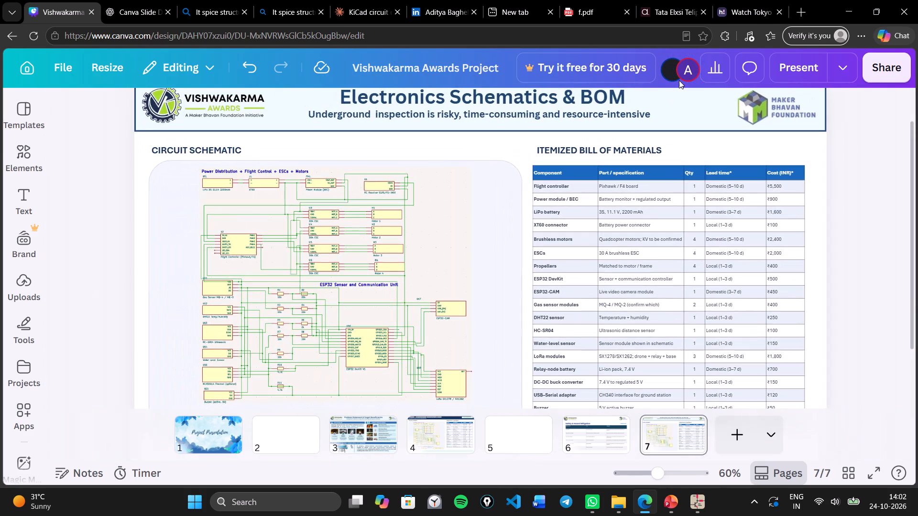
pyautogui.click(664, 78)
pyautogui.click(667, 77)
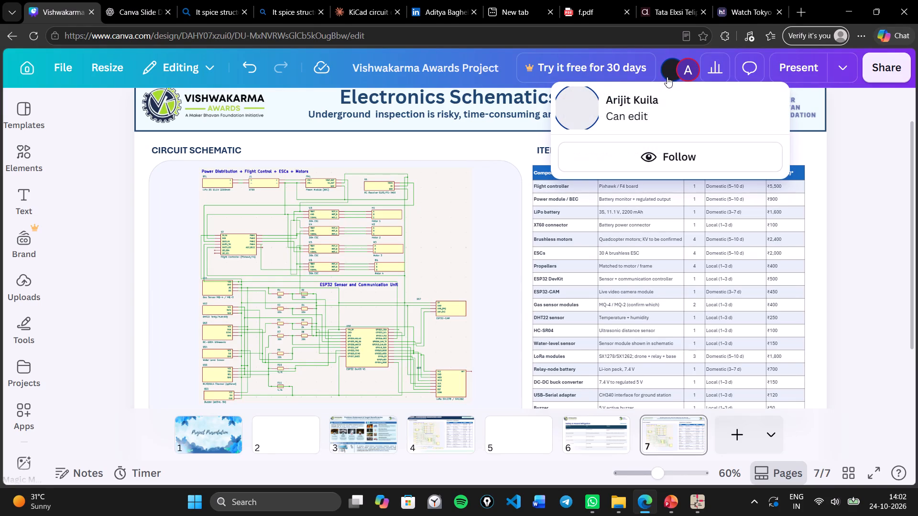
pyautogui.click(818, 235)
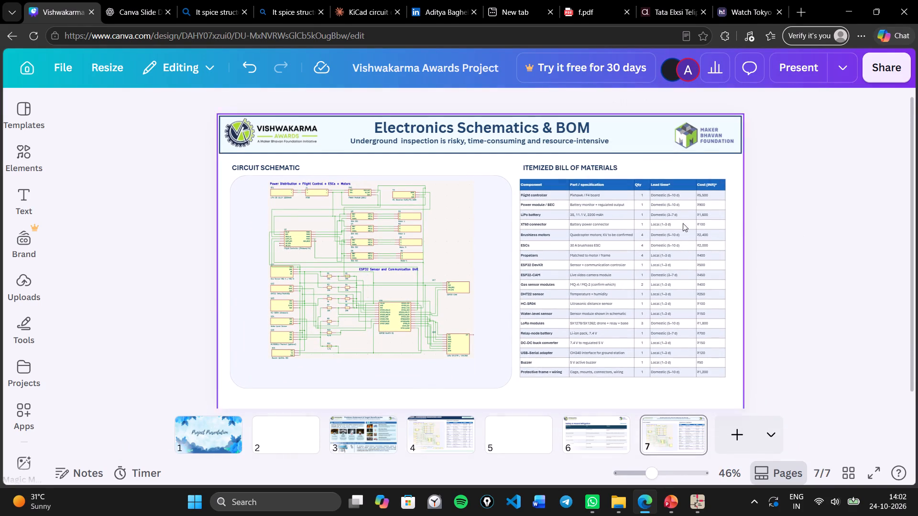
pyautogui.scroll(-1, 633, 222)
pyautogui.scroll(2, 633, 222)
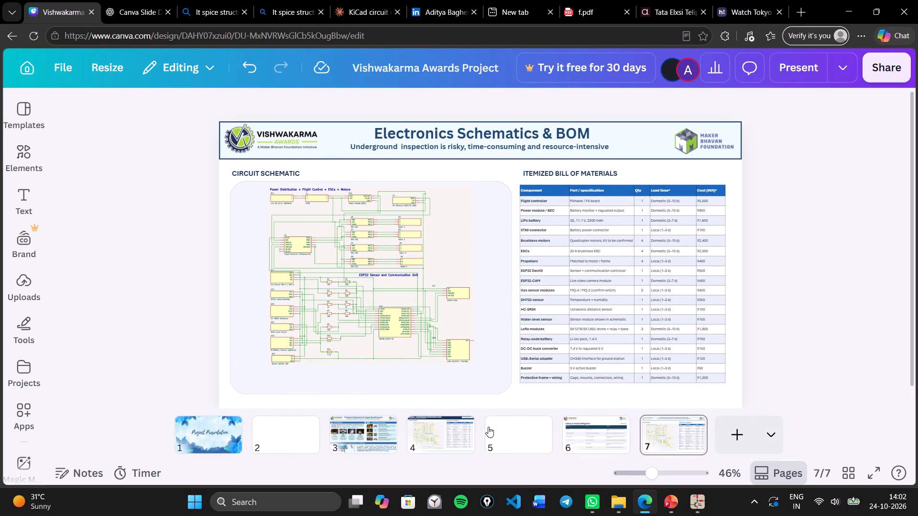
# Delete page 4 containing the original UGSHD schematic and Bill of Materials slide, and return to the branded Electronics Schematics & BOM page.
pyautogui.click(453, 425)
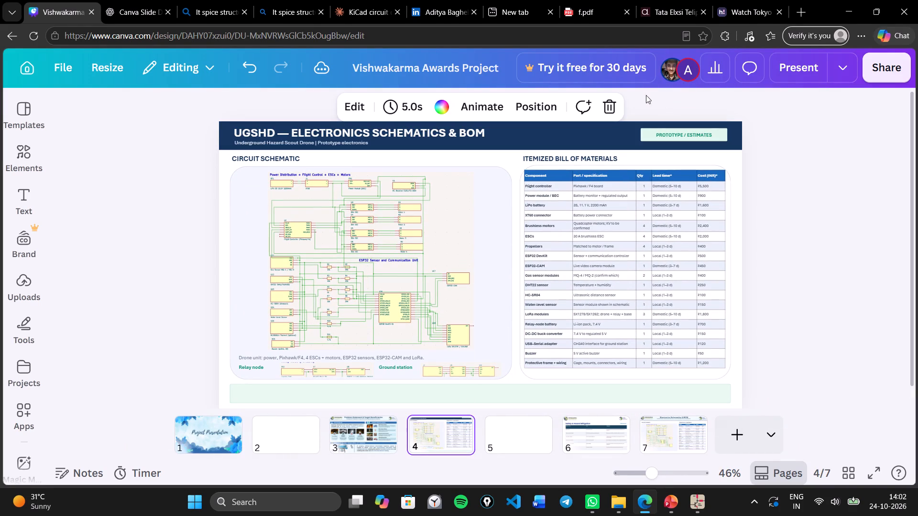
pyautogui.click(616, 104)
pyautogui.click(626, 444)
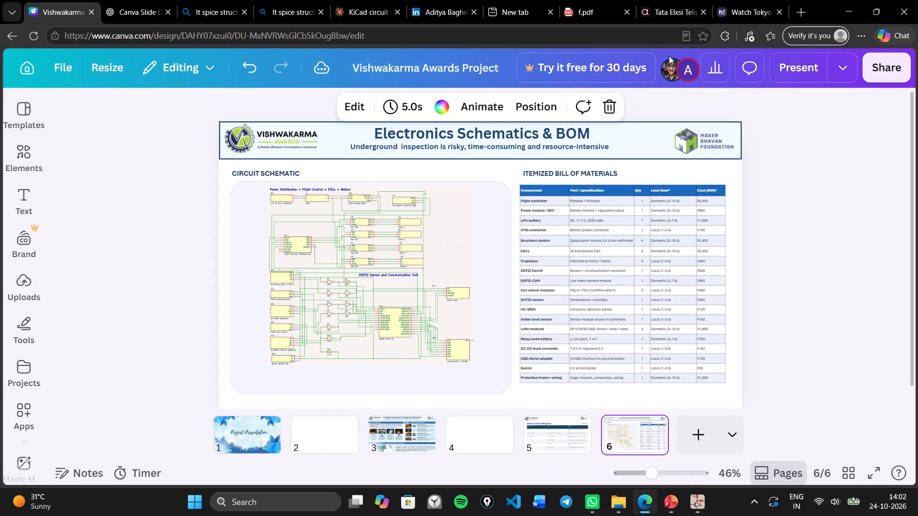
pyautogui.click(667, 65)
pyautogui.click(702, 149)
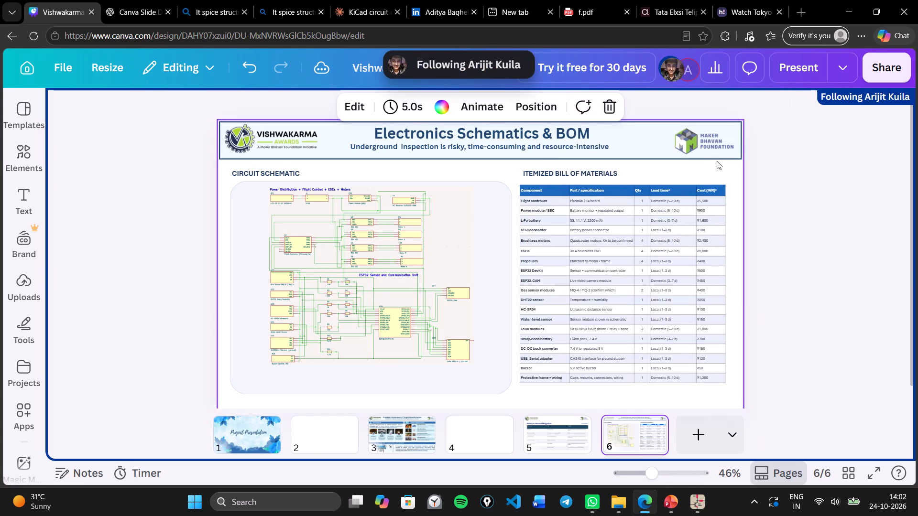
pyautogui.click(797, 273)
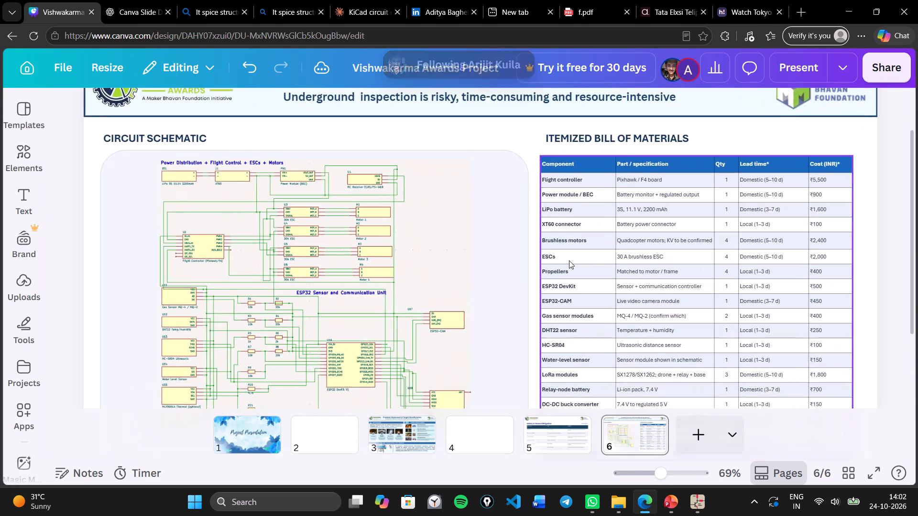
# Shift the circuit schematic image toward the slide's left edge and enlarge it from its upper-right corner.
pyautogui.scroll(-2, 619, 312)
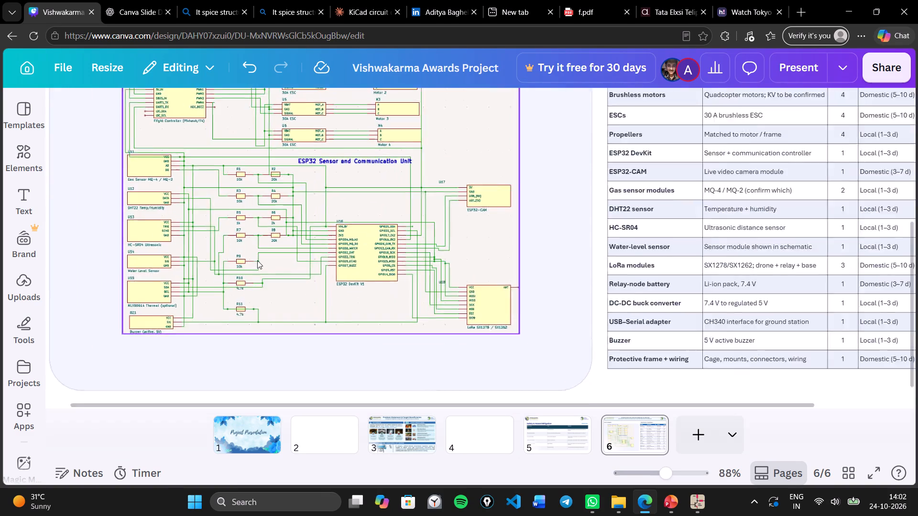
pyautogui.scroll(1, 499, 251)
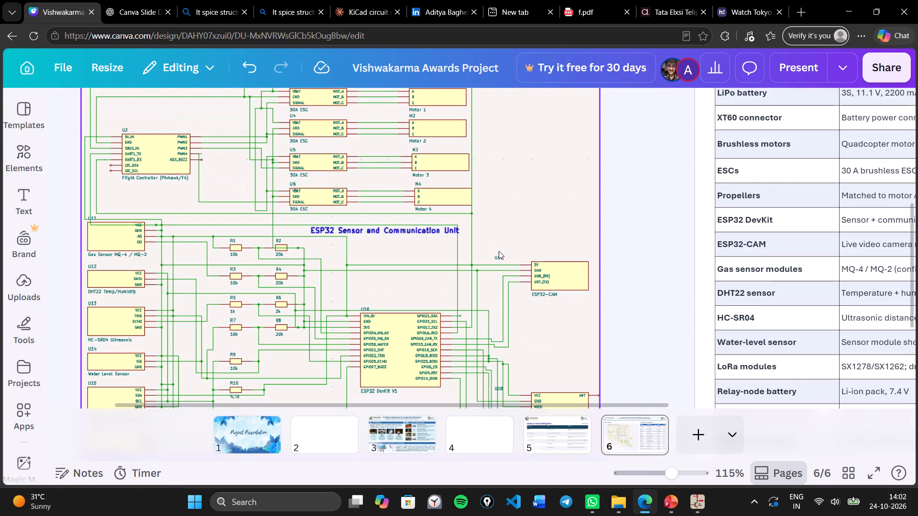
pyautogui.scroll(-2, 499, 251)
pyautogui.scroll(2, 499, 251)
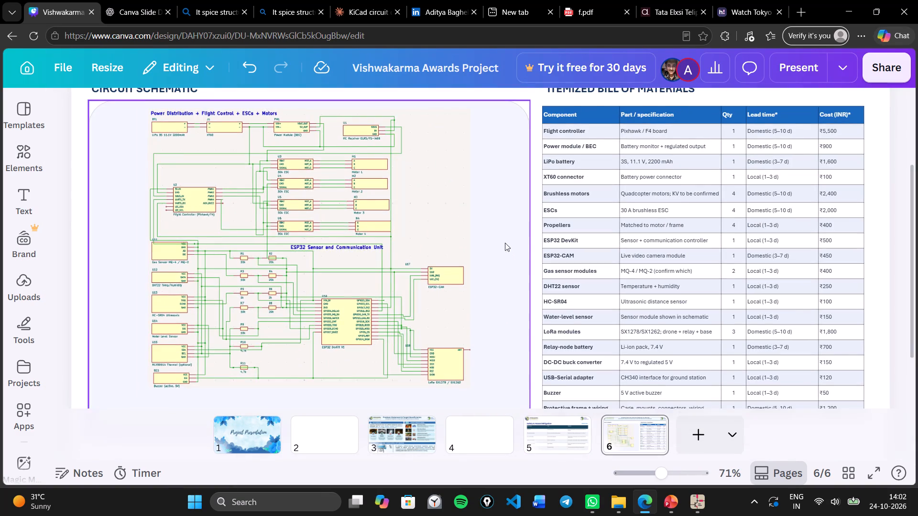
pyautogui.click(453, 199)
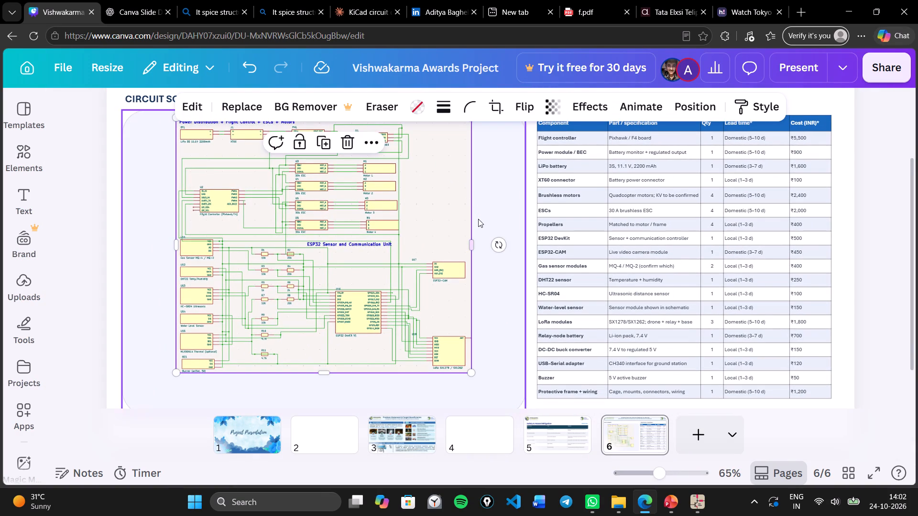
pyautogui.moveTo(451, 201); pyautogui.dragTo(419, 208)
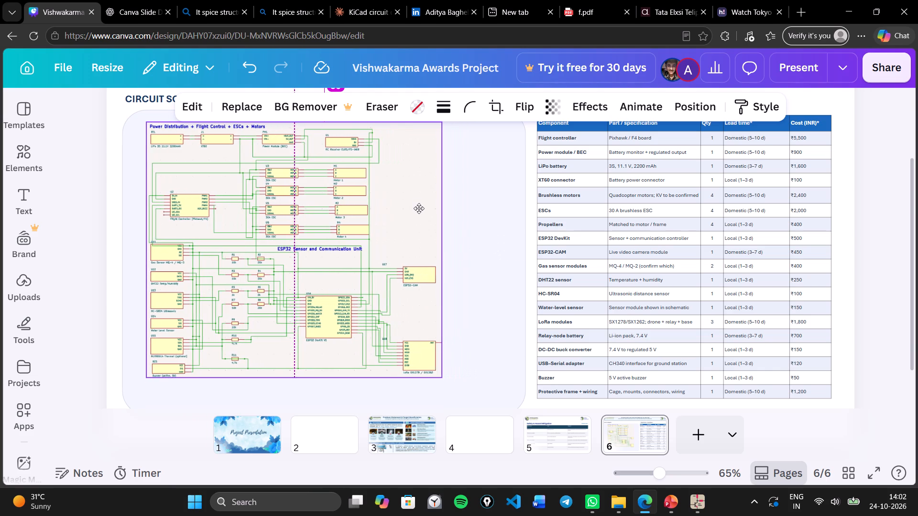
pyautogui.moveTo(419, 208); pyautogui.dragTo(418, 211)
pyautogui.scroll(-1, 490, 197)
pyautogui.scroll(2, 490, 197)
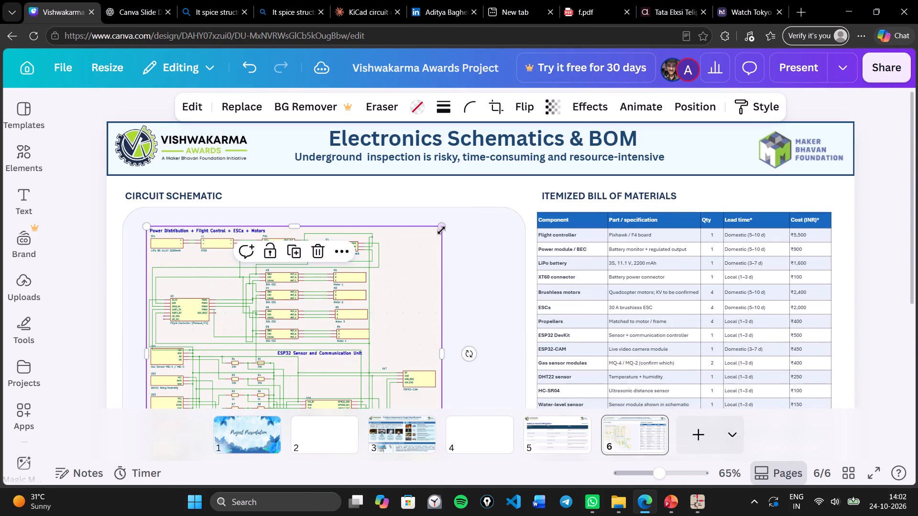
pyautogui.moveTo(445, 231); pyautogui.dragTo(497, 207)
pyautogui.click(524, 188)
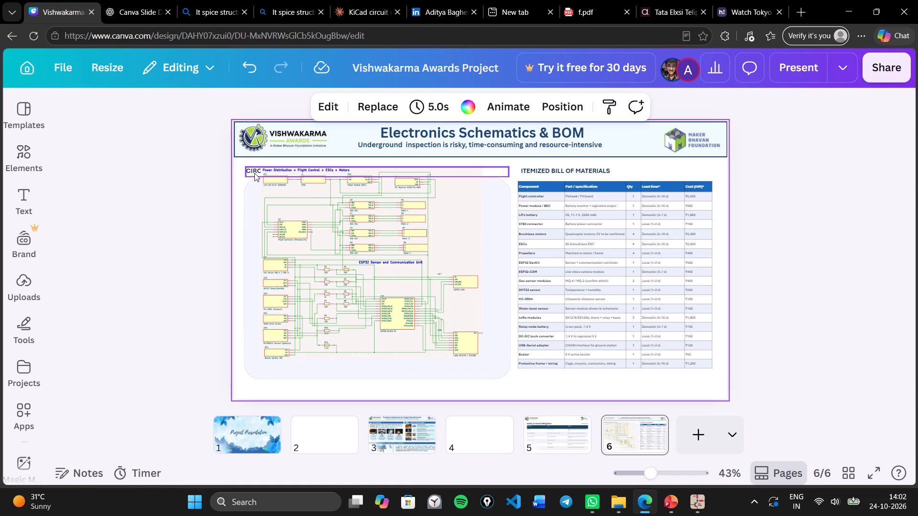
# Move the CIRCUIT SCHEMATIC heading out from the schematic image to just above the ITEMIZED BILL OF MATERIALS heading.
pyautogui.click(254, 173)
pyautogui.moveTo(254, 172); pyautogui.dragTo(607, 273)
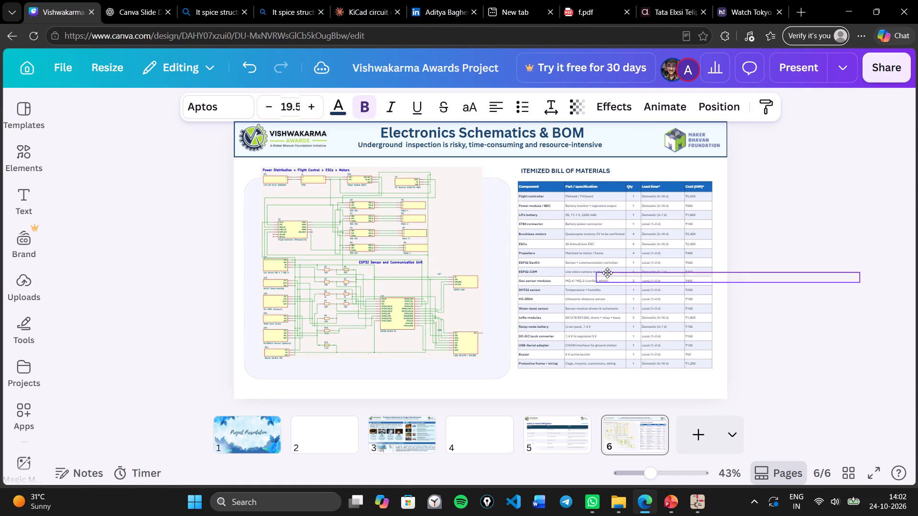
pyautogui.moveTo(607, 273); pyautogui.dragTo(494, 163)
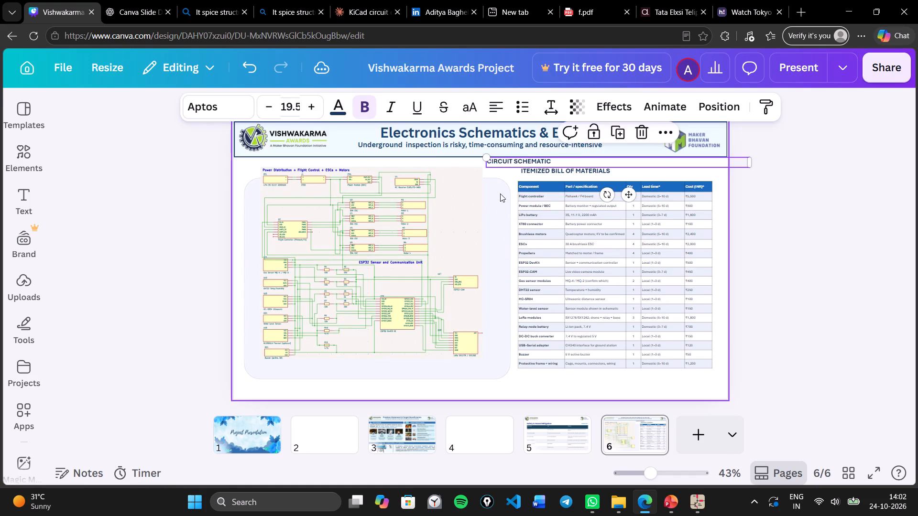
# Delete the rounded background panel behind the circuit schematic.
pyautogui.click(488, 266)
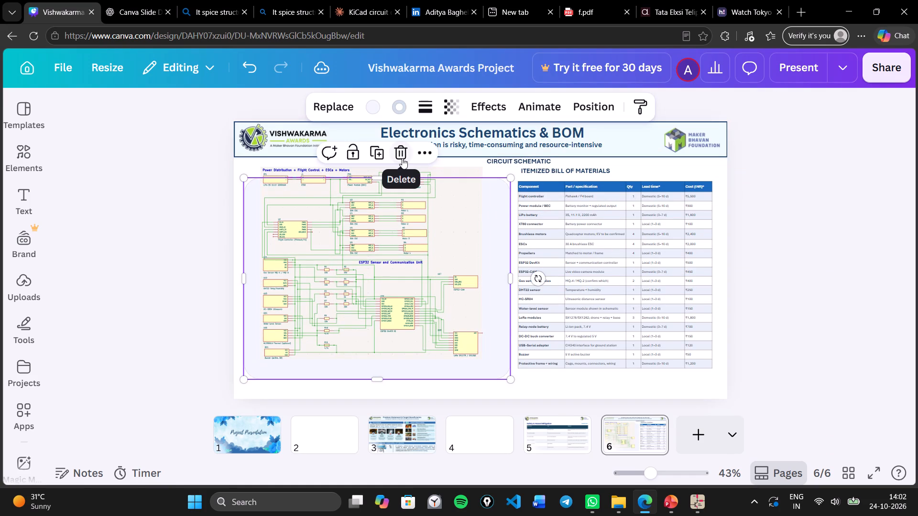
pyautogui.click(402, 158)
# Move the circuit schematic image slightly down and over to the slide's left edge, leaving room for its heading.
pyautogui.moveTo(448, 184); pyautogui.dragTo(439, 190)
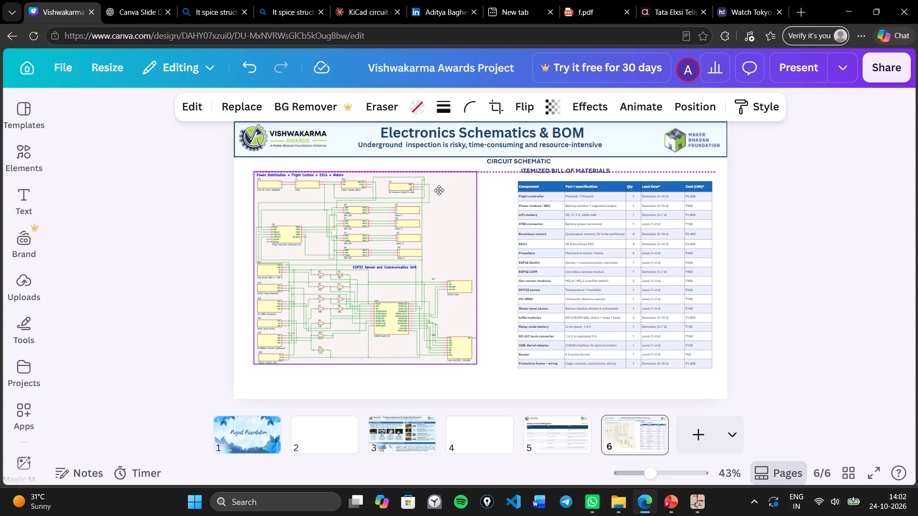
pyautogui.moveTo(439, 190); pyautogui.dragTo(426, 190)
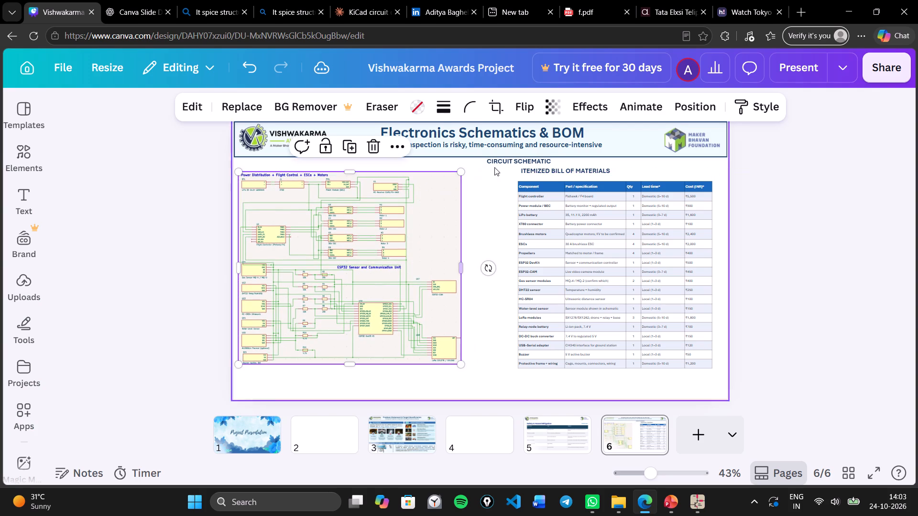
# Place the CIRCUIT SCHEMATIC heading between the header banner and the schematic image, aligned near the slide's left edge.
pyautogui.moveTo(509, 159); pyautogui.dragTo(265, 164)
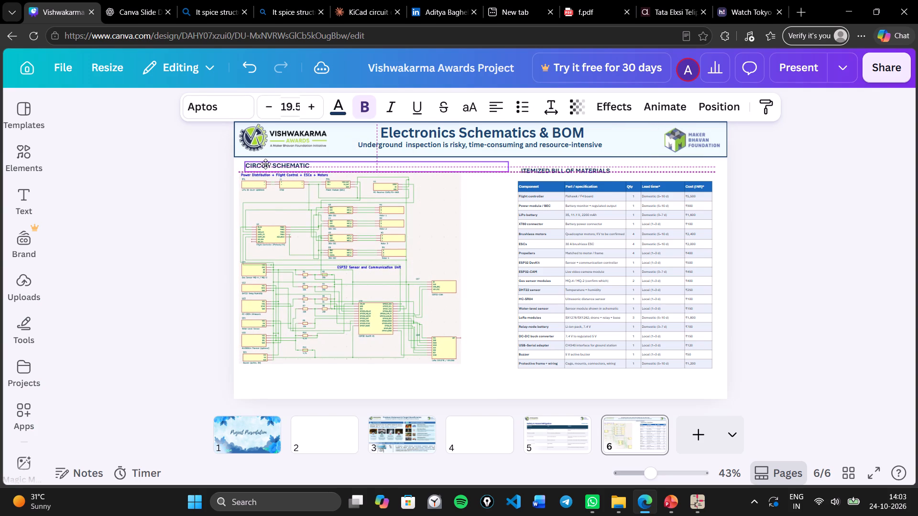
pyautogui.moveTo(265, 164); pyautogui.dragTo(269, 163)
pyautogui.click(503, 241)
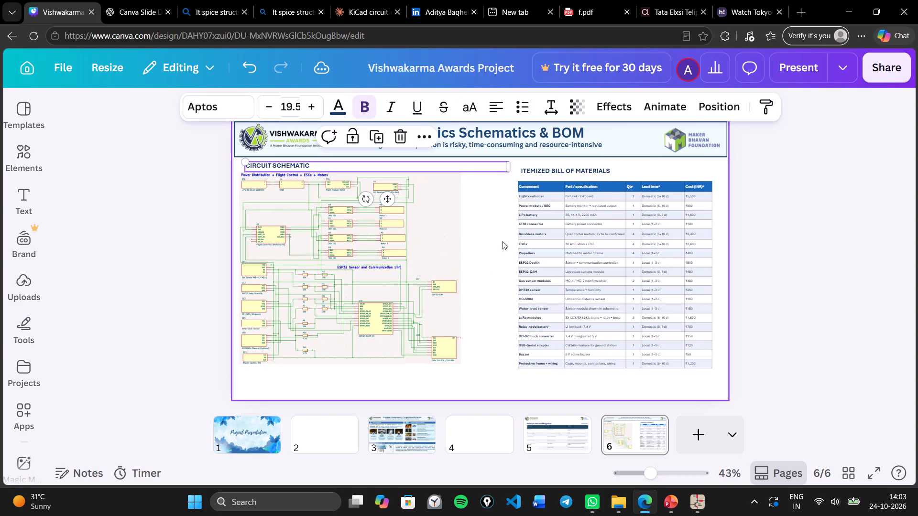
pyautogui.click(453, 233)
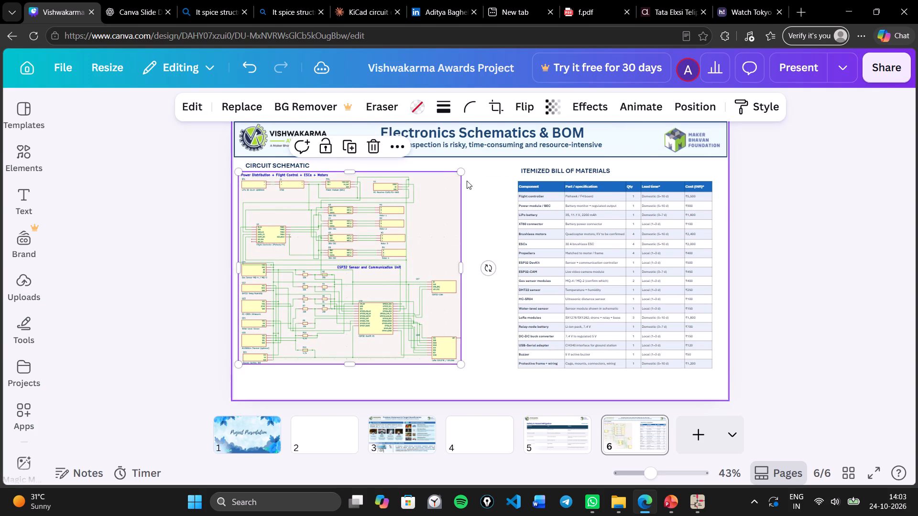
pyautogui.click(479, 198)
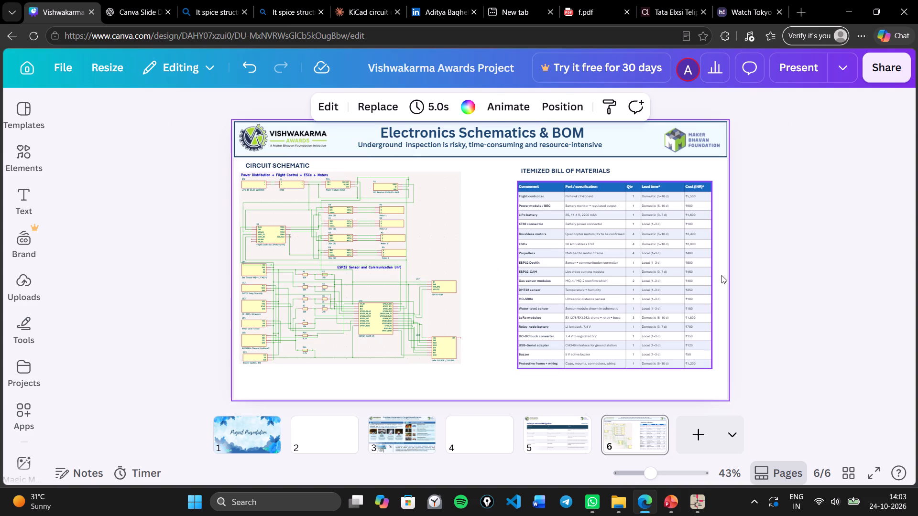
# Preview the Electronics Schematics & BOM page in full screen to check the layout of the schematic and the table.
pyautogui.scroll(3, 421, 294)
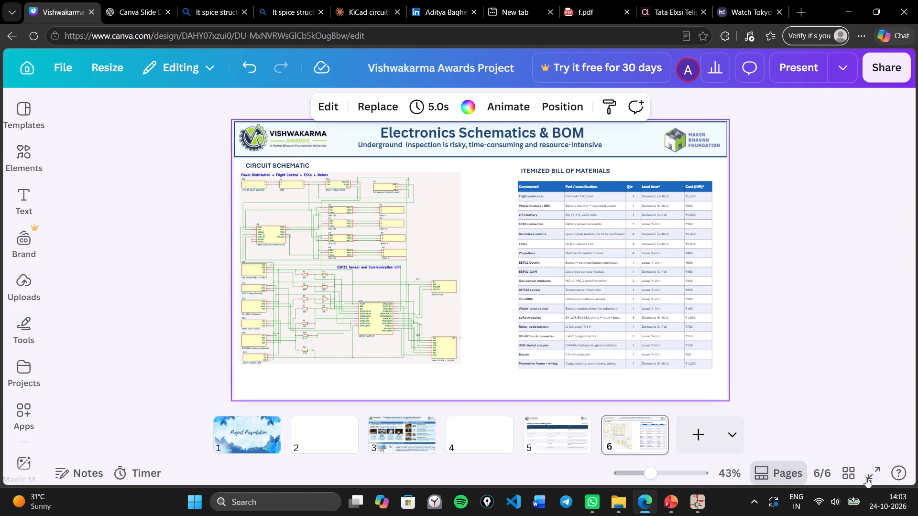
pyautogui.click(866, 477)
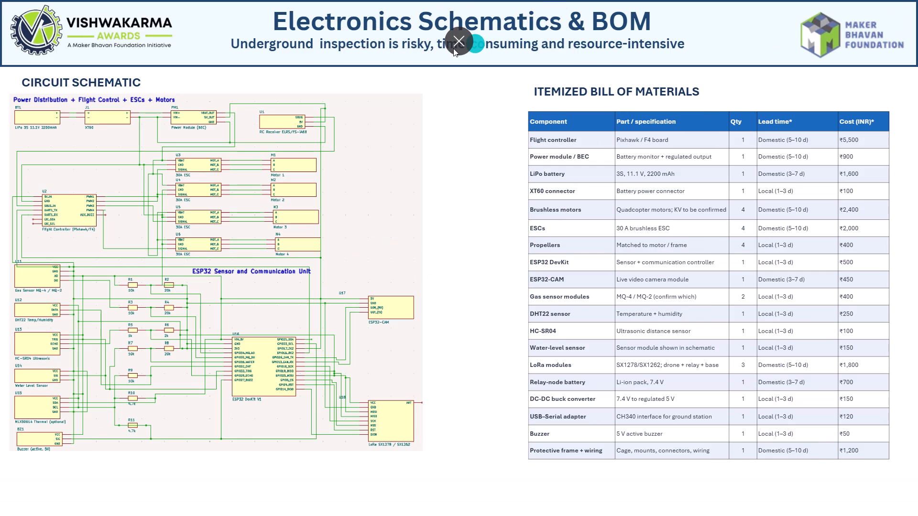
pyautogui.click(453, 48)
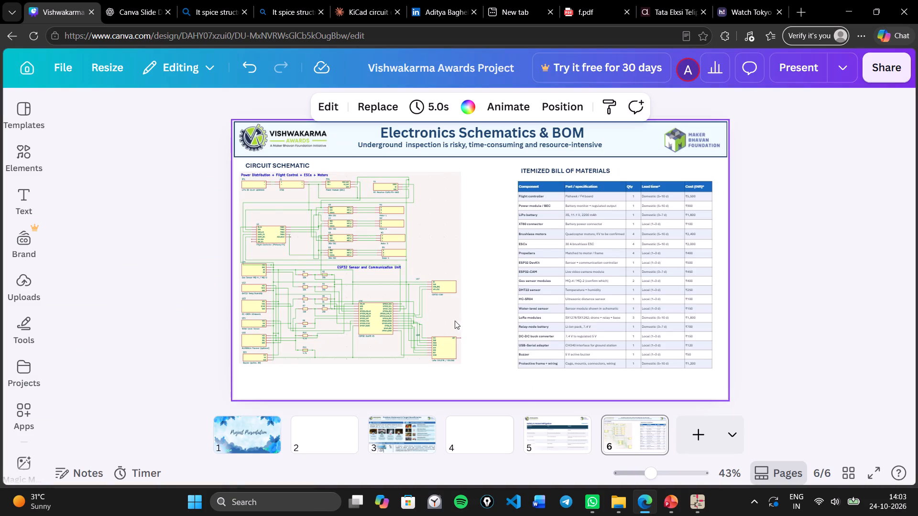
pyautogui.click(443, 350)
pyautogui.click(477, 342)
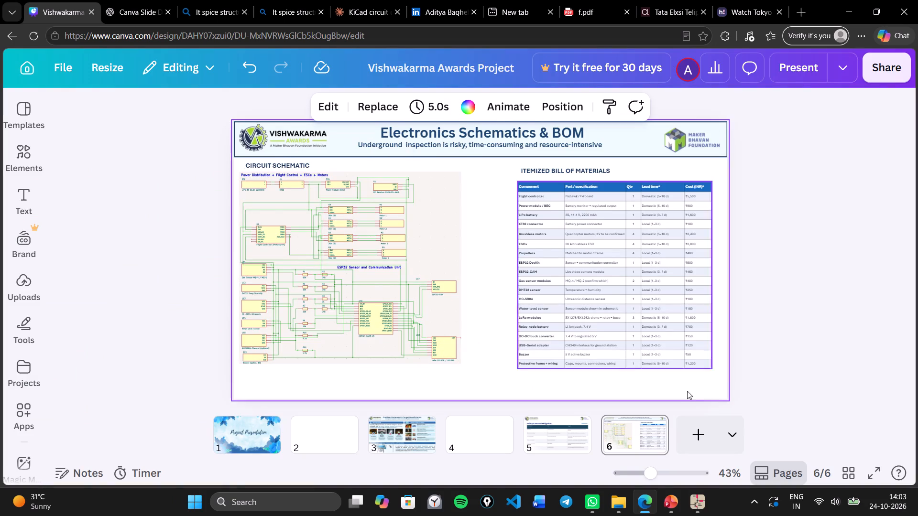
pyautogui.click(874, 477)
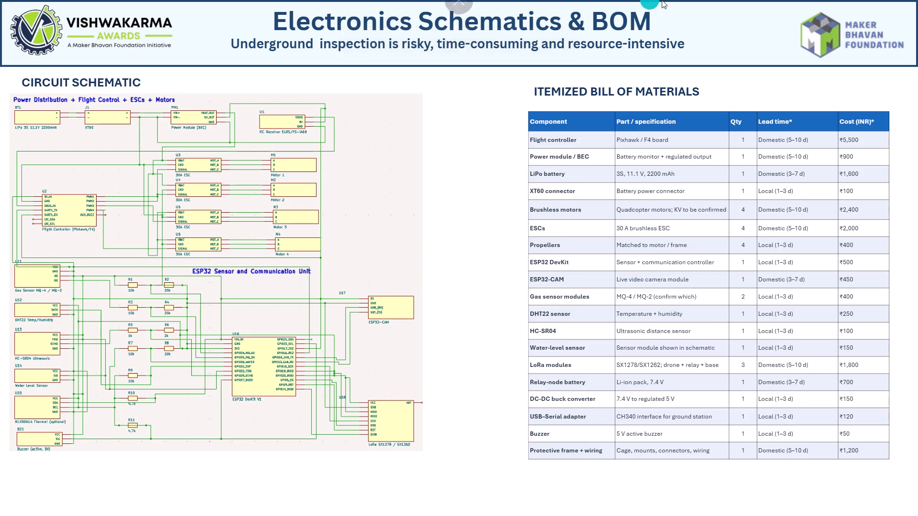
pyautogui.click(455, 43)
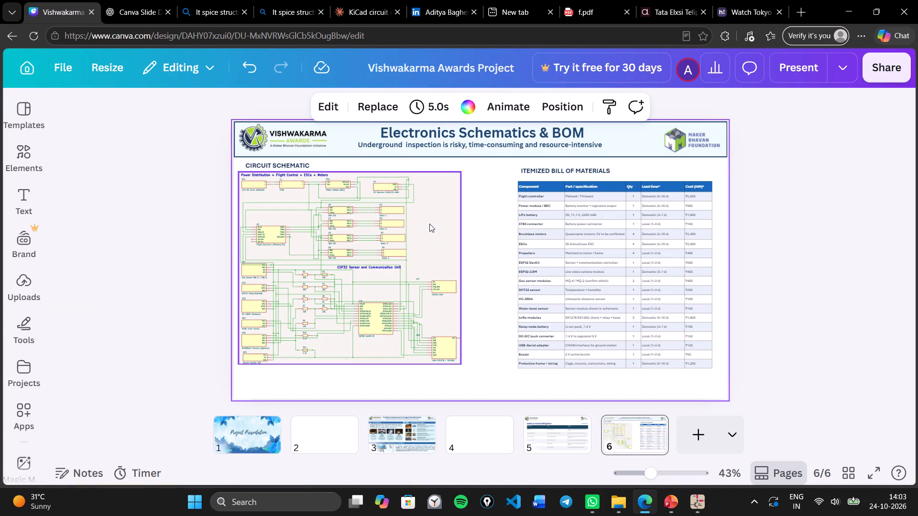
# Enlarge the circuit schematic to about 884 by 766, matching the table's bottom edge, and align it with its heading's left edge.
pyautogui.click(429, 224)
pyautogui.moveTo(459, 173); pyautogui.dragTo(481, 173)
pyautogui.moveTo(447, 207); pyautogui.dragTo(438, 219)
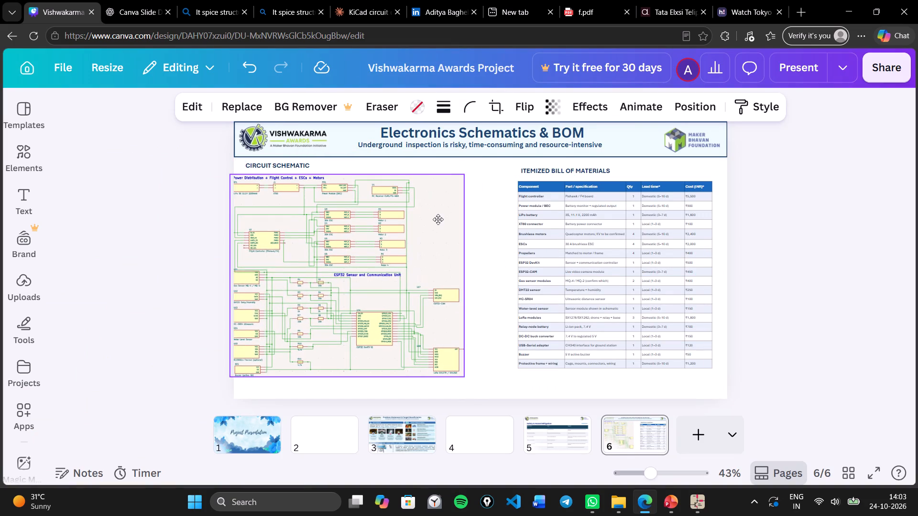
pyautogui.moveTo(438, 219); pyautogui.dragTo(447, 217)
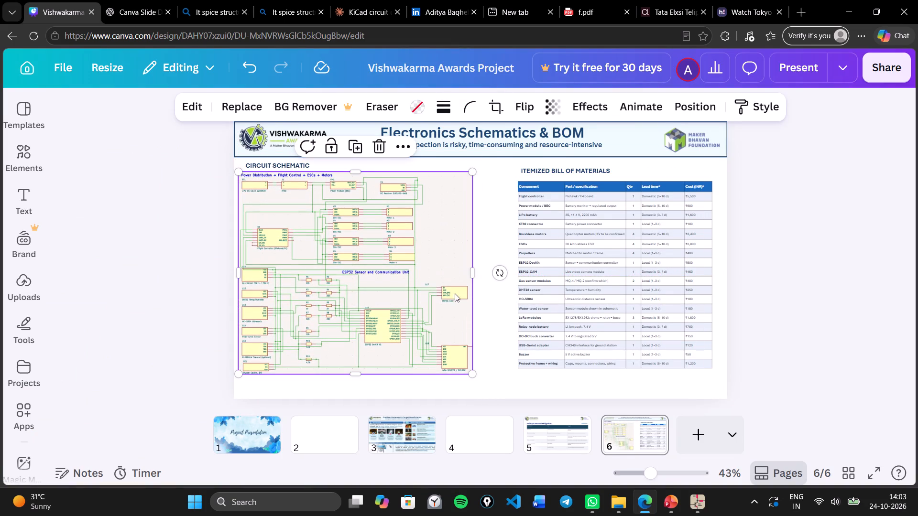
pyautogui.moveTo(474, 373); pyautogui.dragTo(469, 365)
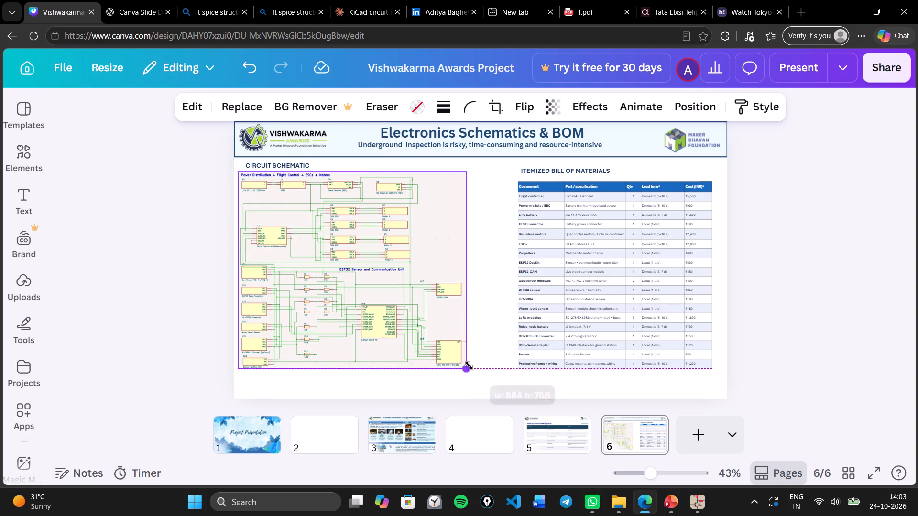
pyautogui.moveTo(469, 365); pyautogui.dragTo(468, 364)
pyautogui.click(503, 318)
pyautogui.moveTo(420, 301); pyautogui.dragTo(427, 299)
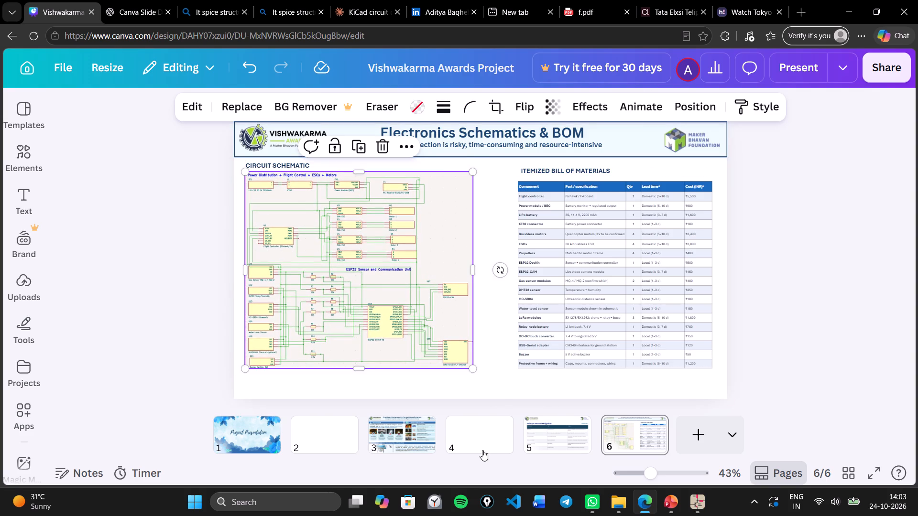
# Undo the edits back to before the schematic and table were pasted into the branded page, restoring the deleted UGSHD slide.
pyautogui.click(492, 444)
pyautogui.hotkey('ctrl', 'z')
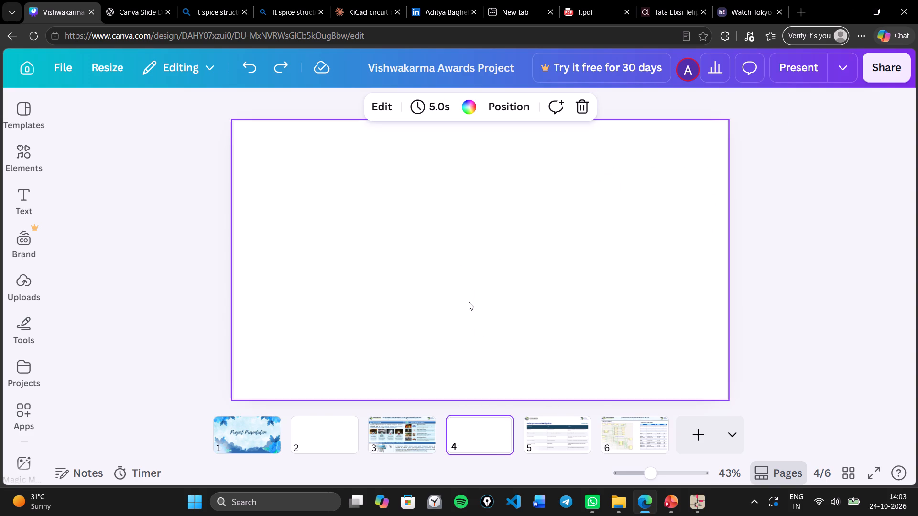
pyautogui.hotkey('ctrl', 'z')
pyautogui.hotkey('ctrl', 'z')
pyautogui.hotkey('ctrl', 'z')
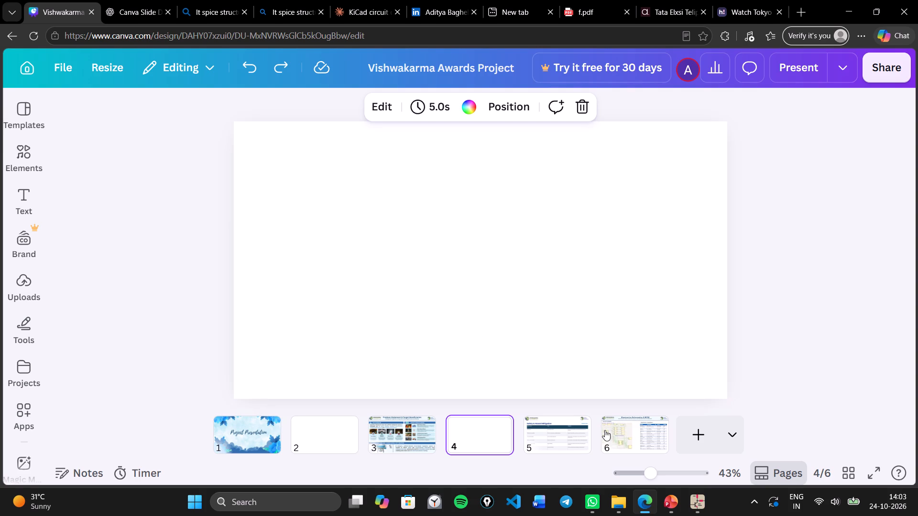
pyautogui.hotkey('ctrl', 'z')
pyautogui.keyDown('ctrl'); pyautogui.click(771, 295); pyautogui.keyUp('ctrl')
pyautogui.hotkey('ctrl', 'z')
pyautogui.hotkey('ctrl', 'z')
pyautogui.keyDown('ctrl'); pyautogui.click(640, 432); pyautogui.keyUp('ctrl')
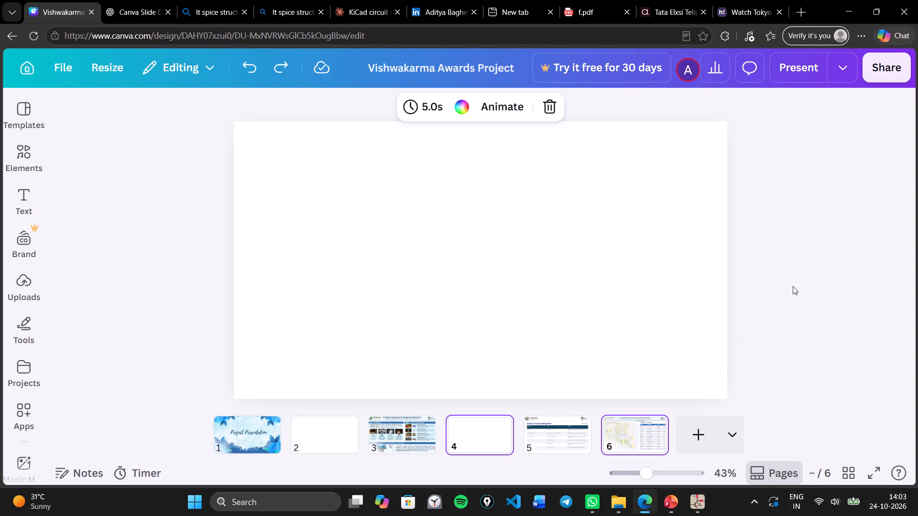
pyautogui.click(633, 430)
pyautogui.hotkey('ctrl', 'z')
pyautogui.hotkey('ctrl', 'z')
pyautogui.hotkey('ctrl', 'z')
pyautogui.hotkey('ctrl', 'z')
pyautogui.hotkey('ctrl', 'z')
pyautogui.hotkey('ctrl', 'z')
pyautogui.hotkey('ctrl', 'z')
pyautogui.hotkey('ctrl', 'z')
pyautogui.hotkey('ctrl', 'z')
pyautogui.hotkey('ctrl', 'z')
pyautogui.hotkey('ctrl', 'z')
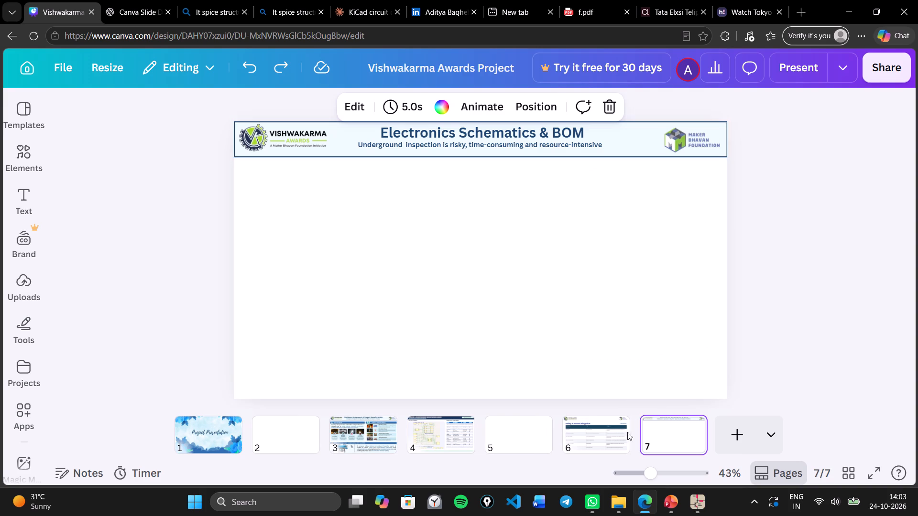
# Copy the schematic block with its caption, relay node and ground station, plus the bill of materials, from the UGSHD slide to page 7.
pyautogui.click(459, 432)
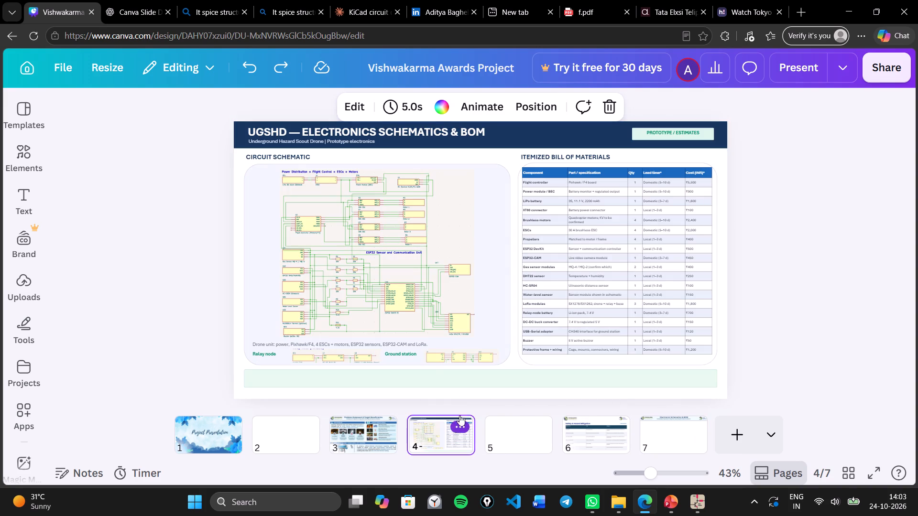
pyautogui.moveTo(240, 156); pyautogui.dragTo(267, 174)
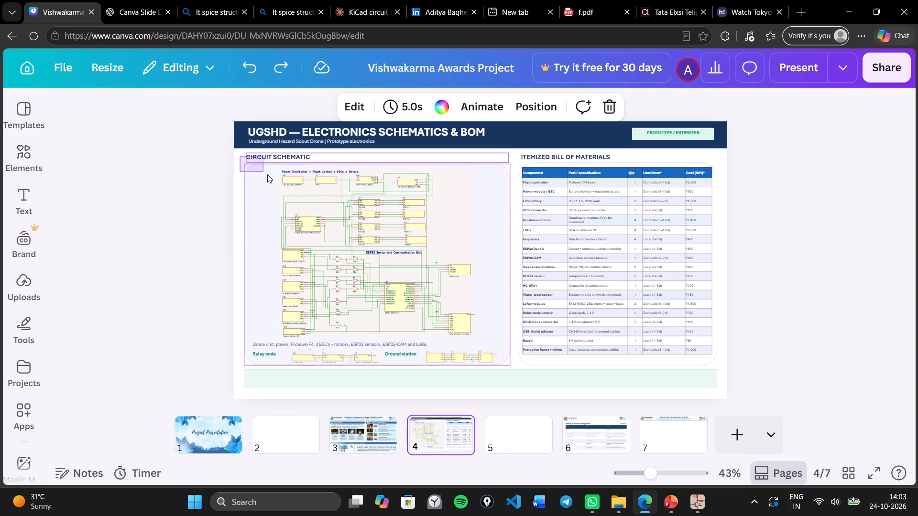
pyautogui.moveTo(267, 174); pyautogui.dragTo(699, 366)
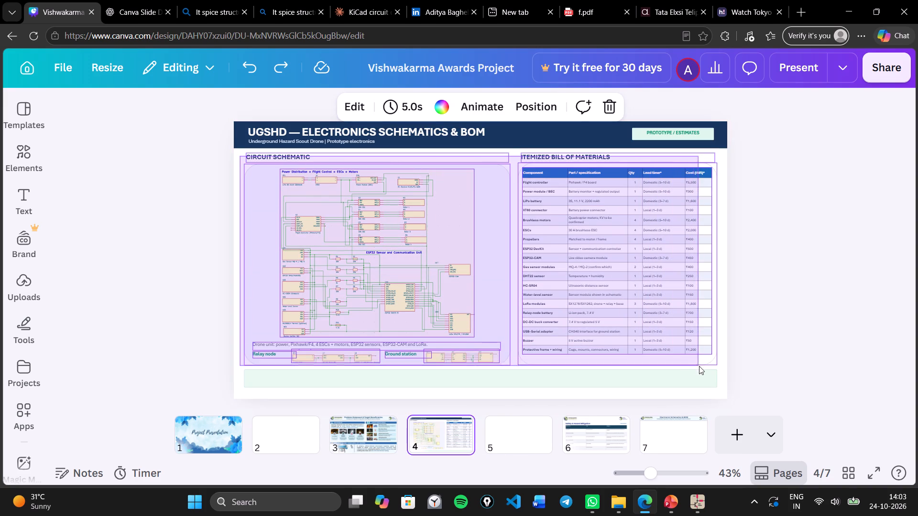
pyautogui.moveTo(699, 366); pyautogui.dragTo(713, 362)
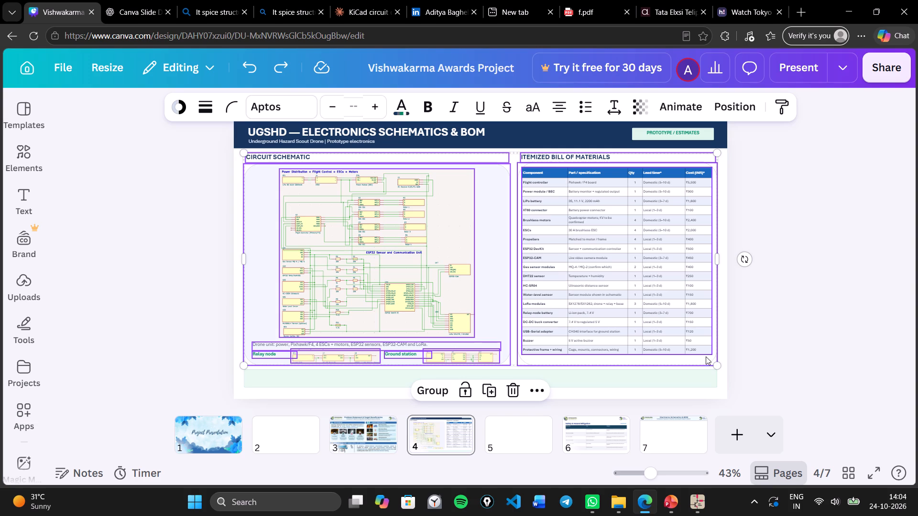
pyautogui.hotkey('ctrl', 'c')
pyautogui.click(667, 493)
pyautogui.click(816, 270)
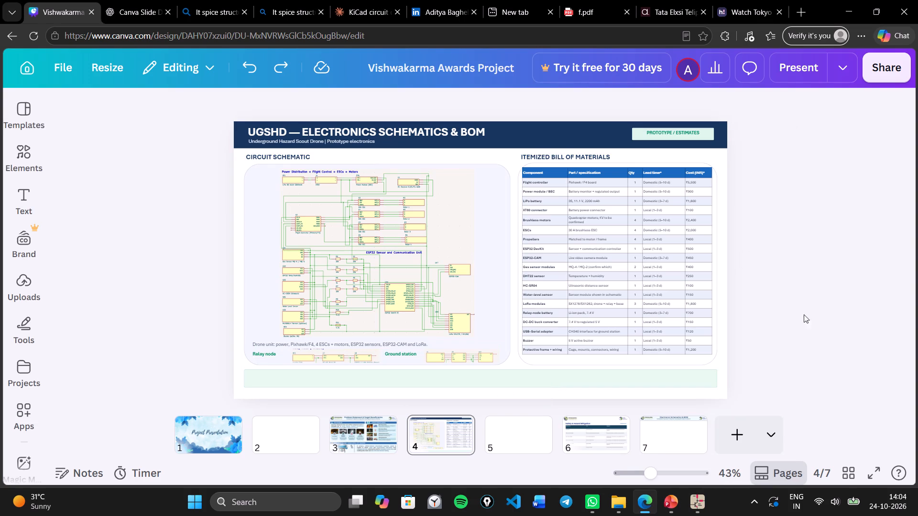
pyautogui.click(676, 420)
pyautogui.hotkey('ctrl', 'v')
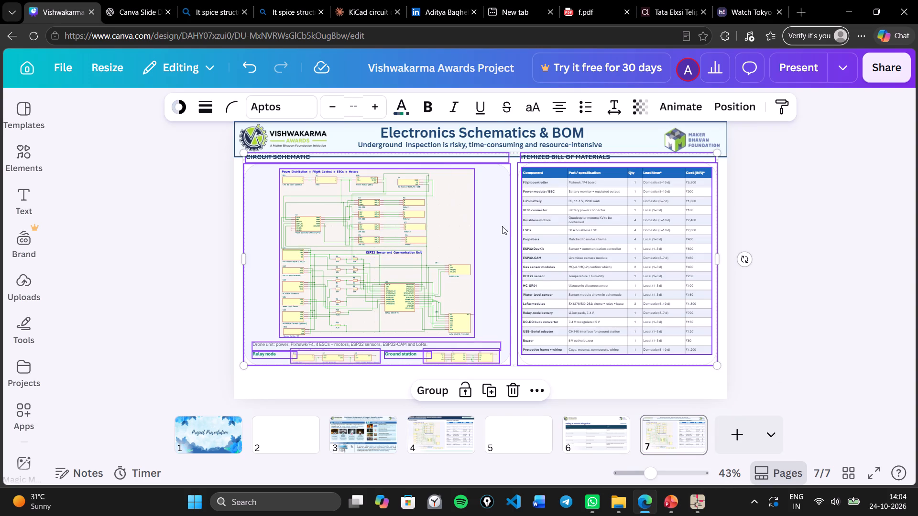
# Move the pasted content down together so both section headings sit clear of the header banner.
pyautogui.moveTo(496, 224); pyautogui.dragTo(496, 235)
pyautogui.click(764, 189)
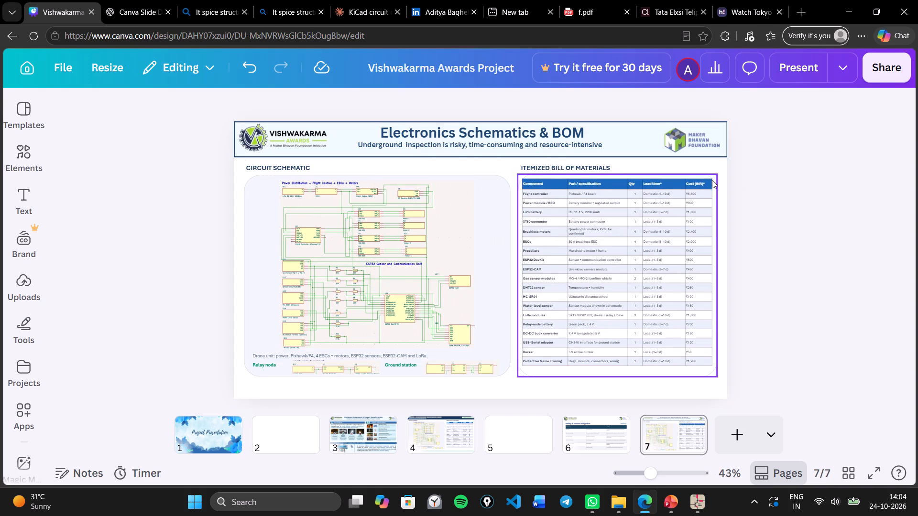
# Delete the rounded background panel behind the bill of materials table.
pyautogui.click(717, 200)
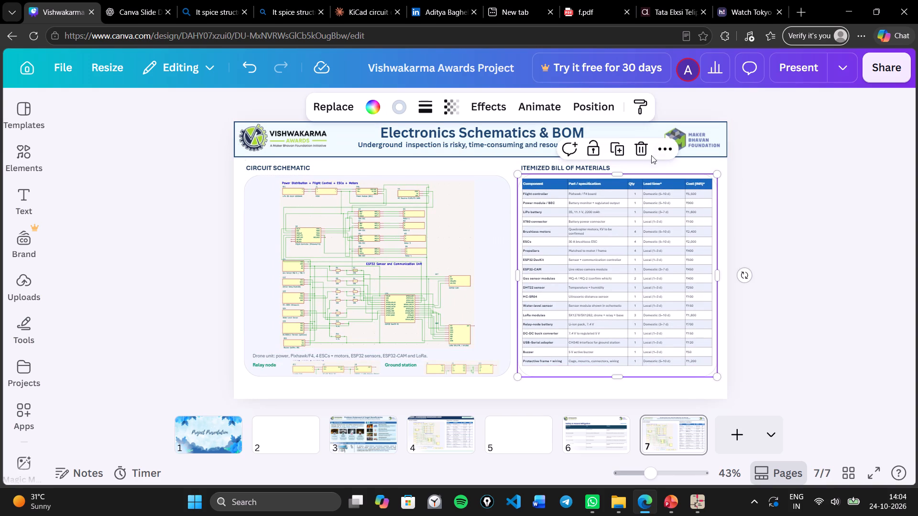
pyautogui.click(634, 155)
# Stretch the bill of materials table slightly upward so its top edge sits just below its heading.
pyautogui.click(589, 215)
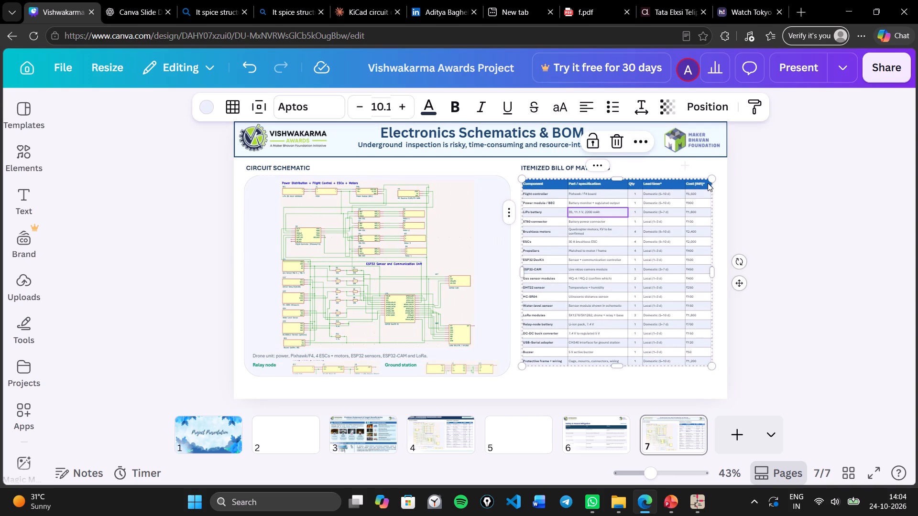
pyautogui.moveTo(712, 180); pyautogui.dragTo(713, 174)
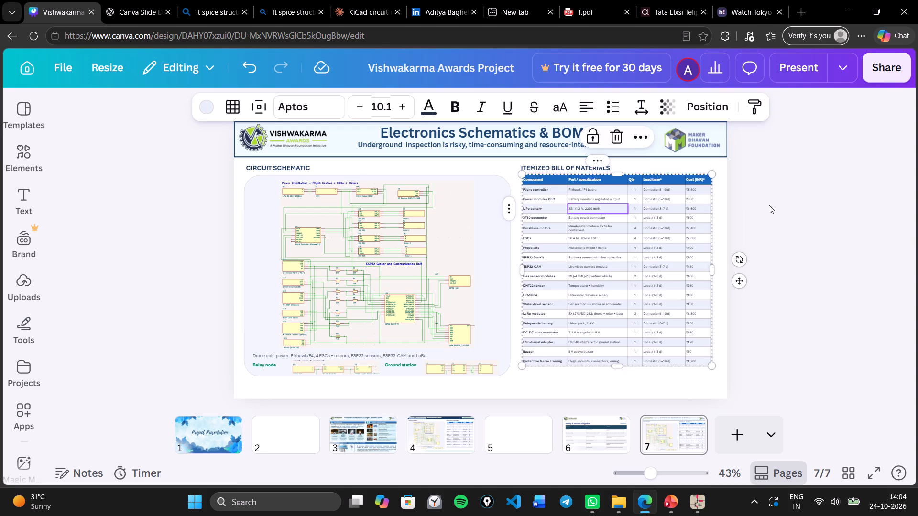
pyautogui.click(769, 205)
# Delete the rounded background panel behind the circuit schematic.
pyautogui.click(475, 223)
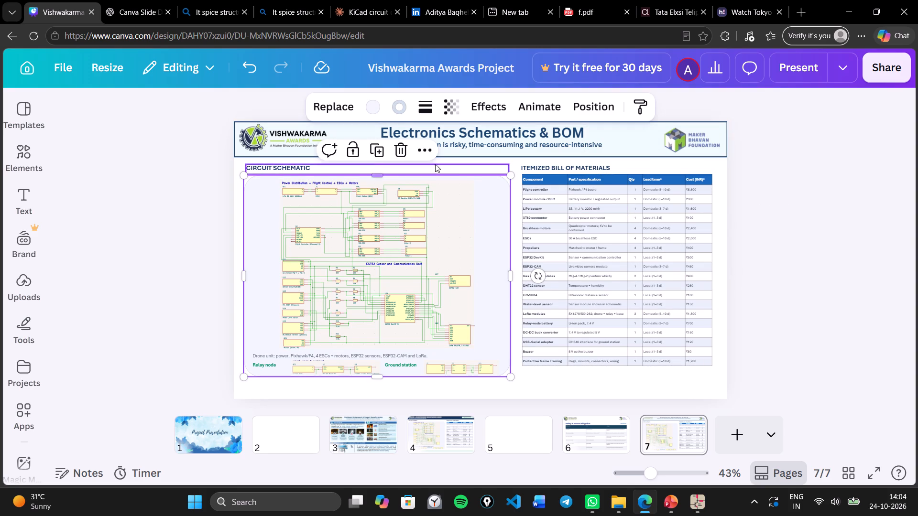
pyautogui.click(400, 156)
# Enlarge the circuit schematic image from its upper-right corner, keeping its bottom edge above the drone unit caption.
pyautogui.click(416, 234)
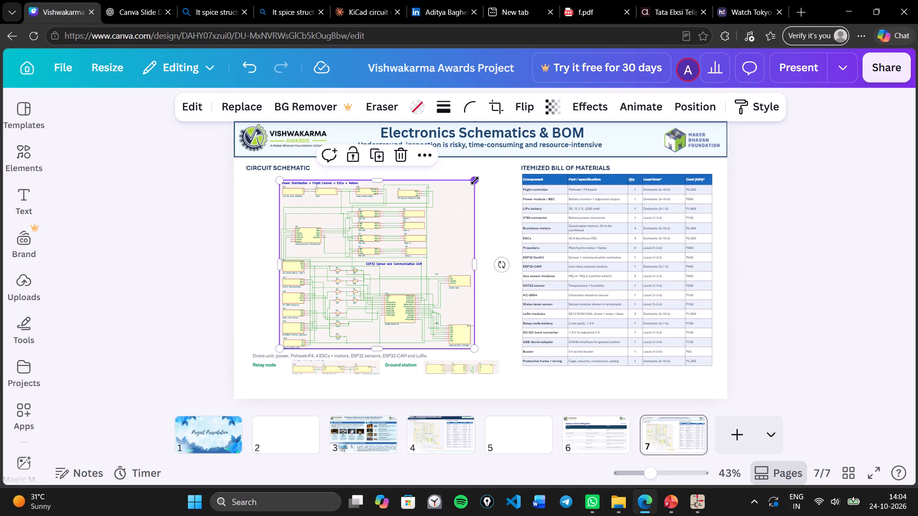
pyautogui.moveTo(475, 181); pyautogui.dragTo(491, 168)
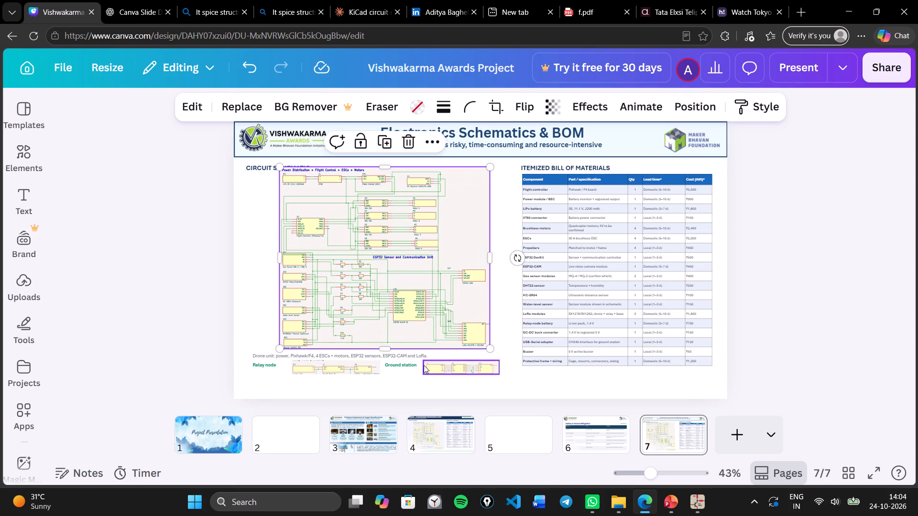
pyautogui.click(251, 341)
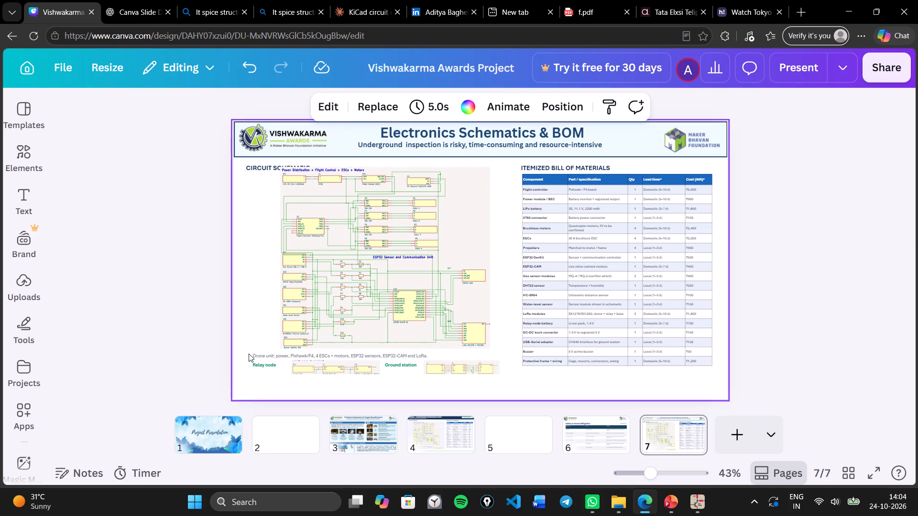
# Move the drone unit caption, relay node and ground station labels and diagrams down together toward the slide's bottom edge.
pyautogui.moveTo(247, 355); pyautogui.dragTo(458, 378)
pyautogui.moveTo(450, 365); pyautogui.dragTo(449, 375)
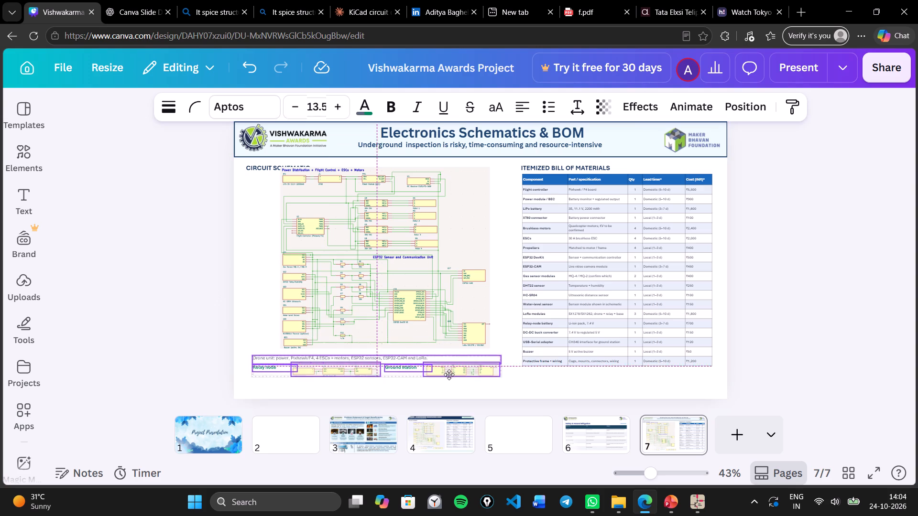
pyautogui.moveTo(449, 375); pyautogui.dragTo(449, 381)
# Enlarge the circuit schematic slightly more and place it below the CIRCUIT SCHEMATIC heading, aligned with the heading's left edge.
pyautogui.click(440, 277)
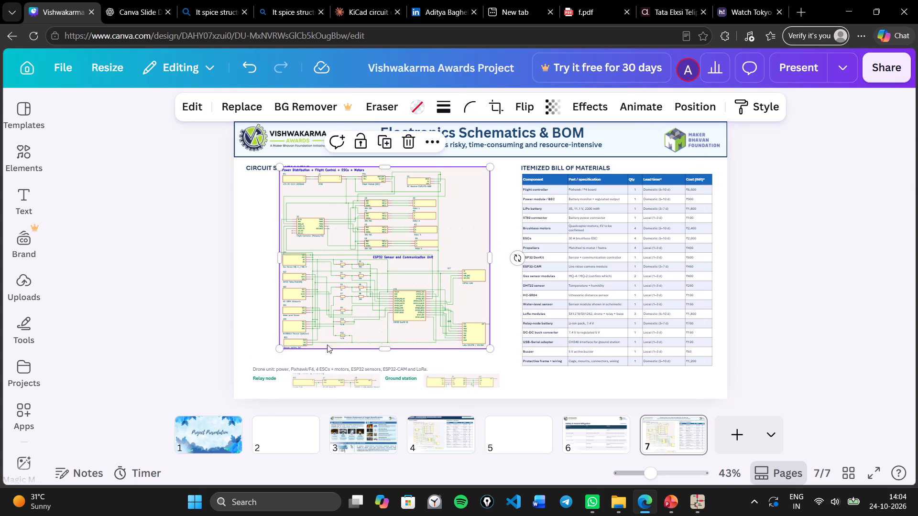
pyautogui.moveTo(284, 350); pyautogui.dragTo(273, 352)
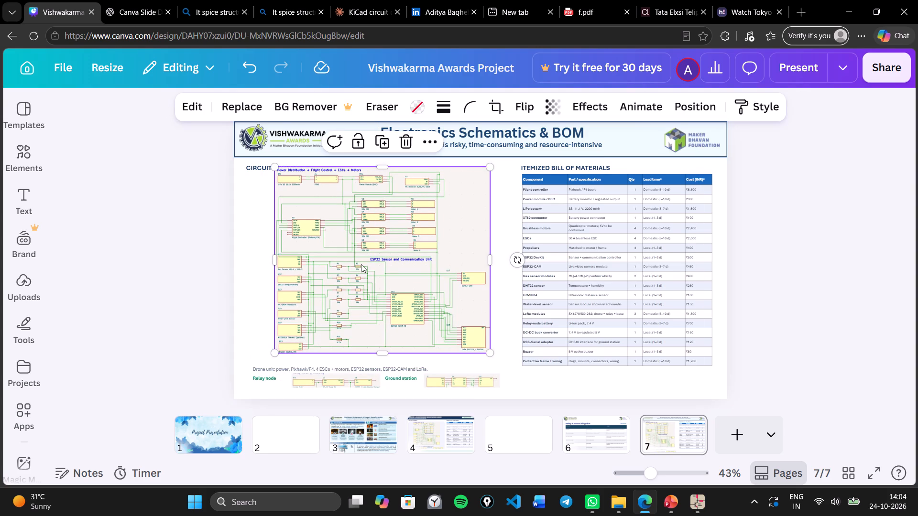
pyautogui.moveTo(361, 264); pyautogui.dragTo(330, 269)
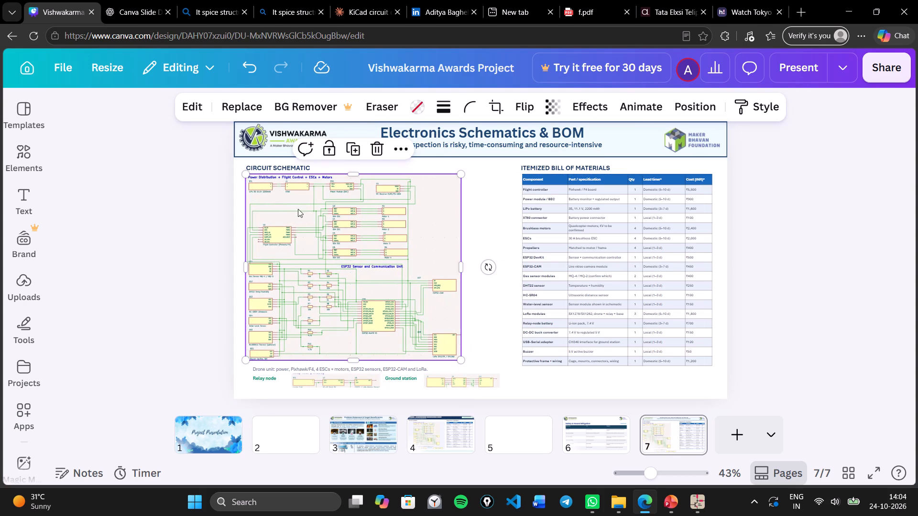
pyautogui.click(508, 196)
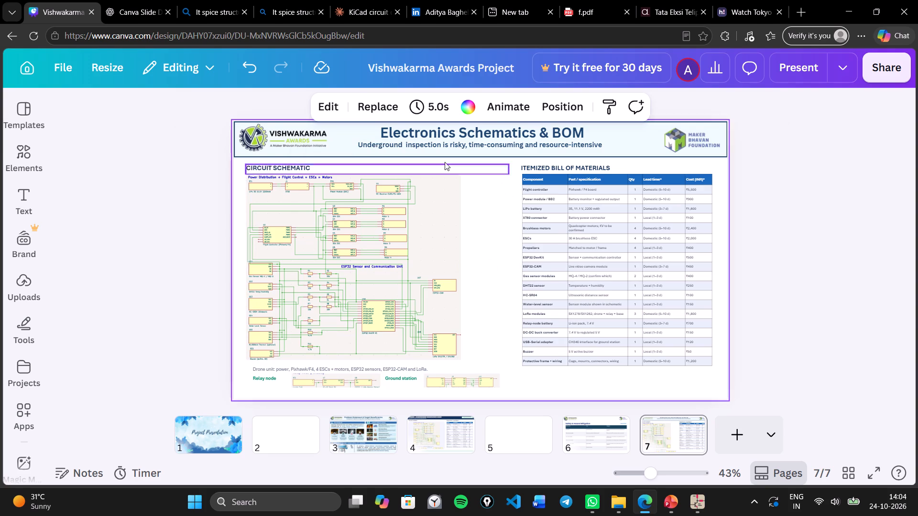
# Raise the CIRCUIT SCHEMATIC heading and the schematic image slightly toward the header banner.
pyautogui.click(357, 166)
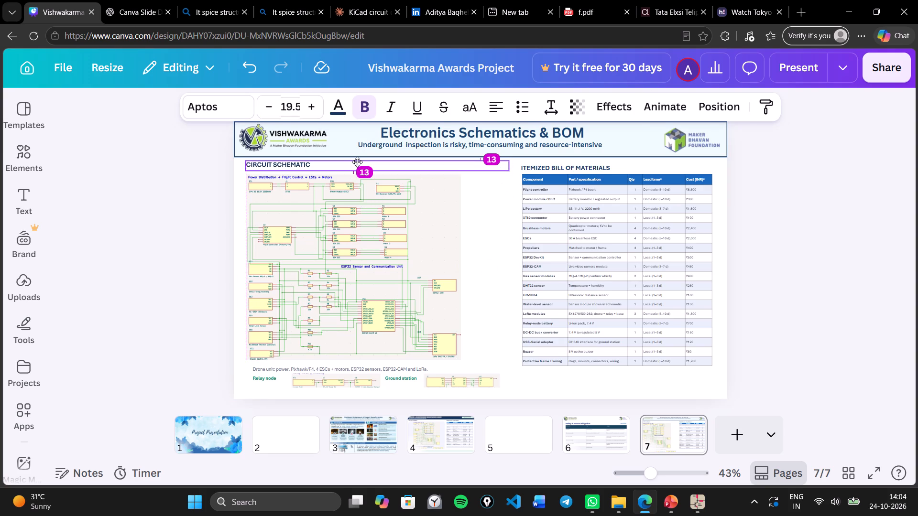
pyautogui.click(465, 226)
pyautogui.click(440, 239)
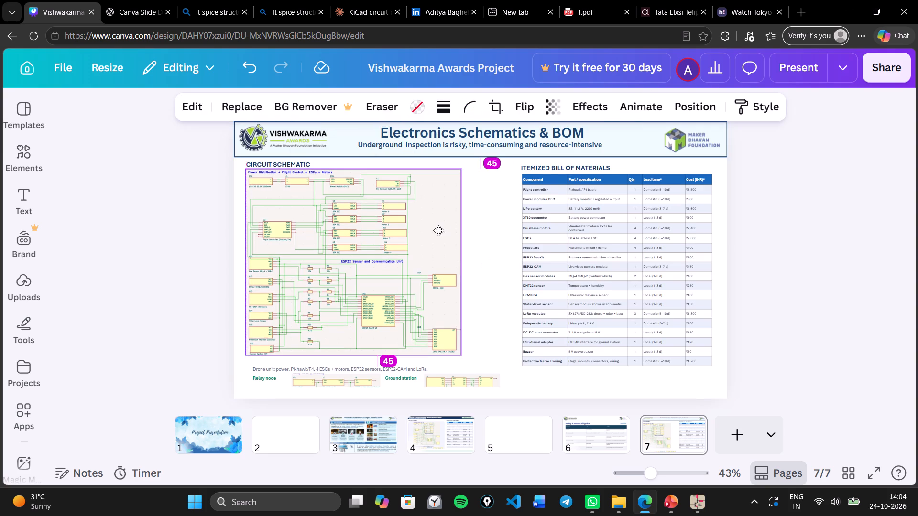
pyautogui.click(497, 272)
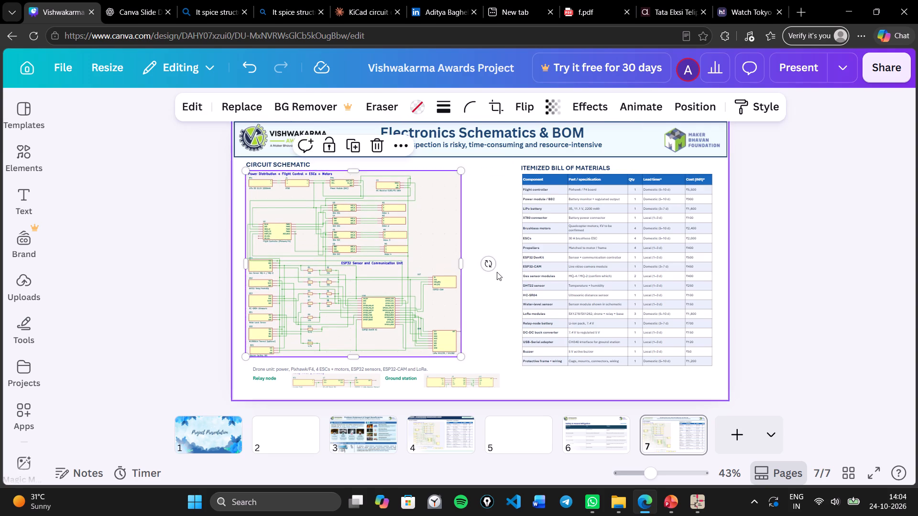
# Delete the drone unit caption below the circuit schematic.
pyautogui.click(381, 371)
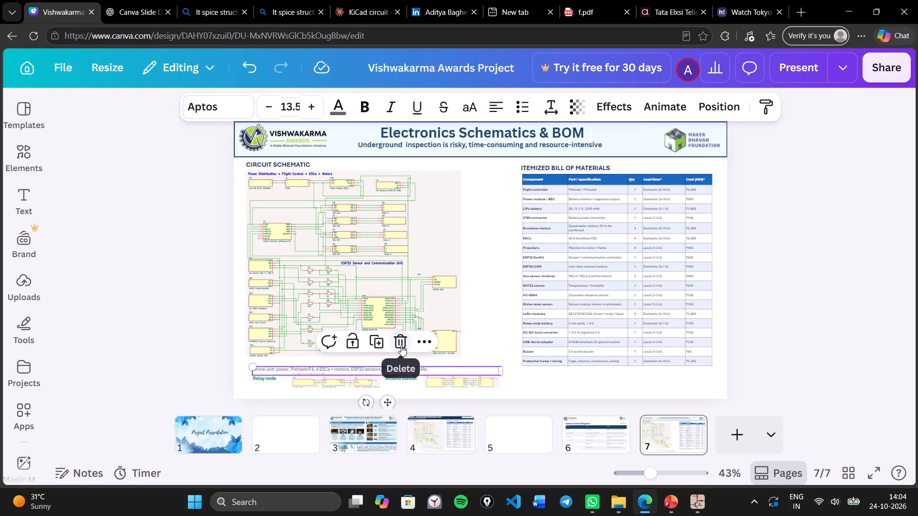
pyautogui.click(401, 346)
# Move the Relay node label and its diagram up beneath the schematic, aligned near the schematic's left edge.
pyautogui.click(347, 383)
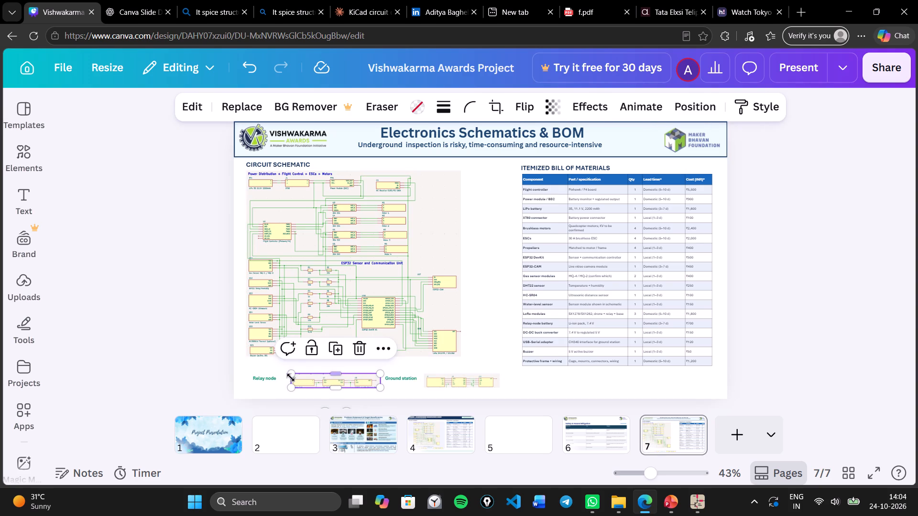
pyautogui.moveTo(265, 377); pyautogui.dragTo(262, 366)
pyautogui.moveTo(318, 378); pyautogui.dragTo(303, 368)
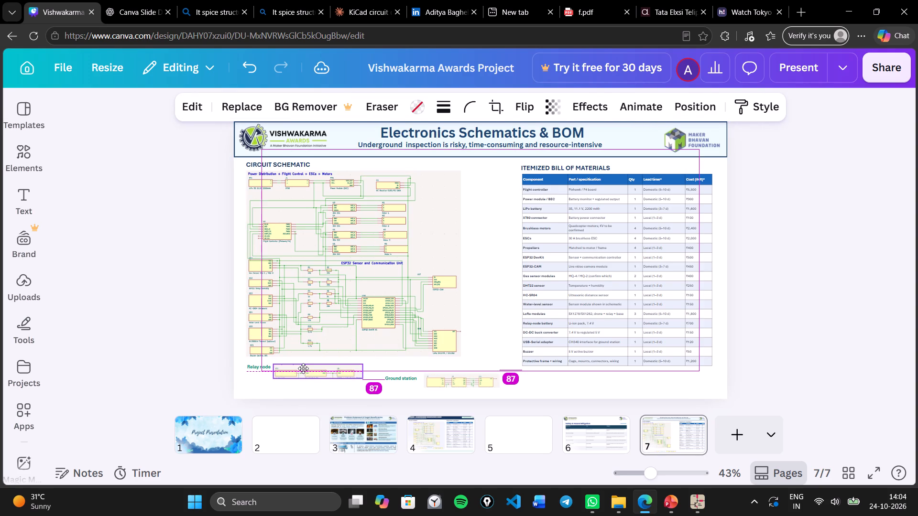
pyautogui.moveTo(303, 368); pyautogui.dragTo(303, 368)
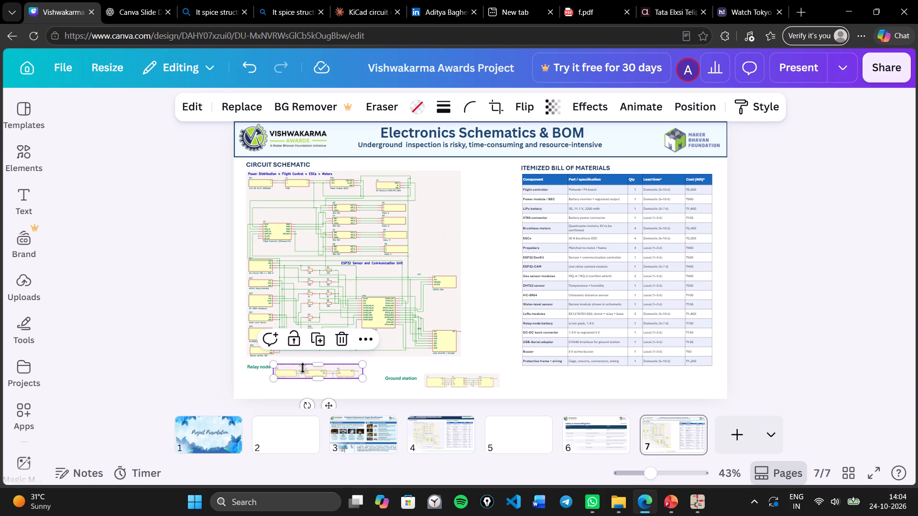
# Move the Ground station label and its diagram beneath the schematic, level with the relay node label and diagram.
pyautogui.moveTo(407, 378); pyautogui.dragTo(393, 367)
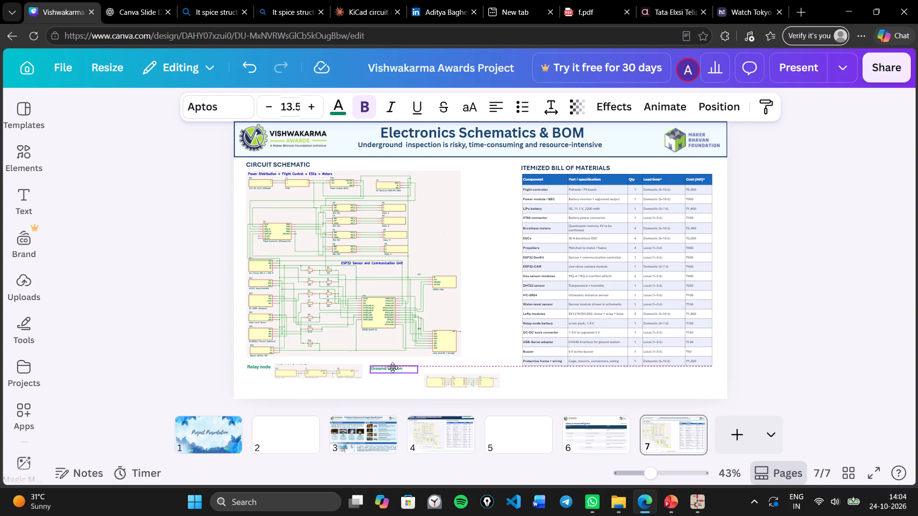
pyautogui.moveTo(393, 367); pyautogui.dragTo(388, 366)
pyautogui.moveTo(448, 383); pyautogui.dragTo(433, 378)
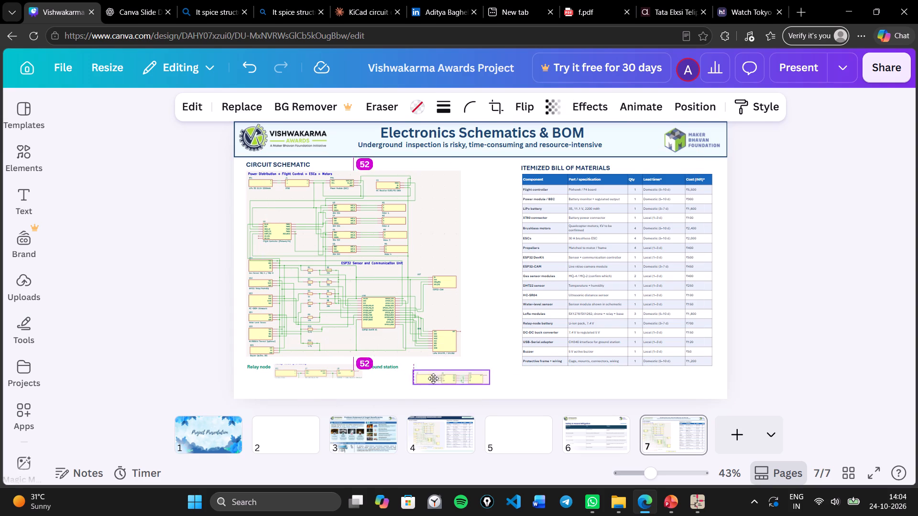
pyautogui.moveTo(433, 378); pyautogui.dragTo(427, 372)
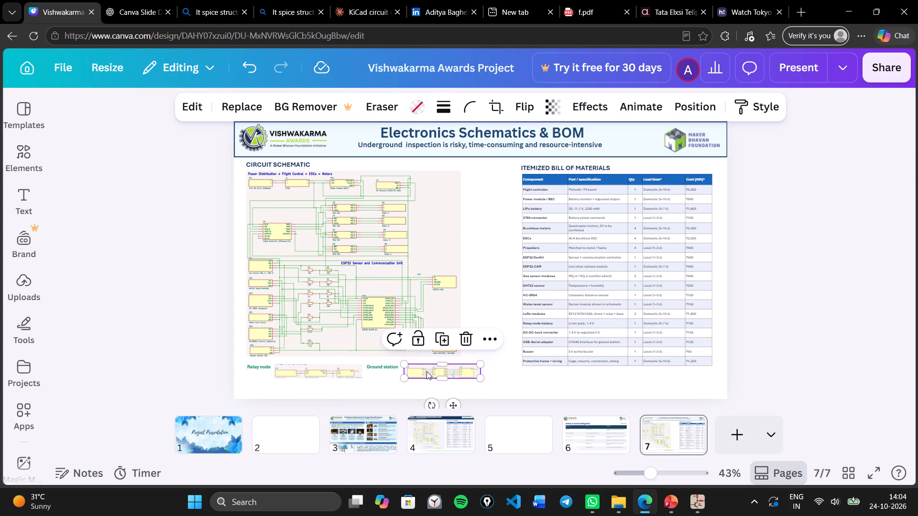
# Move the relay node and ground station labels and diagrams down together, keeping the row aligned with the schematic's left edge.
pyautogui.click(506, 287)
pyautogui.click(432, 274)
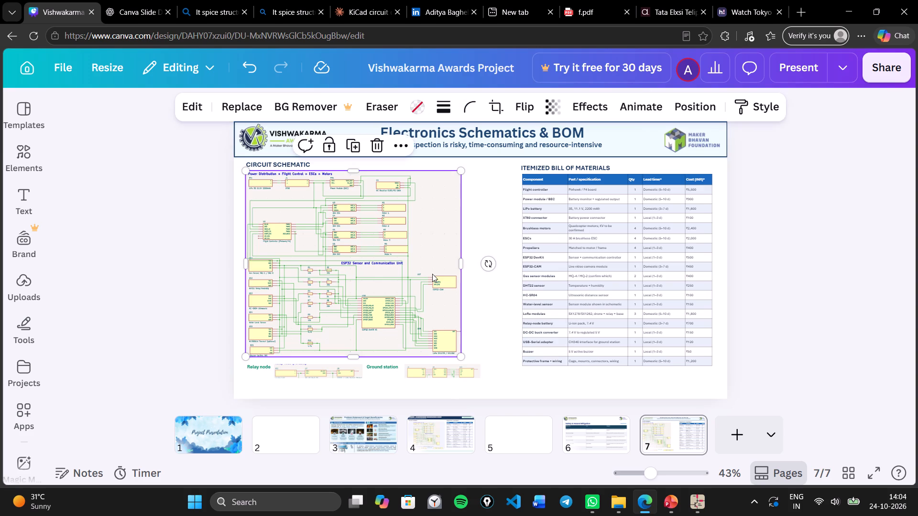
pyautogui.moveTo(236, 370); pyautogui.dragTo(245, 371)
pyautogui.moveTo(245, 371); pyautogui.dragTo(460, 384)
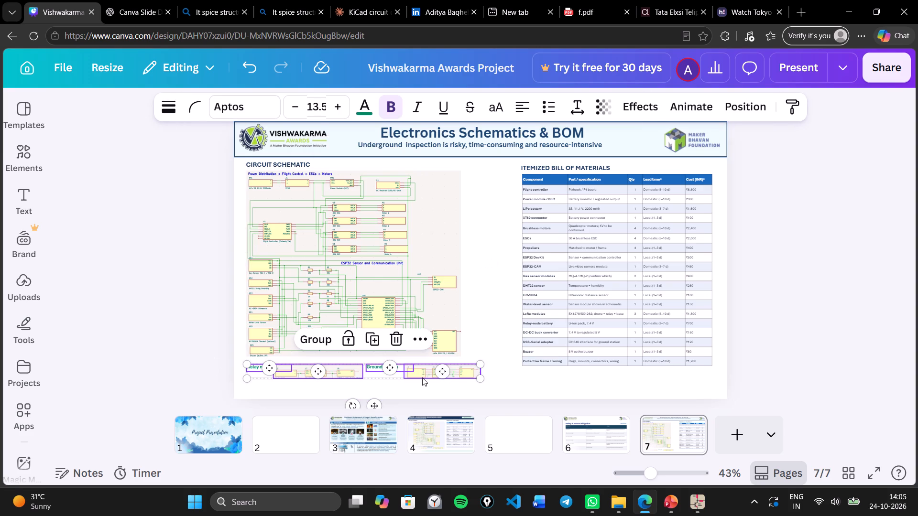
pyautogui.moveTo(417, 374); pyautogui.dragTo(414, 387)
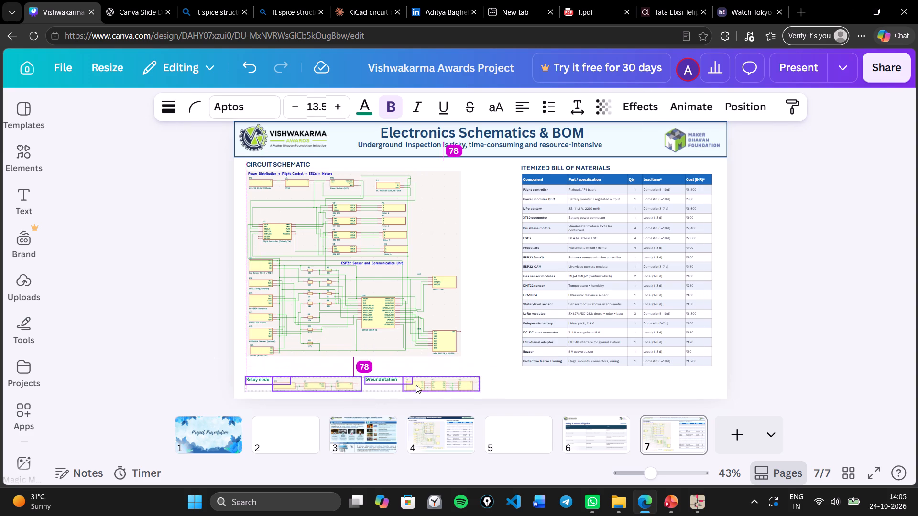
# Enlarge the circuit schematic proportionally to about 900 wide, filling the space above the relay node and ground station row.
pyautogui.click(418, 332)
pyautogui.moveTo(461, 359); pyautogui.dragTo(481, 369)
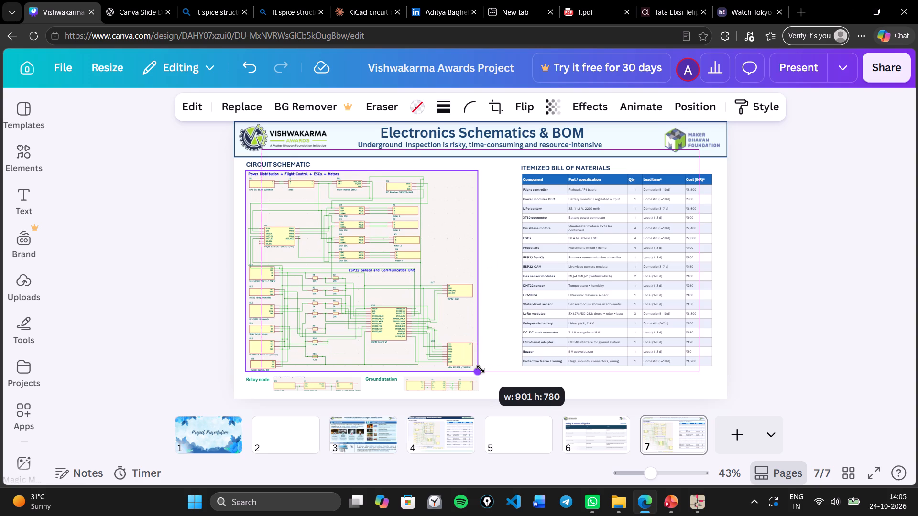
pyautogui.moveTo(481, 369); pyautogui.dragTo(481, 370)
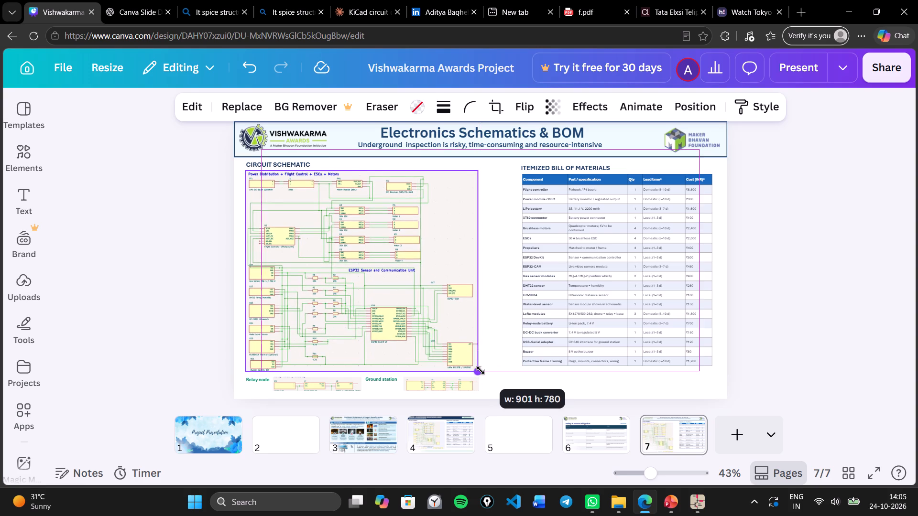
pyautogui.moveTo(481, 370); pyautogui.dragTo(482, 370)
pyautogui.click(517, 375)
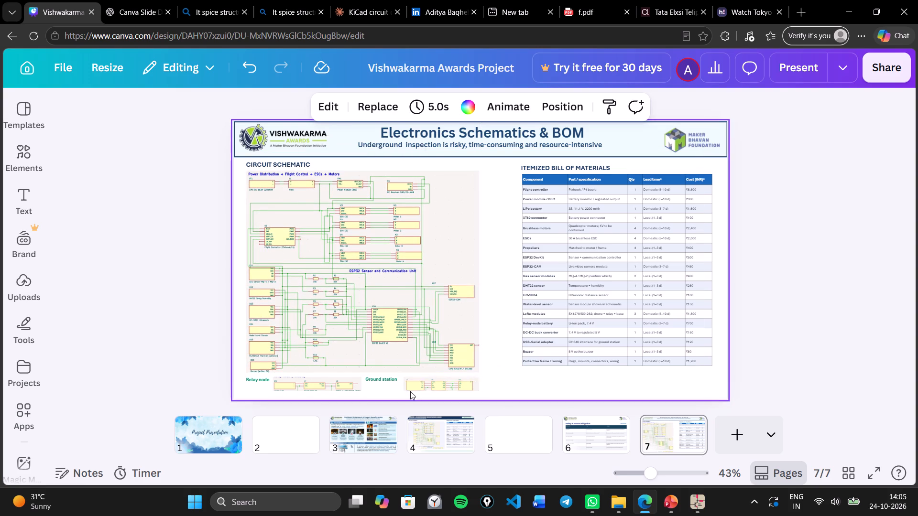
# Preview the Electronics Schematics & BOM page in full screen and return to editing.
pyautogui.click(874, 472)
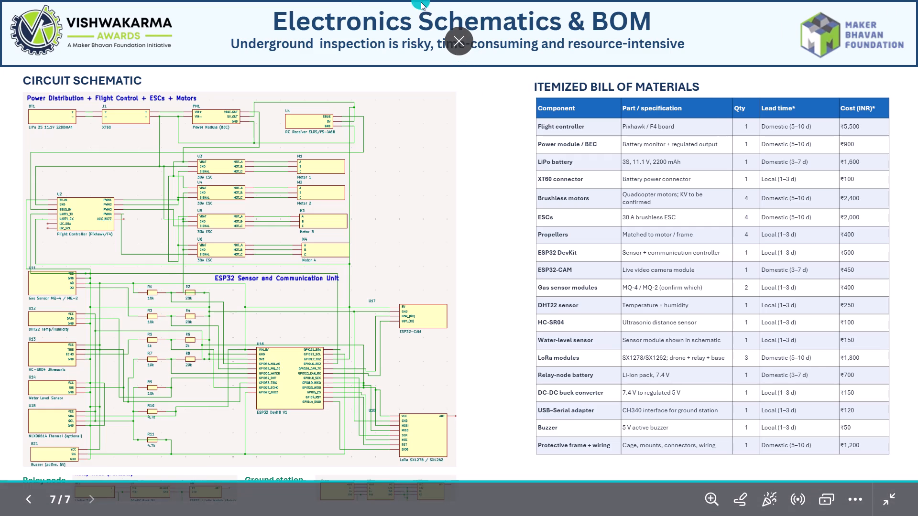
pyautogui.click(465, 39)
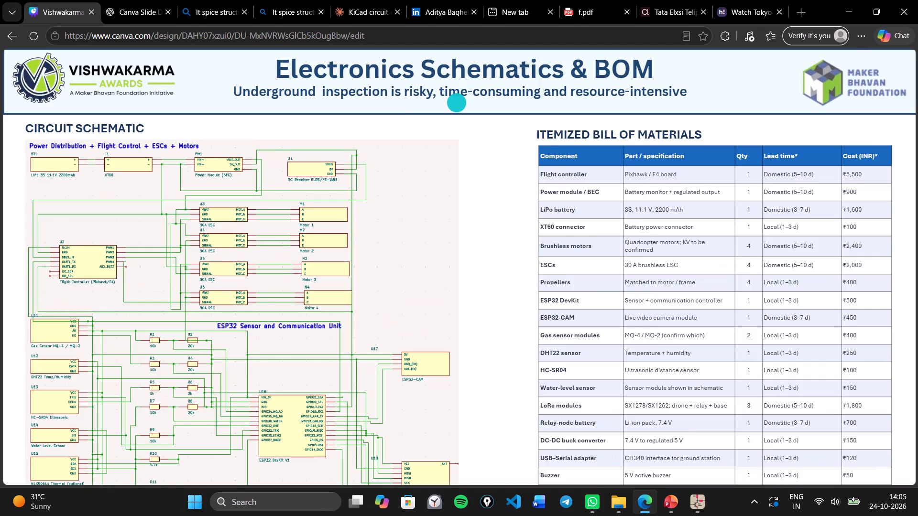
# Enlarge the ground station diagram slightly to about 301 wide, close to the schematic's right edge.
pyautogui.click(454, 381)
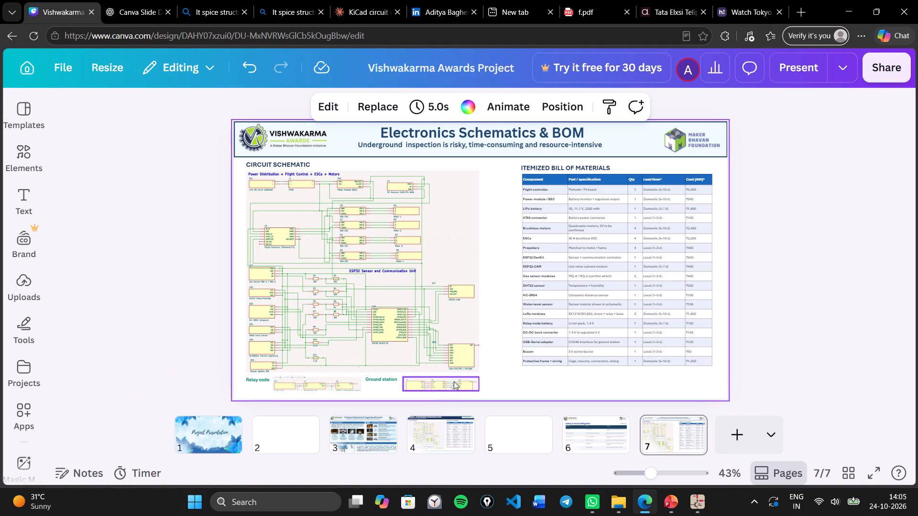
pyautogui.moveTo(480, 391); pyautogui.dragTo(491, 394)
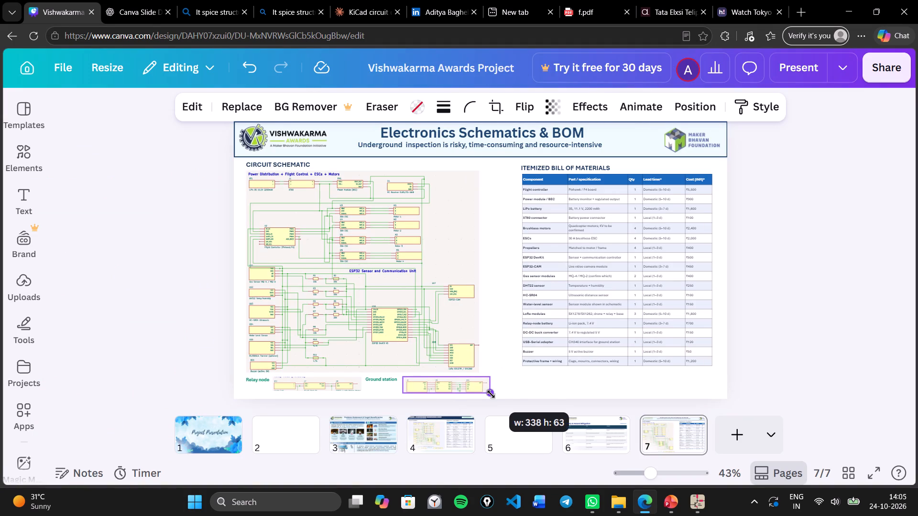
pyautogui.moveTo(491, 394); pyautogui.dragTo(481, 397)
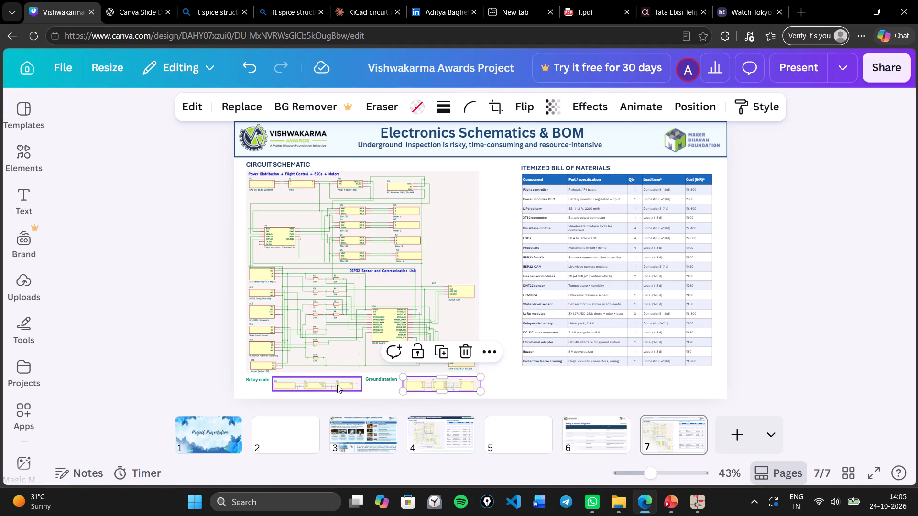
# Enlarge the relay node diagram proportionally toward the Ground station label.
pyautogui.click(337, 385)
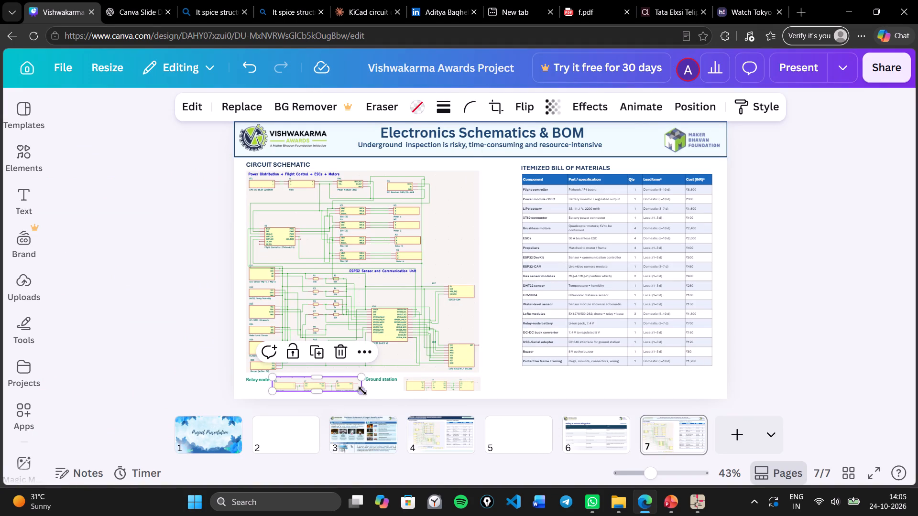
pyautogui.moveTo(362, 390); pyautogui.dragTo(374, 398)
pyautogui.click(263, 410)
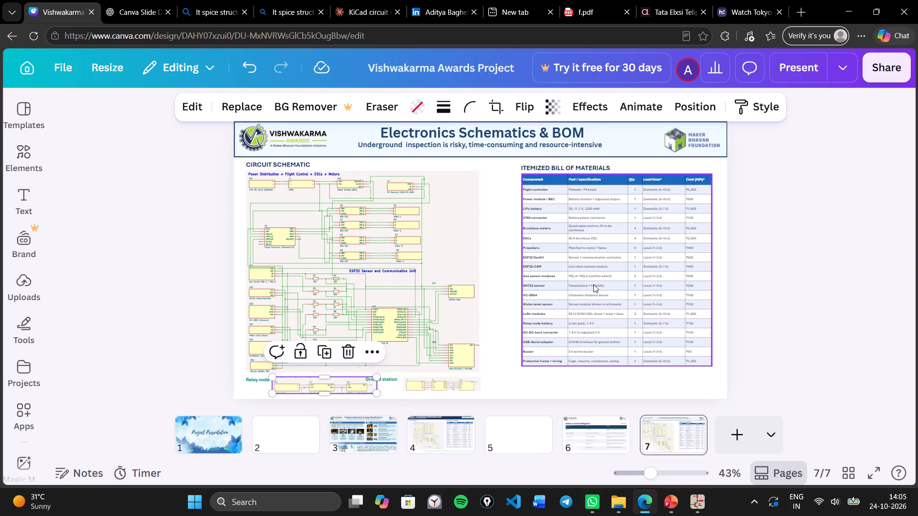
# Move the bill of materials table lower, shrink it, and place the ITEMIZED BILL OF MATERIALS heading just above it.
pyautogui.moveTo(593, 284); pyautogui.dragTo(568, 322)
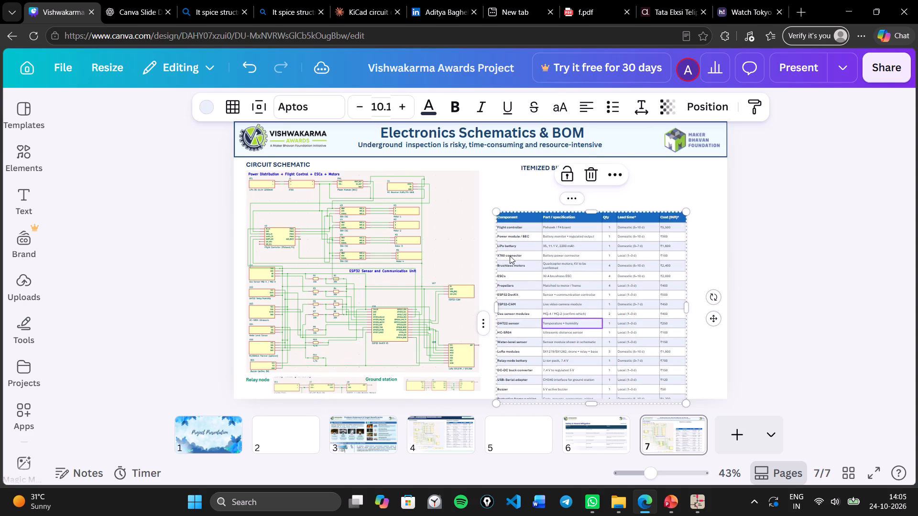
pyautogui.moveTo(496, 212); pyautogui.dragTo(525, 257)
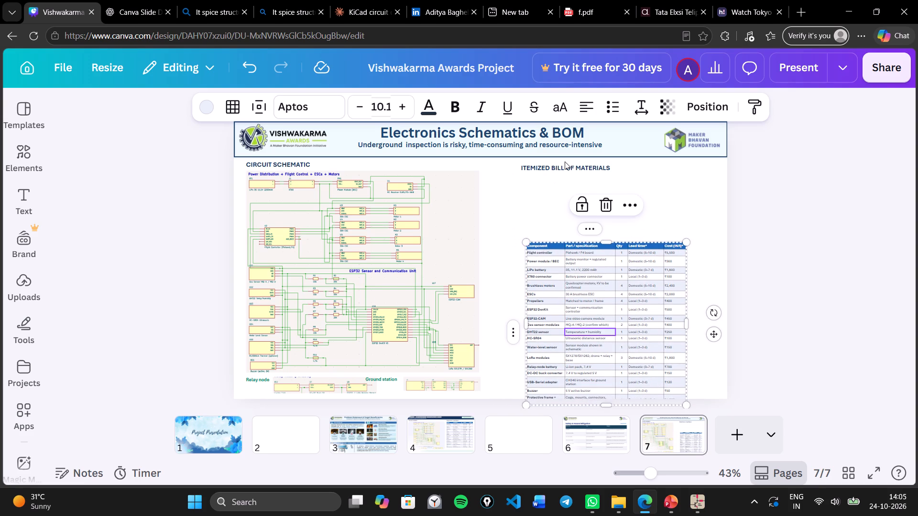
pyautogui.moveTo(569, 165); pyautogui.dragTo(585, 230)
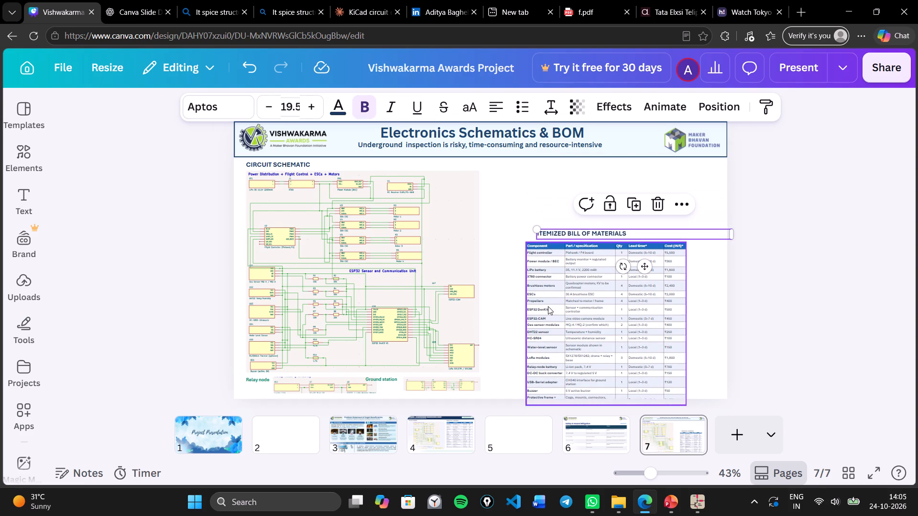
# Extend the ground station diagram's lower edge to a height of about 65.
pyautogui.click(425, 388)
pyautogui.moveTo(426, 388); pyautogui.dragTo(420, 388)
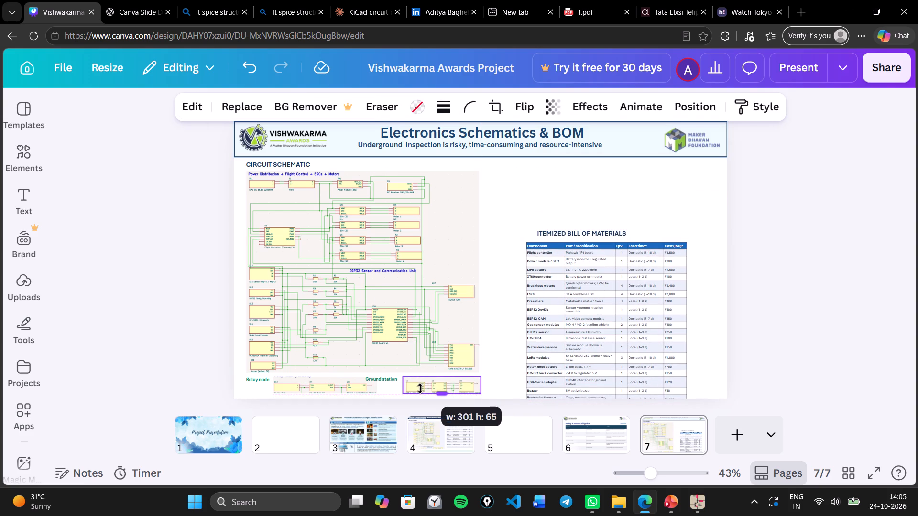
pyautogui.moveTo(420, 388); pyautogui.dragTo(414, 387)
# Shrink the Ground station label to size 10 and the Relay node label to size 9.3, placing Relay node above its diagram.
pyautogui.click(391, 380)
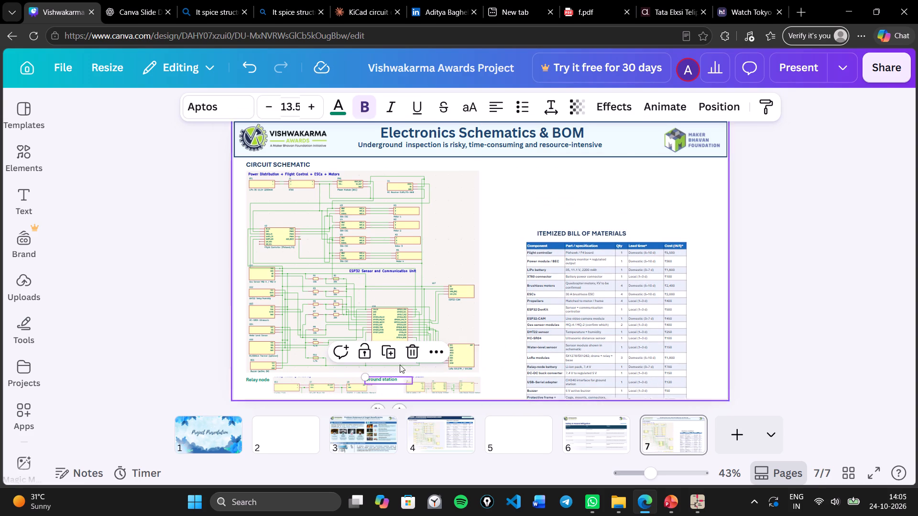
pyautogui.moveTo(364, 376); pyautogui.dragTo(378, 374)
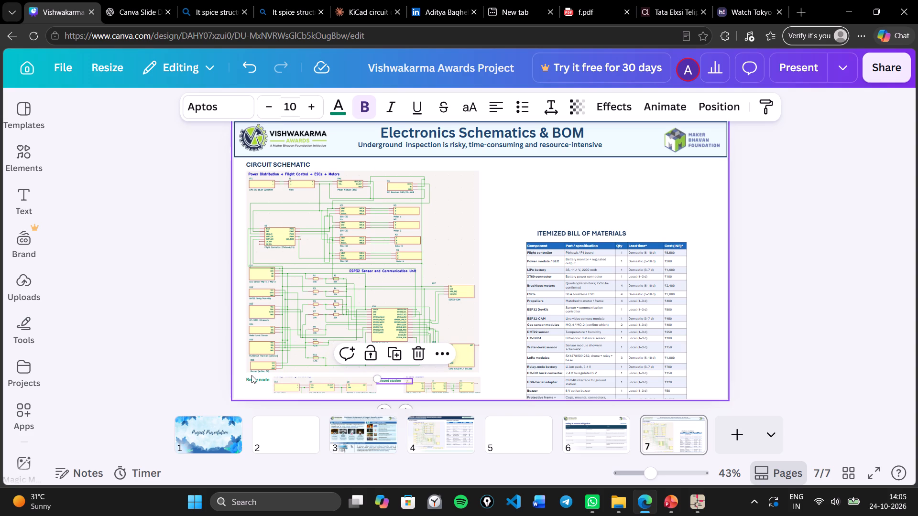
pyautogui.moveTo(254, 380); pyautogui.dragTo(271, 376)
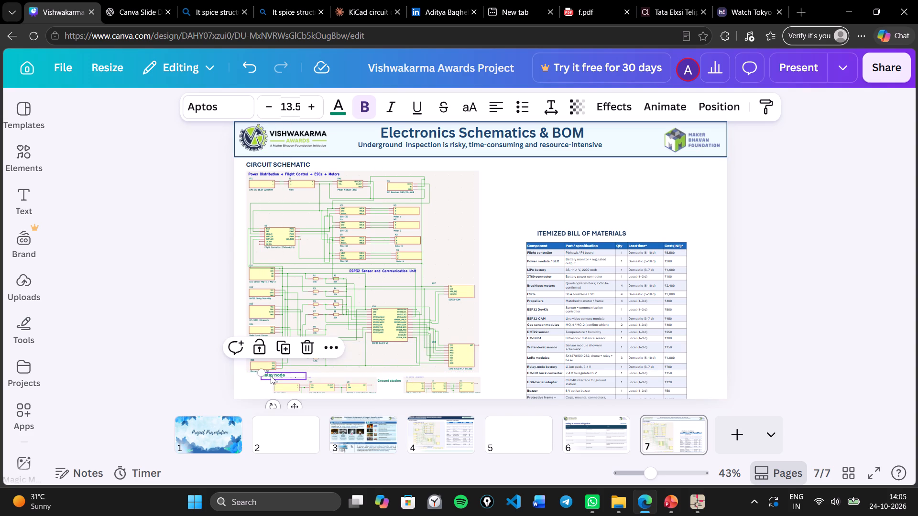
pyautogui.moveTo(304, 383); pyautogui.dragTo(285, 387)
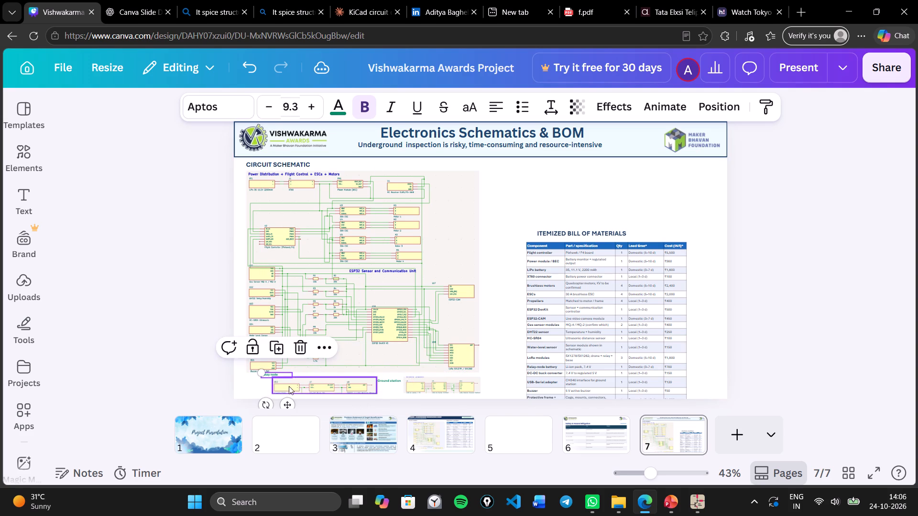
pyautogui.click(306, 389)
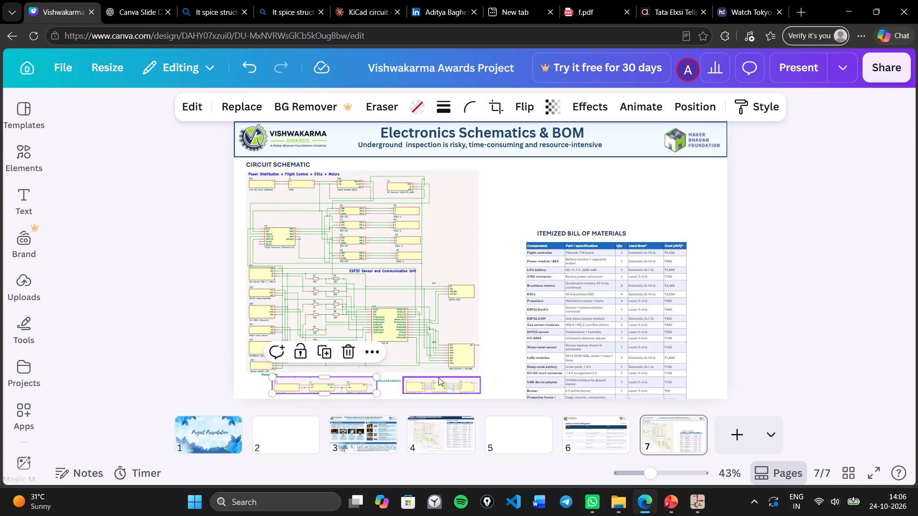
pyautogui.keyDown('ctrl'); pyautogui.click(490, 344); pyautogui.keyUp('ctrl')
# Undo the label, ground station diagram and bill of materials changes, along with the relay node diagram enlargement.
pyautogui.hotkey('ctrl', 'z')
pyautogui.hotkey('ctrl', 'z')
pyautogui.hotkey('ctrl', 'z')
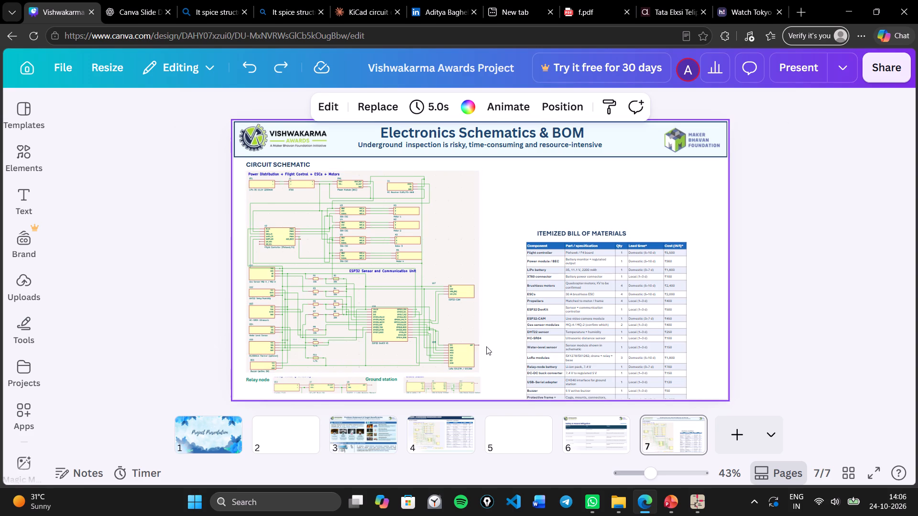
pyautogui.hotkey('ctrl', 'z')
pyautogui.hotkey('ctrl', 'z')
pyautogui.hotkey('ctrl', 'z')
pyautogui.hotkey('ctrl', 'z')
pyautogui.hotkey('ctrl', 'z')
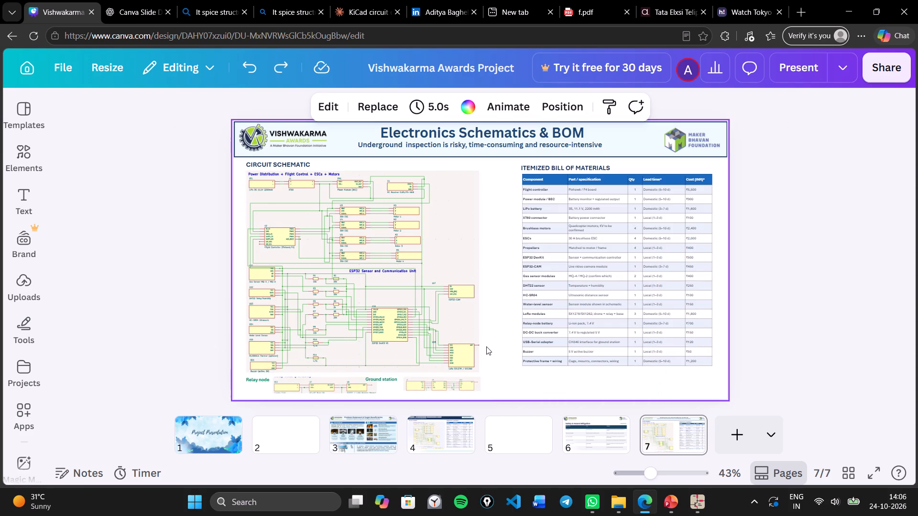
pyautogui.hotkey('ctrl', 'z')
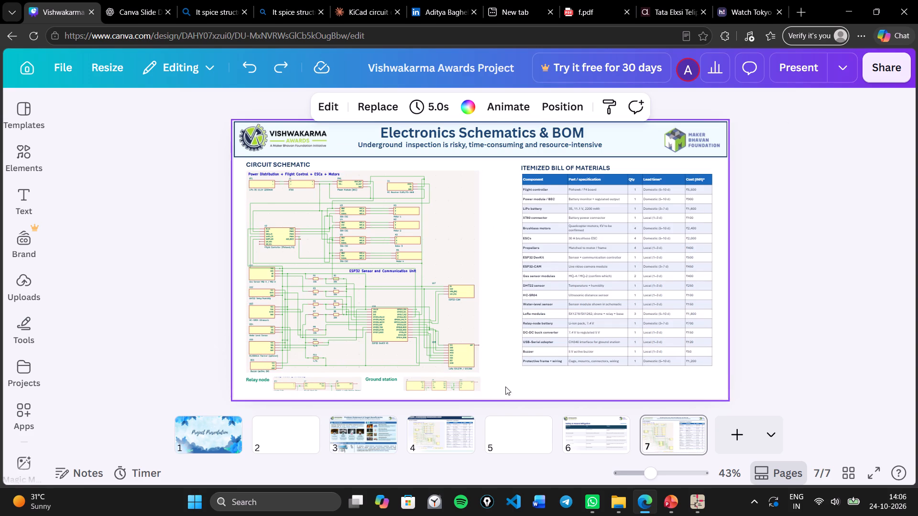
# Preview the page in full screen again to check the layout, and return to editing.
pyautogui.click(514, 379)
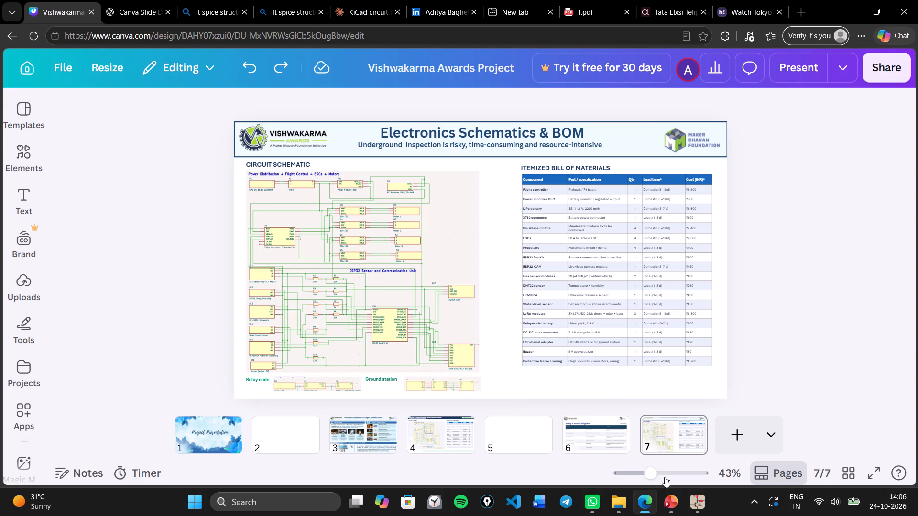
pyautogui.click(876, 475)
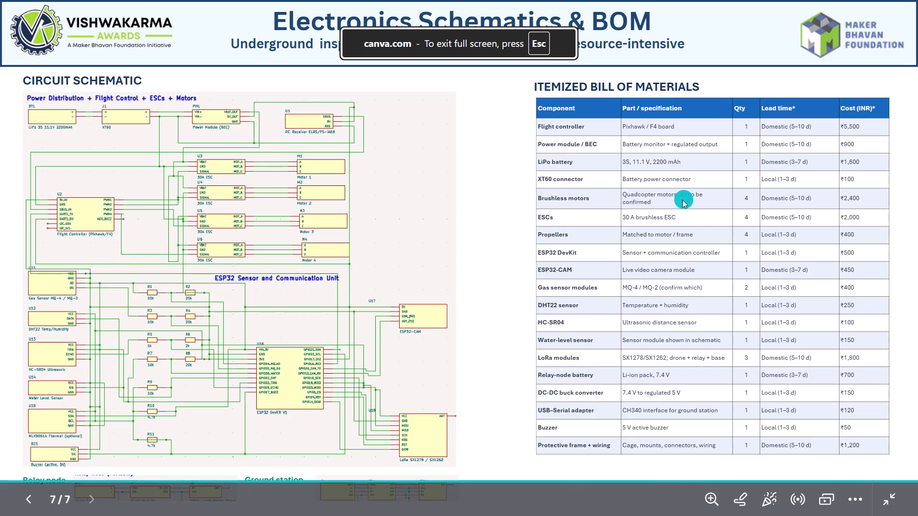
pyautogui.click(469, 37)
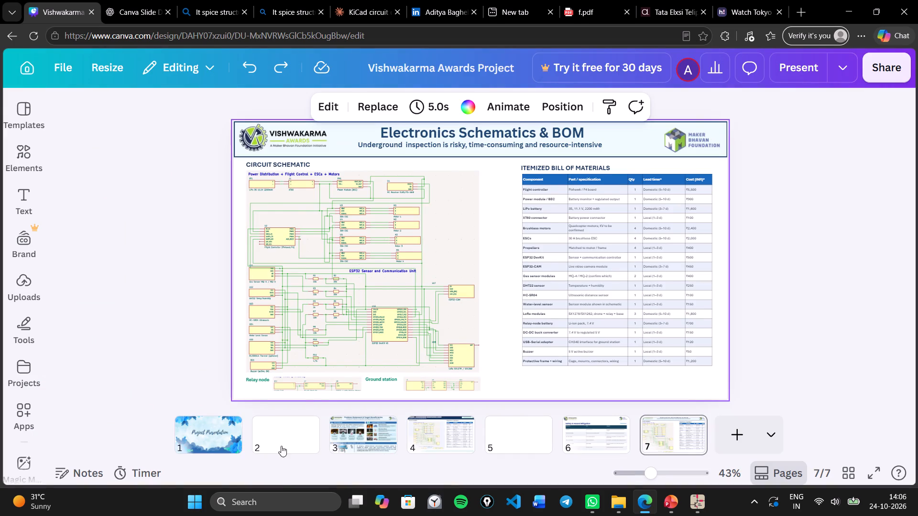
# Crop a thin strip off the top edge of the relay node diagram.
pyautogui.click(329, 381)
pyautogui.moveTo(320, 378); pyautogui.dragTo(317, 382)
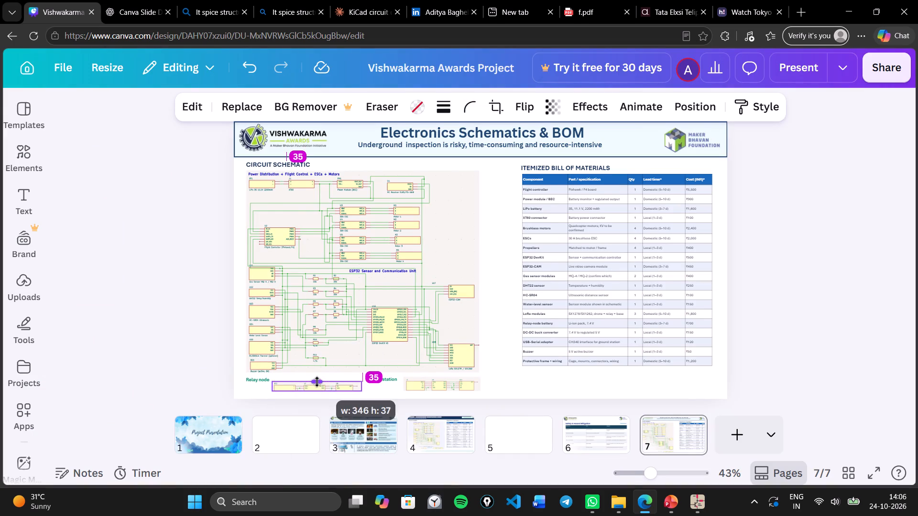
pyautogui.moveTo(317, 382); pyautogui.dragTo(317, 377)
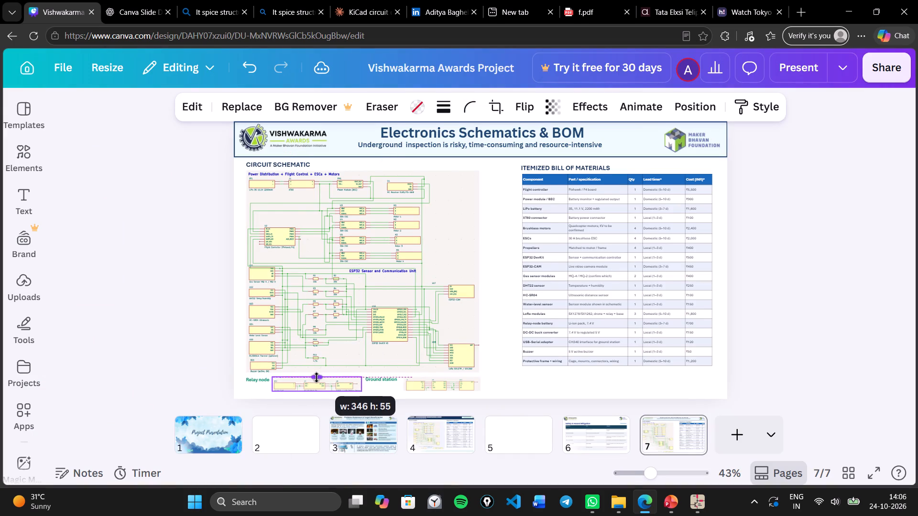
pyautogui.moveTo(317, 377); pyautogui.dragTo(316, 379)
pyautogui.click(349, 410)
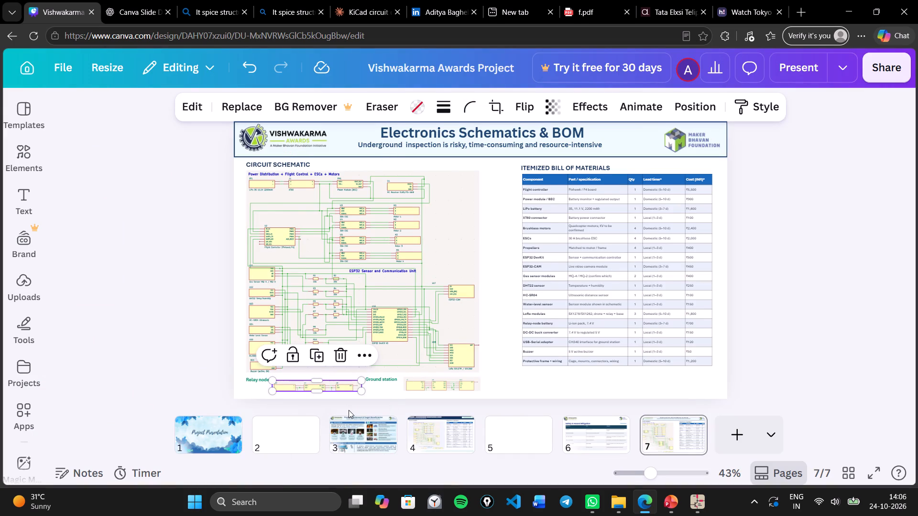
# Enlarge the relay node diagram and extend its crop upward and sideways to bring back its Relay Node (Portable) title and components.
pyautogui.moveTo(364, 381); pyautogui.dragTo(390, 363)
pyautogui.moveTo(336, 393); pyautogui.dragTo(336, 404)
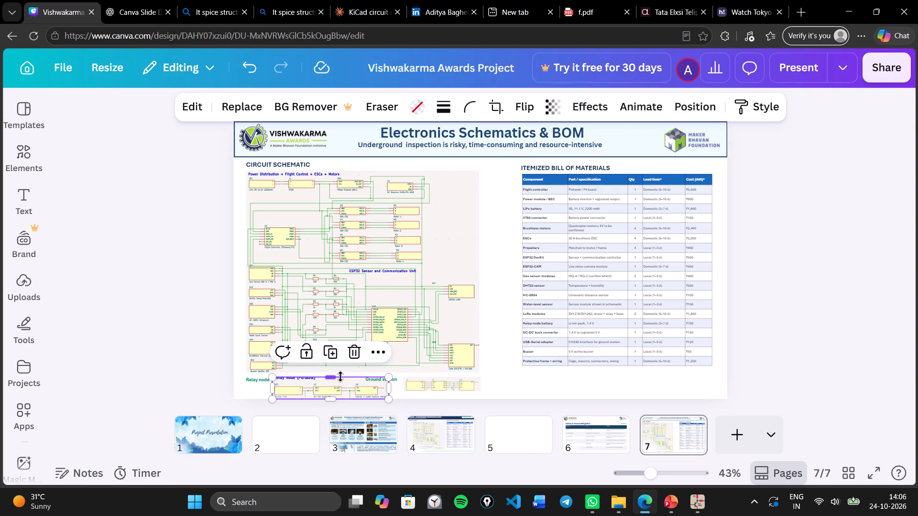
pyautogui.moveTo(337, 378); pyautogui.dragTo(372, 327)
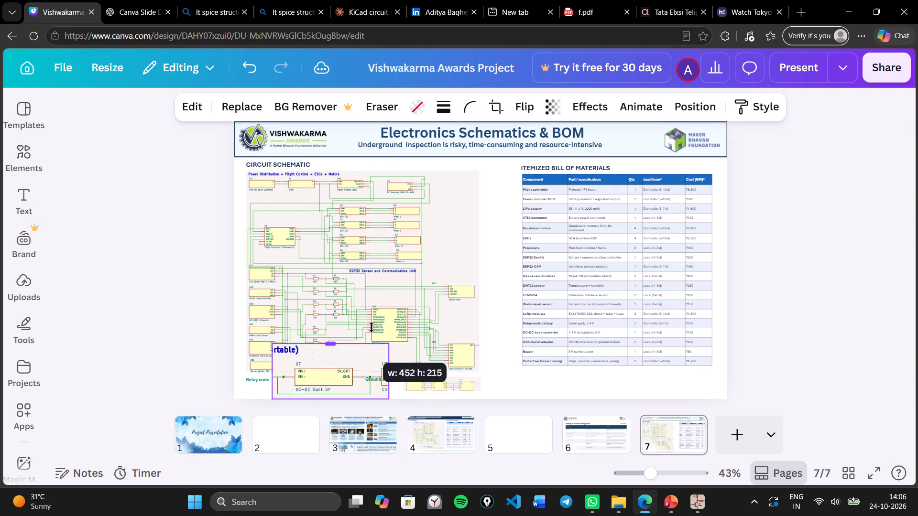
pyautogui.moveTo(372, 327); pyautogui.dragTo(382, 261)
pyautogui.moveTo(392, 326); pyautogui.dragTo(432, 323)
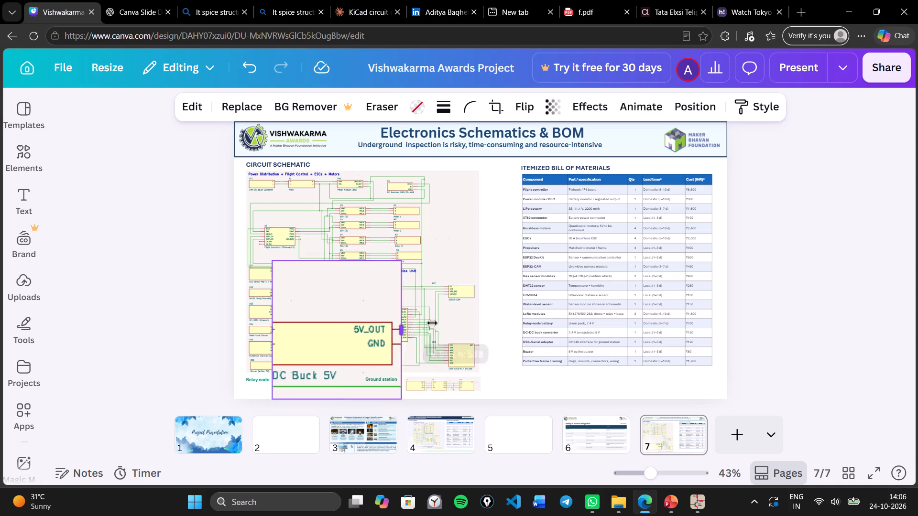
pyautogui.moveTo(432, 323); pyautogui.dragTo(883, 309)
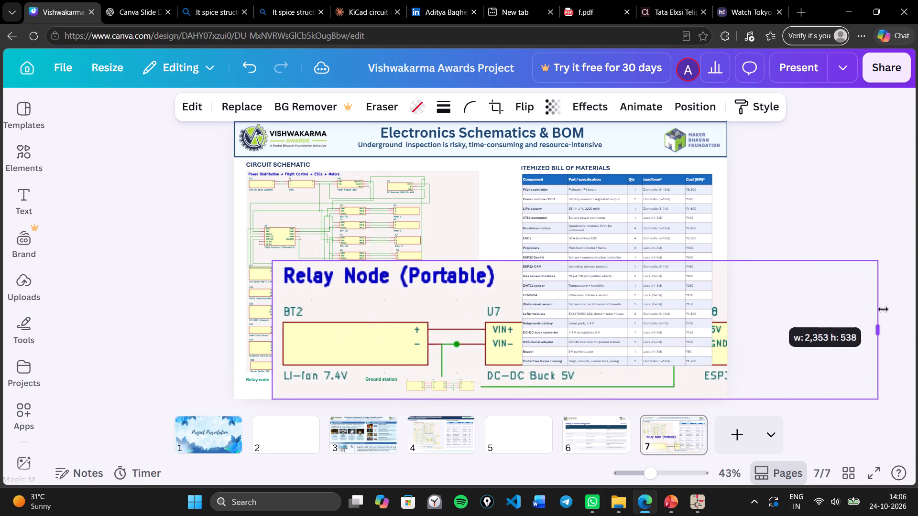
pyautogui.moveTo(883, 309); pyautogui.dragTo(882, 309)
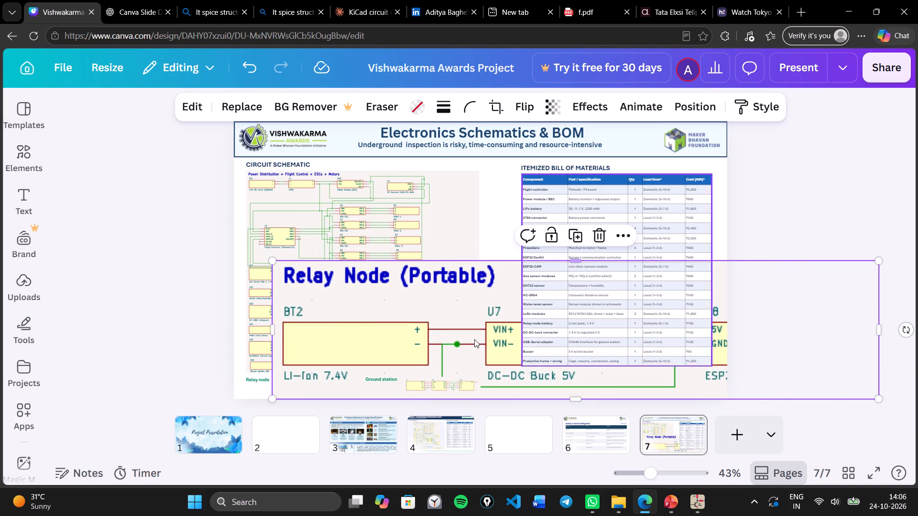
# Delete the separate green Relay node label beside the diagram.
pyautogui.click(246, 384)
pyautogui.click(293, 355)
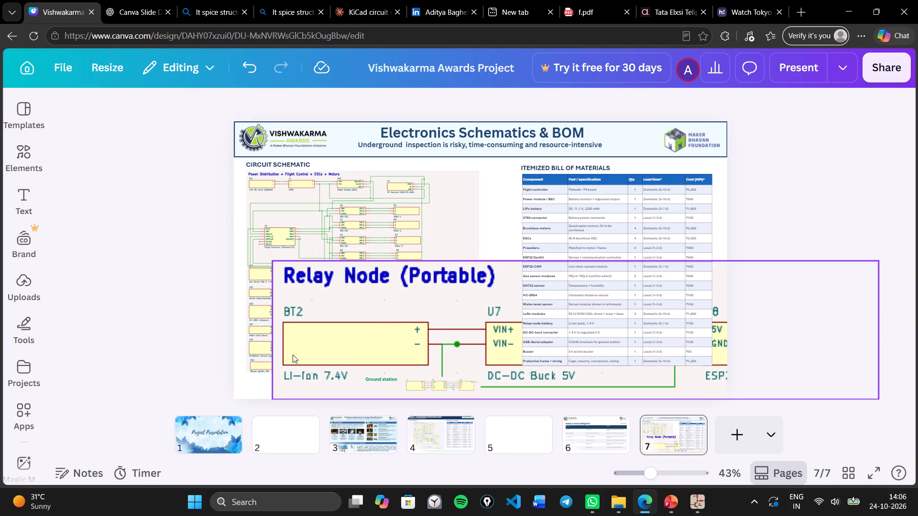
# Scale the relay node diagram down and place it directly beneath the circuit schematic, near the schematic's left edge.
pyautogui.click(466, 326)
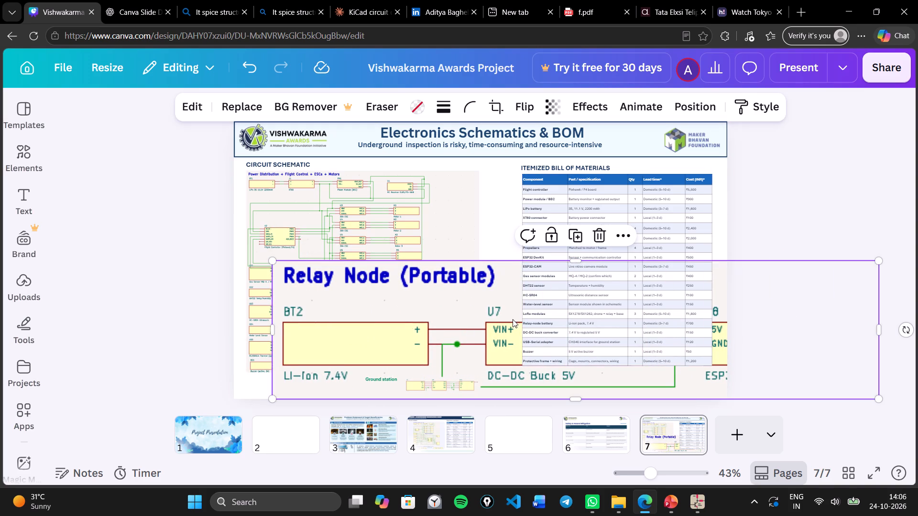
pyautogui.moveTo(879, 261); pyautogui.dragTo(810, 286)
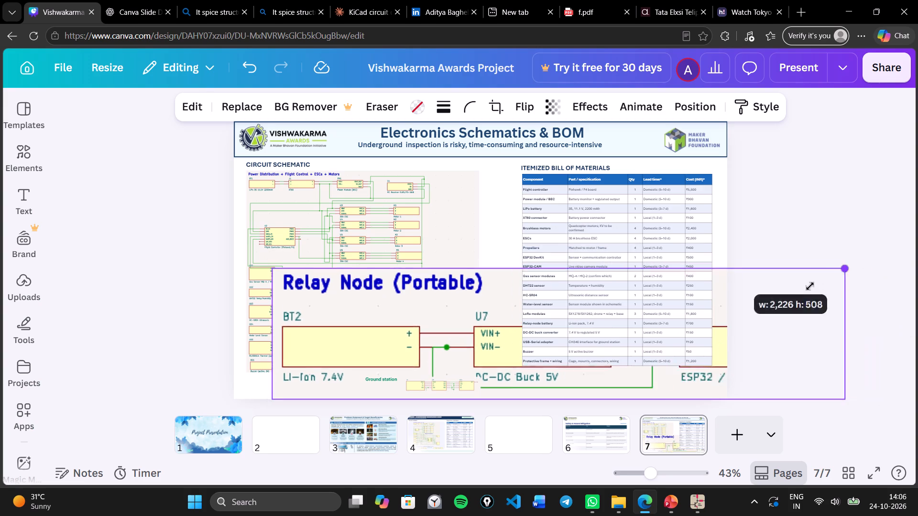
pyautogui.moveTo(810, 286); pyautogui.dragTo(393, 382)
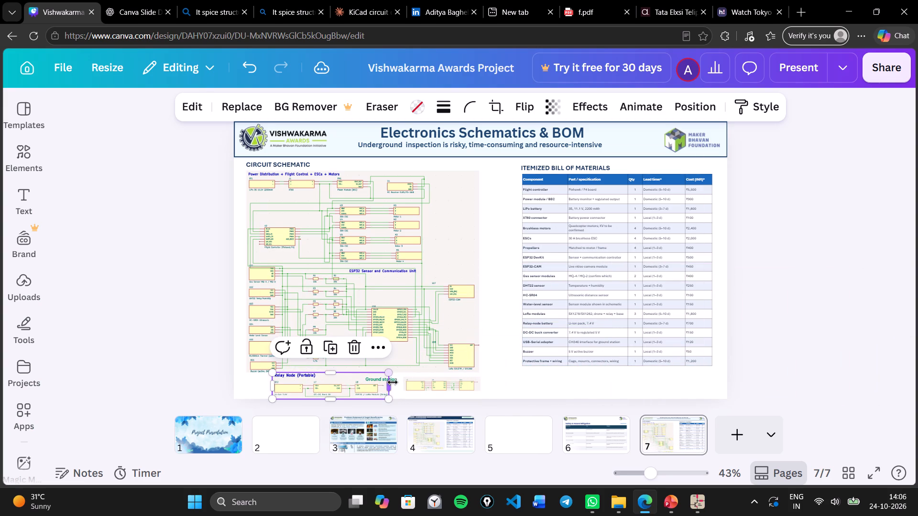
pyautogui.moveTo(316, 385); pyautogui.dragTo(292, 385)
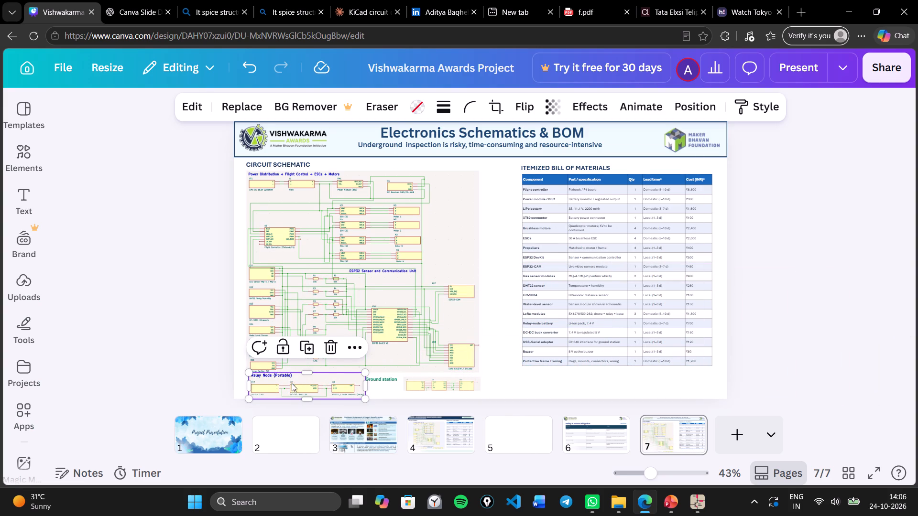
# Raise the CIRCUIT SCHEMATIC heading and the main schematic slightly, aligning the schematic's left edge with the heading and closing it up beneath.
pyautogui.click(367, 226)
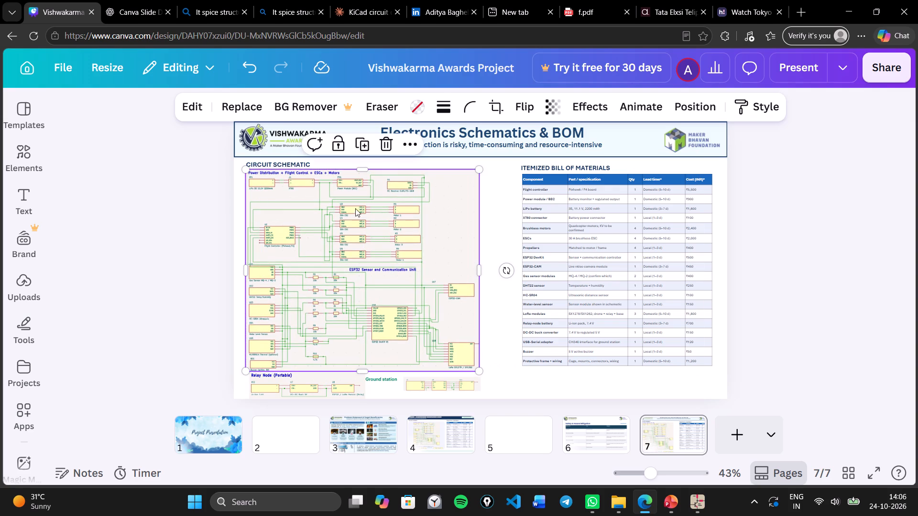
pyautogui.click(287, 163)
pyautogui.click(287, 162)
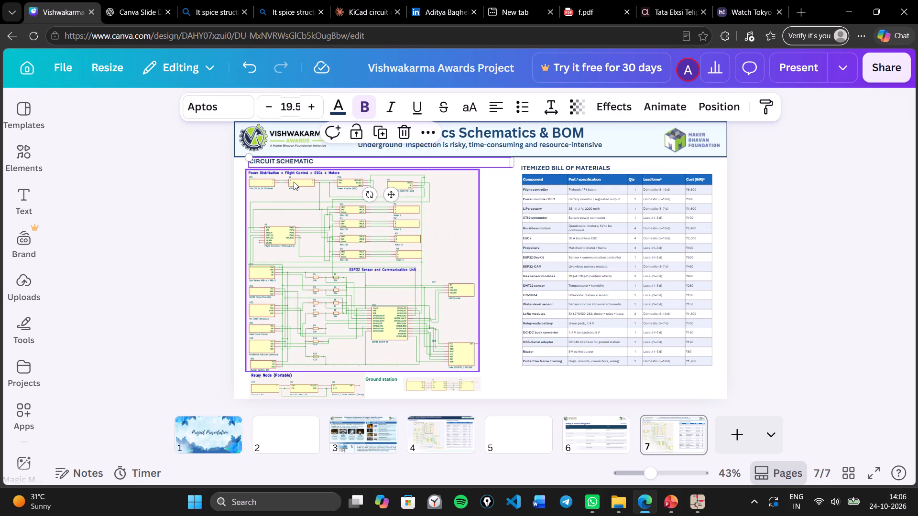
pyautogui.click(303, 233)
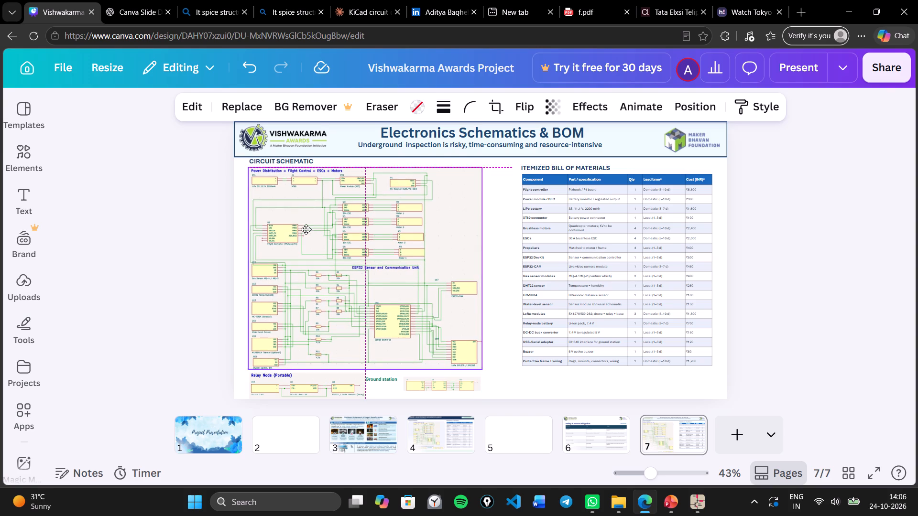
# Delete the separate green Ground station label.
pyautogui.click(393, 376)
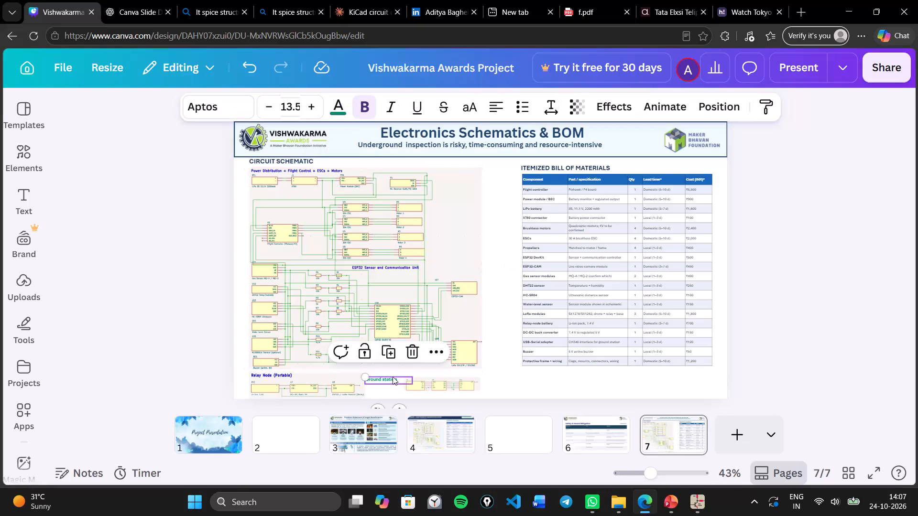
pyautogui.click(406, 357)
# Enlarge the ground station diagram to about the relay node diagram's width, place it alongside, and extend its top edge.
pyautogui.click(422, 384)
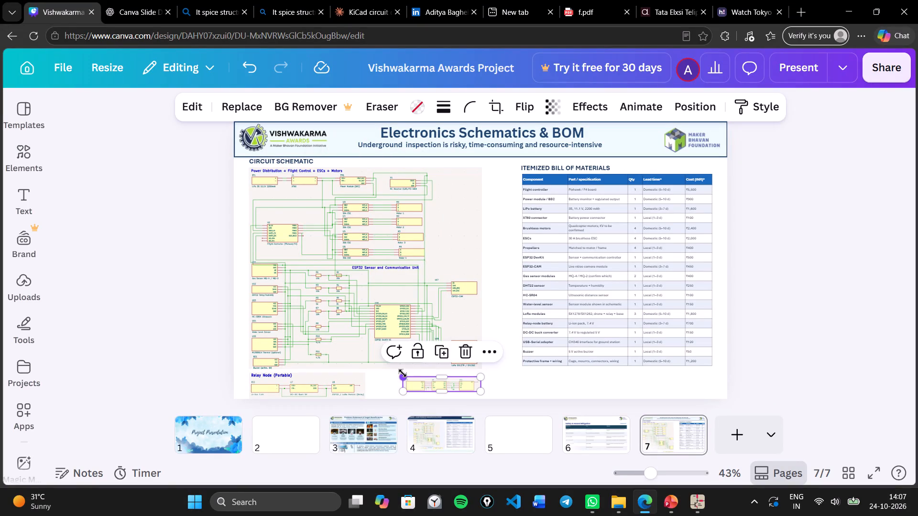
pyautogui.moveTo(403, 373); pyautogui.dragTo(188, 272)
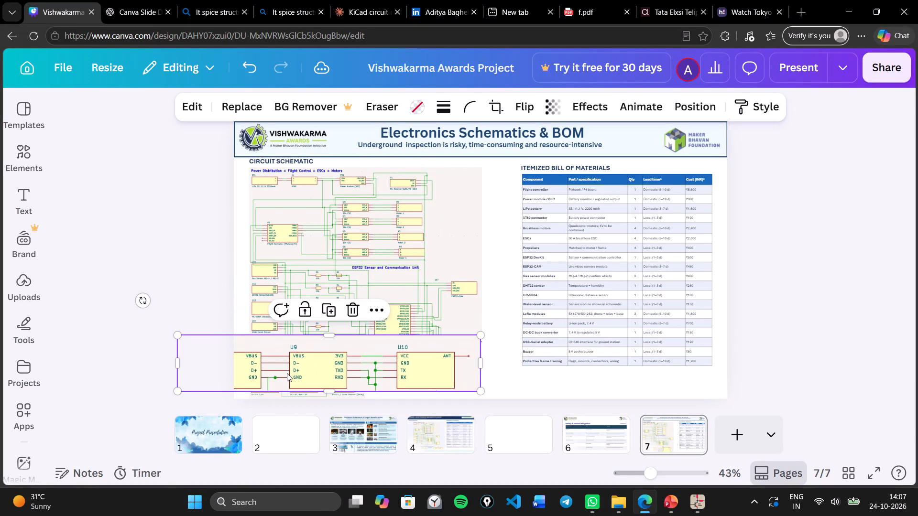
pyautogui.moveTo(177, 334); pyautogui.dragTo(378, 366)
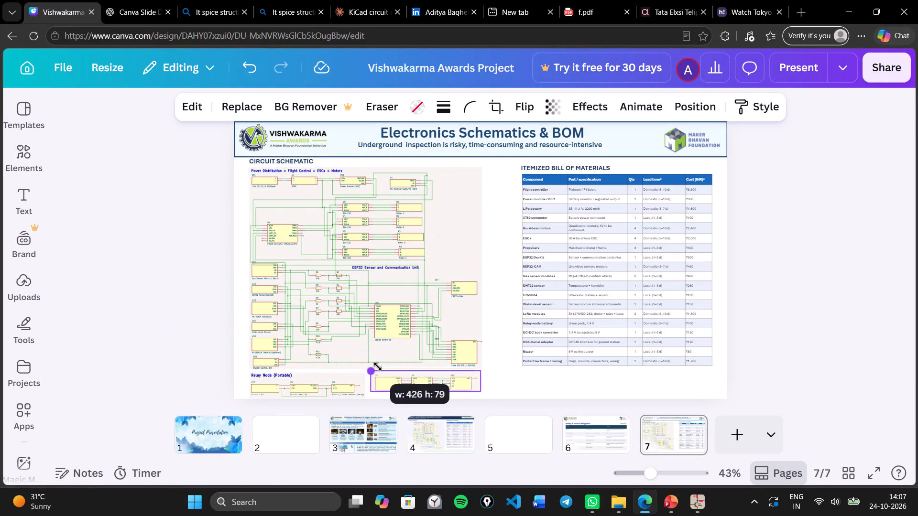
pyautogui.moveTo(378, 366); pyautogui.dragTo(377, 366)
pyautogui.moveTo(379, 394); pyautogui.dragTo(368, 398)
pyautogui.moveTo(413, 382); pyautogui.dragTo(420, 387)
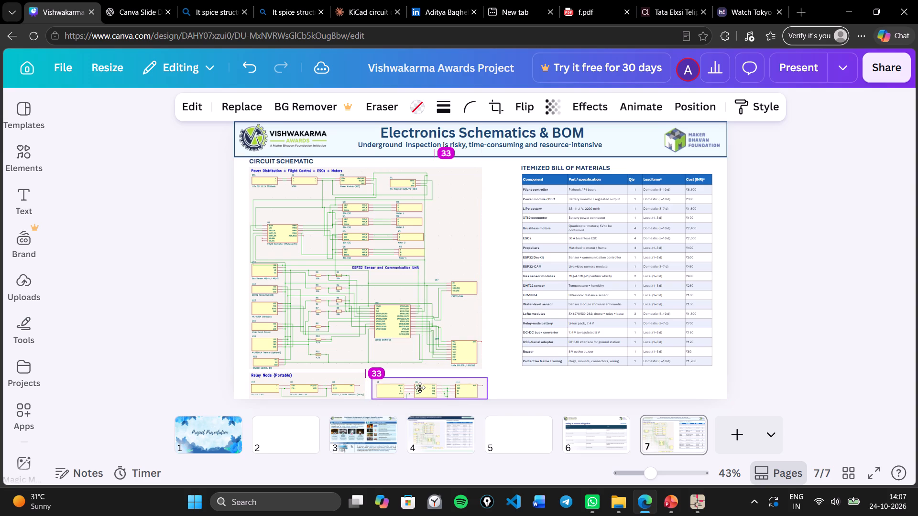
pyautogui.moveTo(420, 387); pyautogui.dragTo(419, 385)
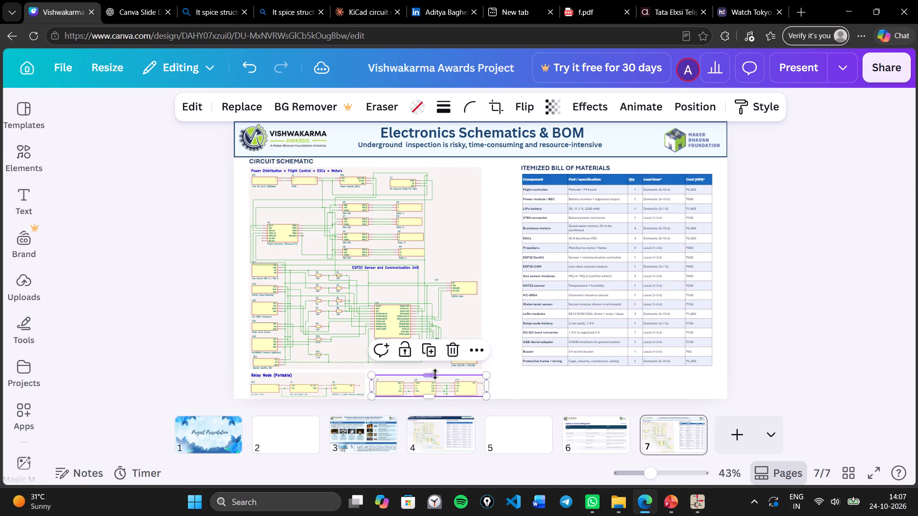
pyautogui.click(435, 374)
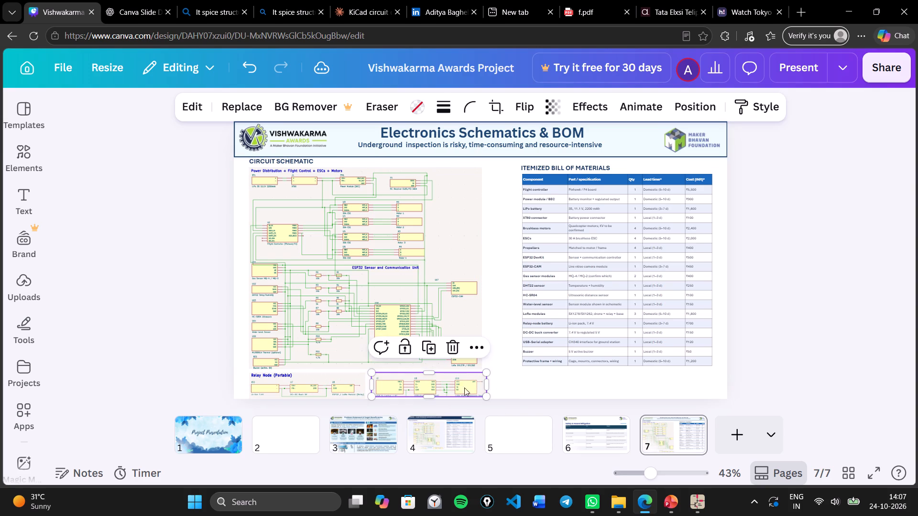
# Delete the ground station diagram along with the empty image frame behind it.
pyautogui.click(452, 354)
pyautogui.click(458, 387)
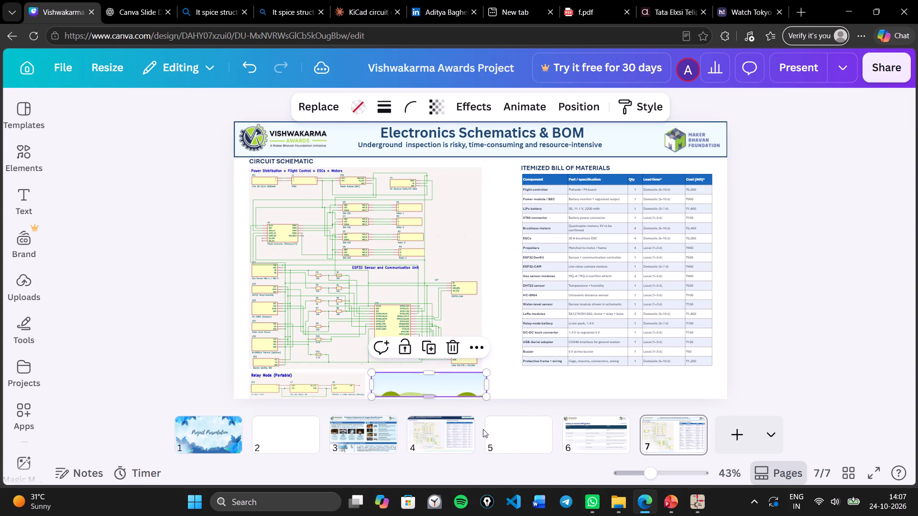
pyautogui.click(473, 354)
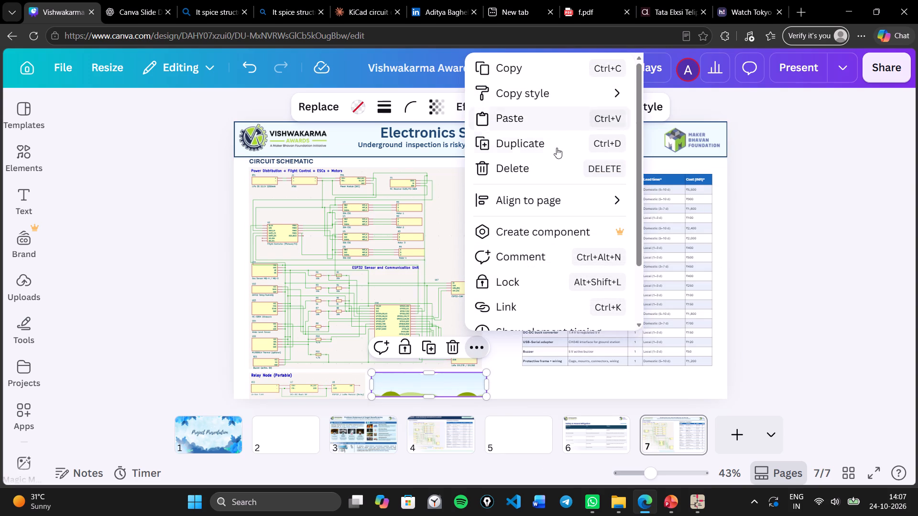
pyautogui.scroll(-1, 546, 206)
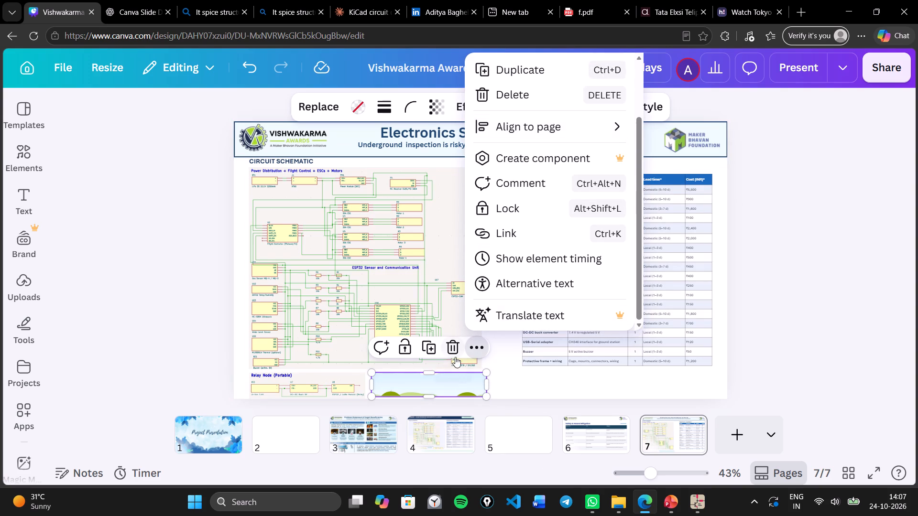
pyautogui.click(449, 344)
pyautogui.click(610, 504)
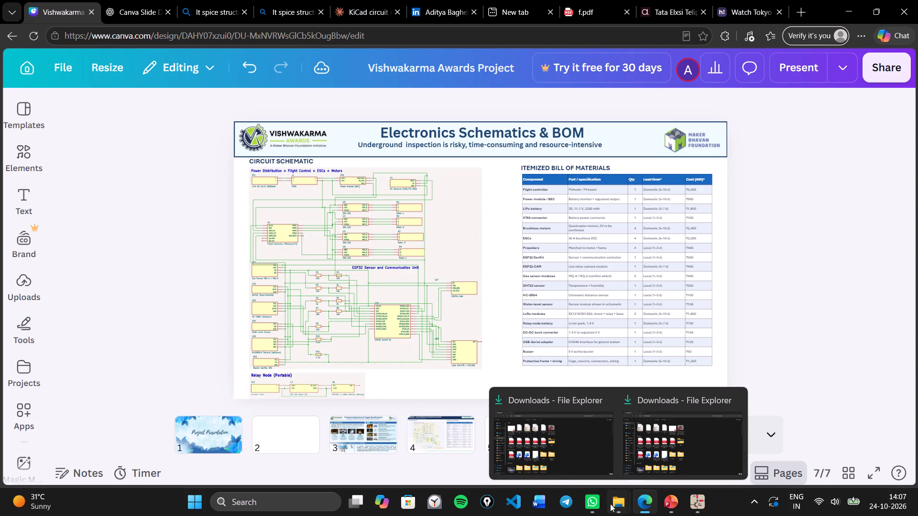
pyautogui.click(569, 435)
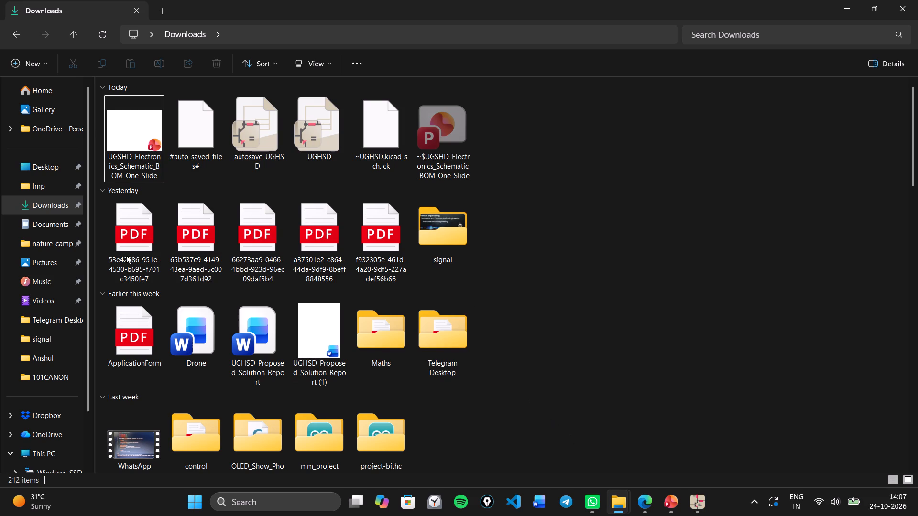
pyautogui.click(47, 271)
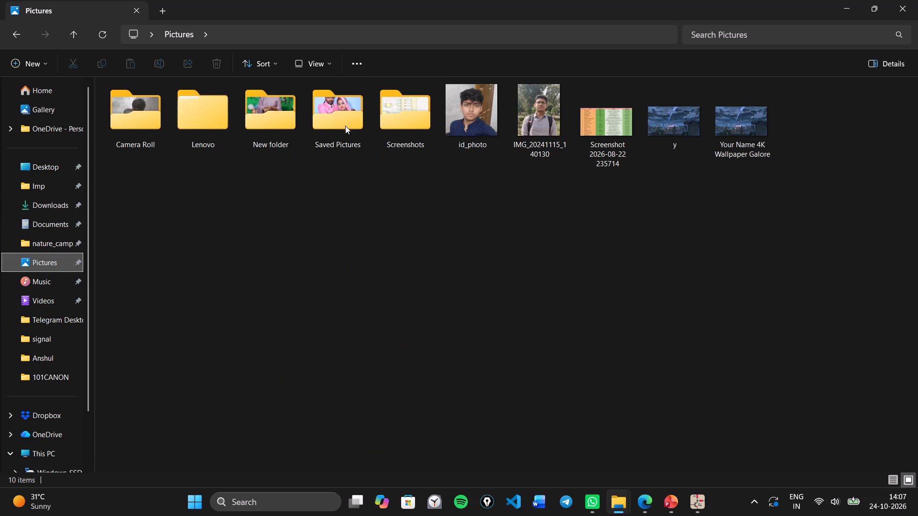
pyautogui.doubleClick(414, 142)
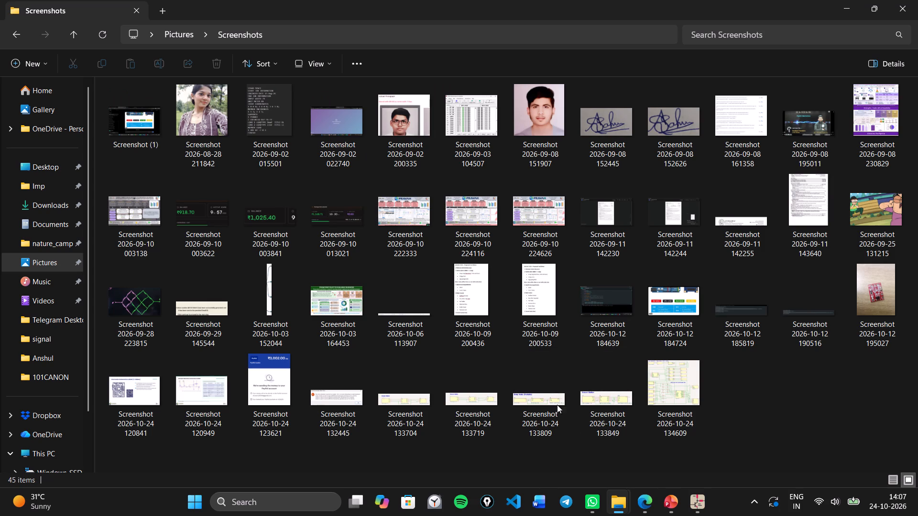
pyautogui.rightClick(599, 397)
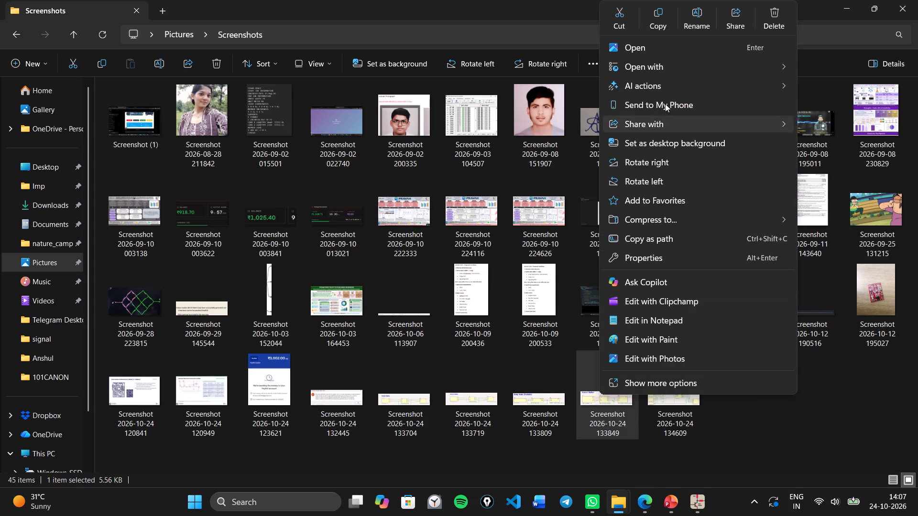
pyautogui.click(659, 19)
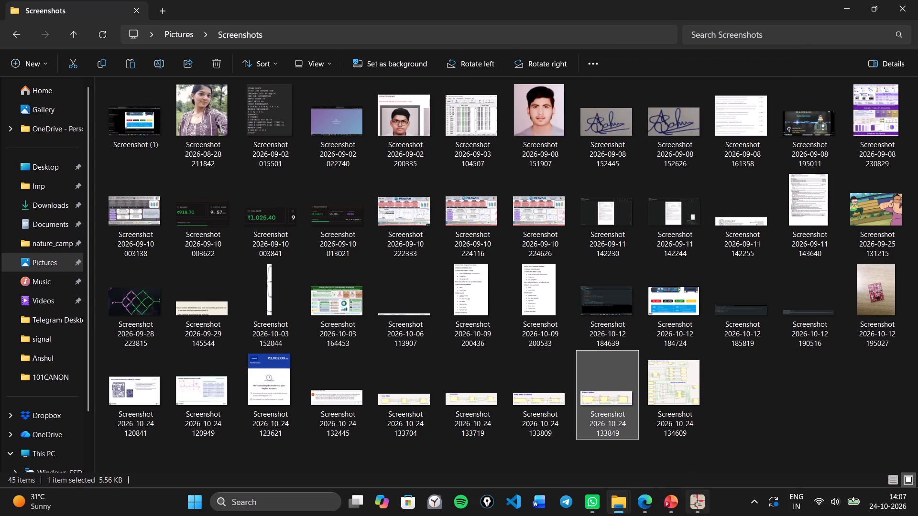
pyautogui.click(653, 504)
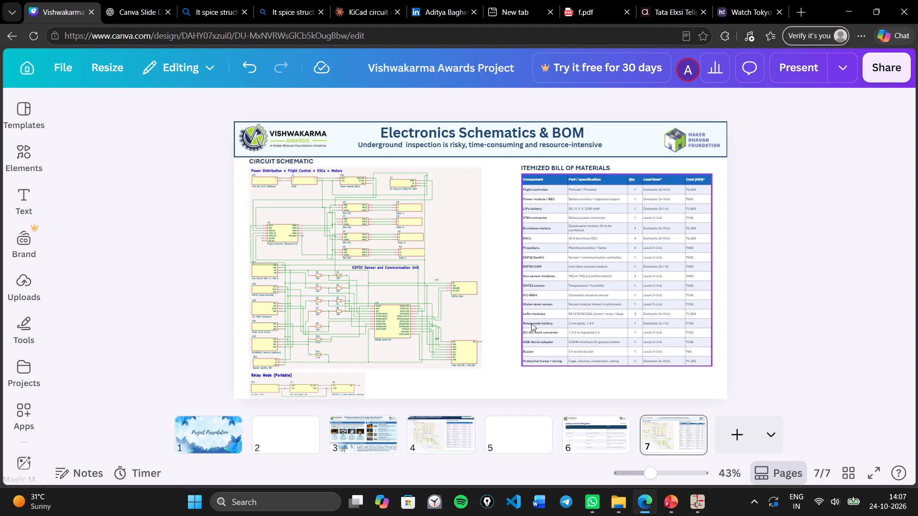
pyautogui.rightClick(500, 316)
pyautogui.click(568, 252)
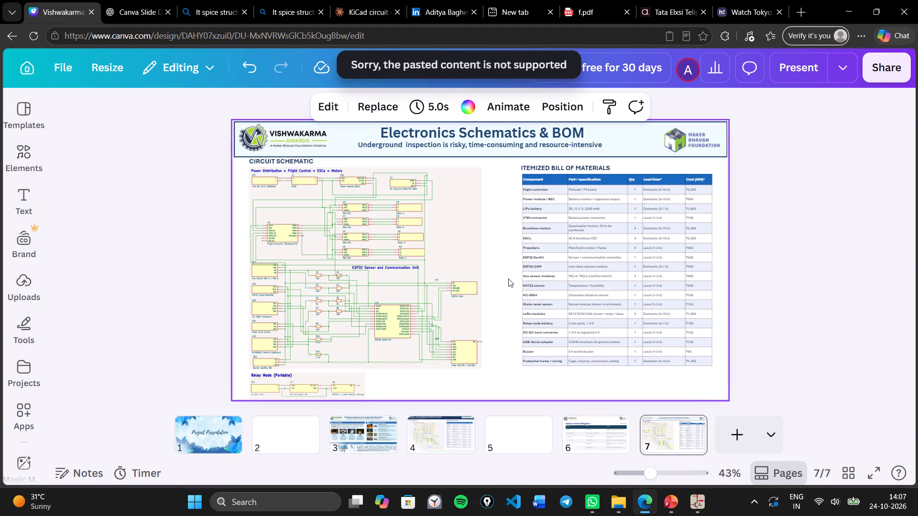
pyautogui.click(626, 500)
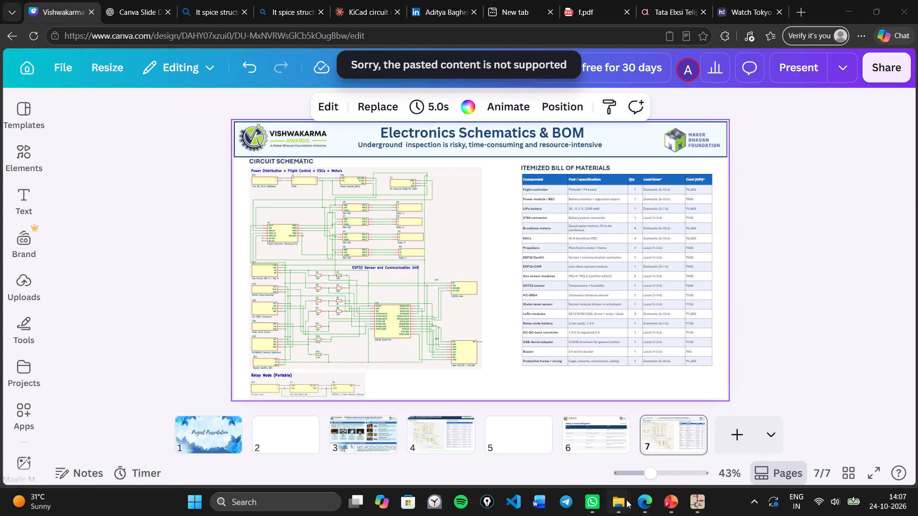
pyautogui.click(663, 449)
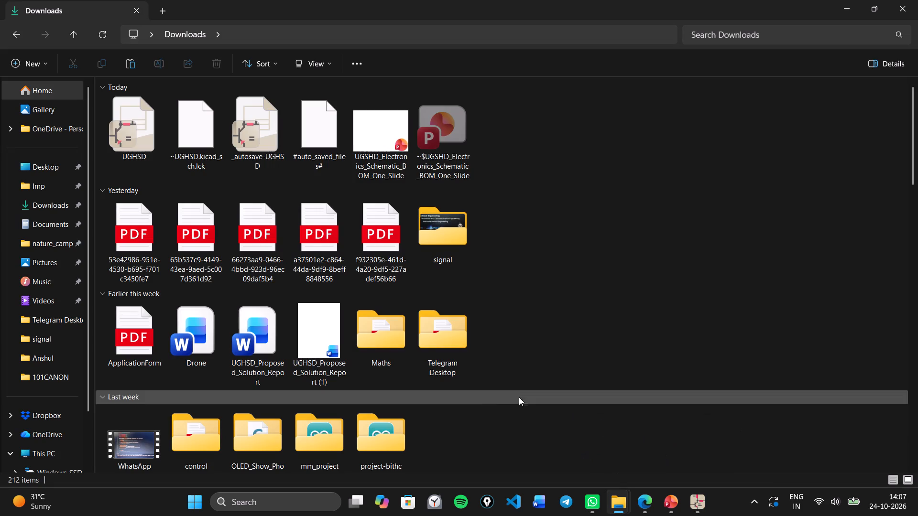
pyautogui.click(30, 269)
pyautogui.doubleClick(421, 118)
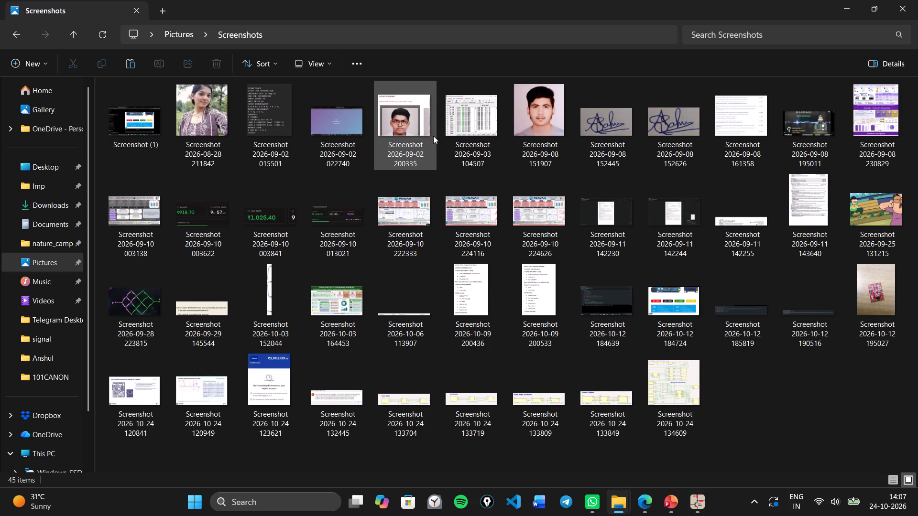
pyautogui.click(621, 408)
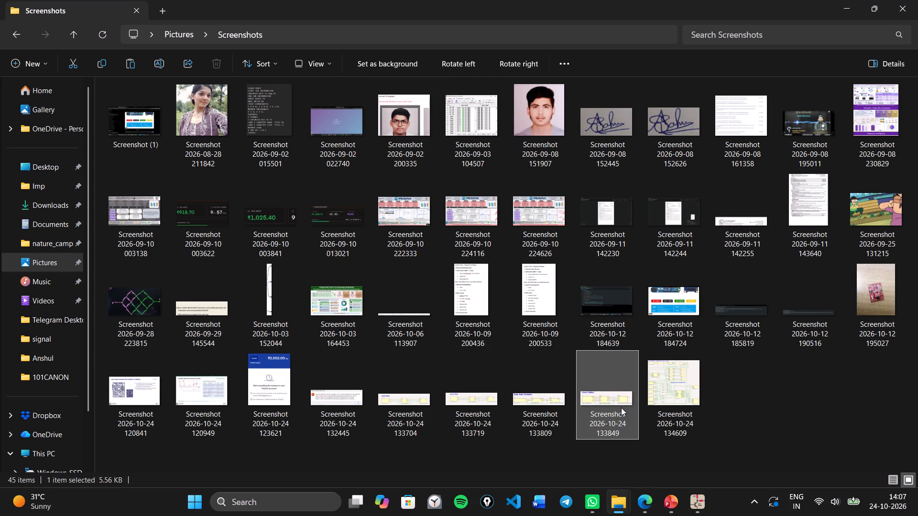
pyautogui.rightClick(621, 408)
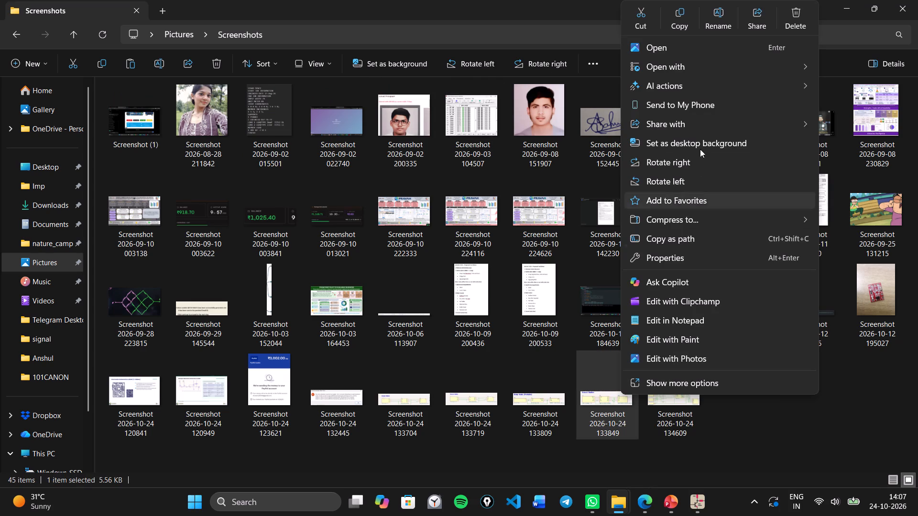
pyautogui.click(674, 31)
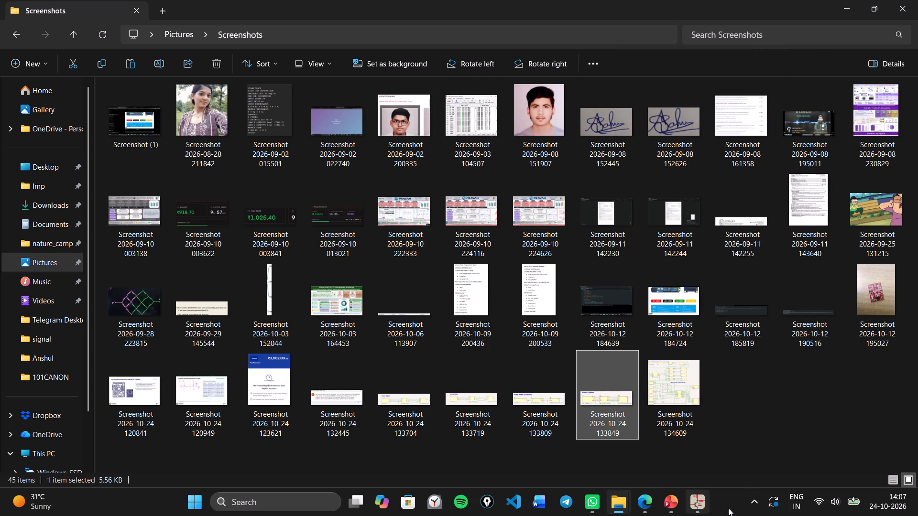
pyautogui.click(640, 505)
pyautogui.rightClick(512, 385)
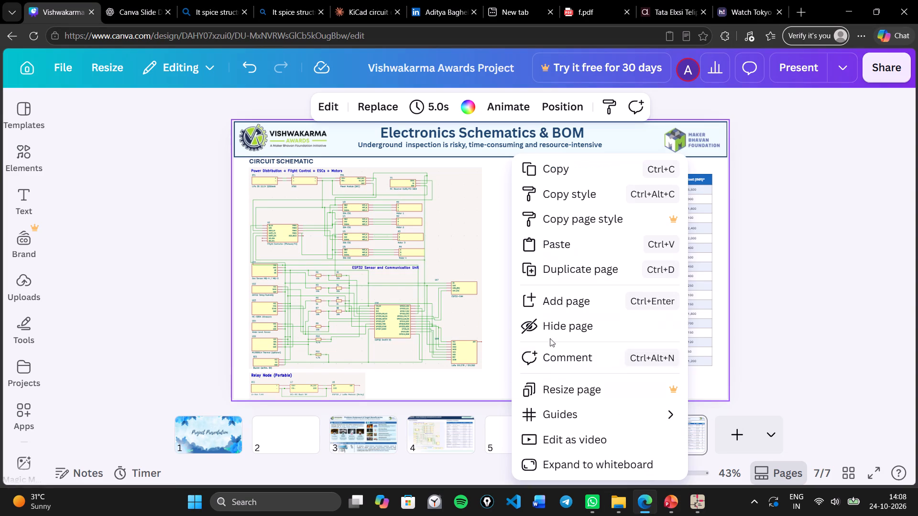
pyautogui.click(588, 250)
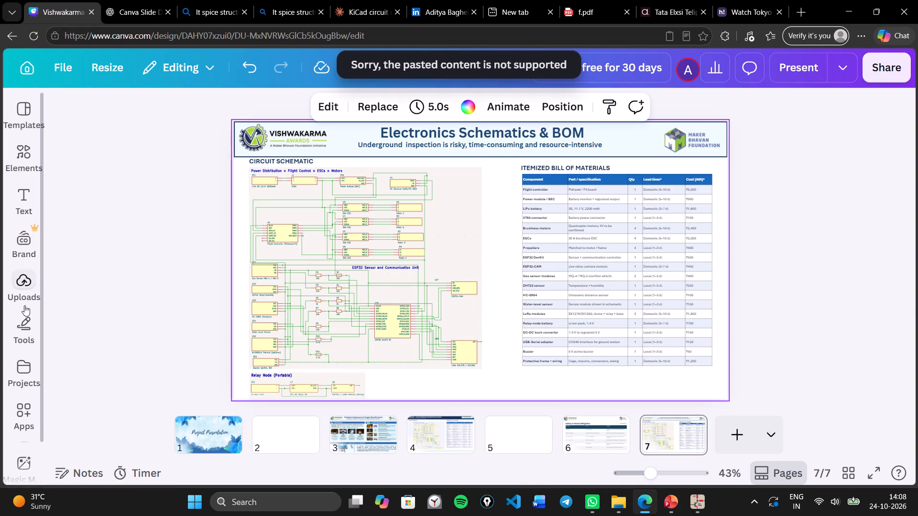
pyautogui.click(38, 284)
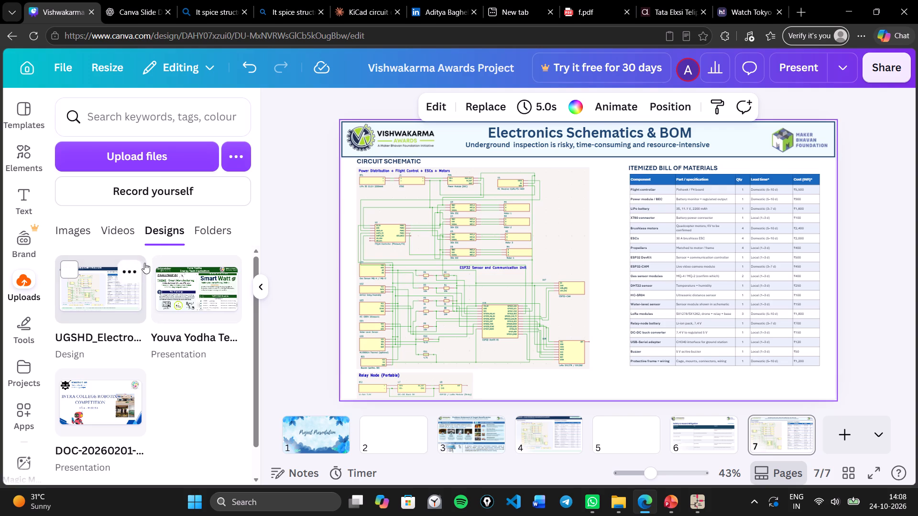
pyautogui.click(162, 165)
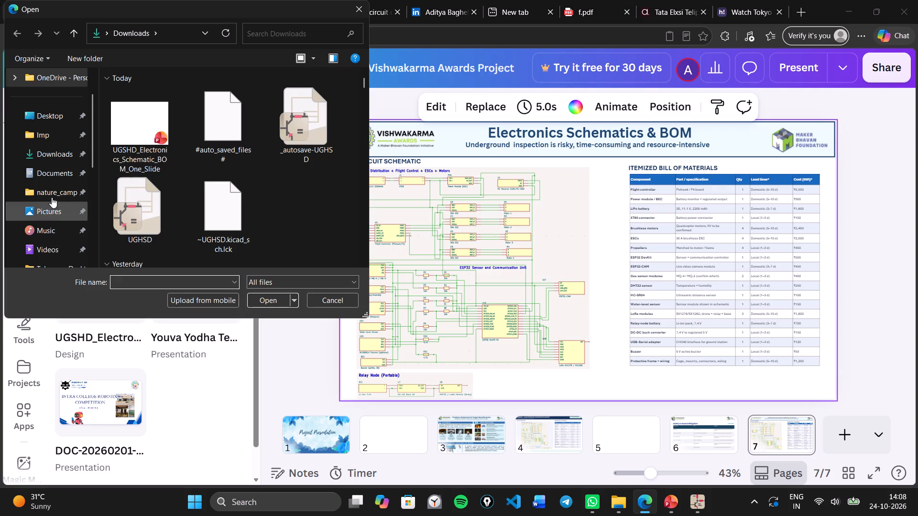
pyautogui.scroll(-1, 66, 243)
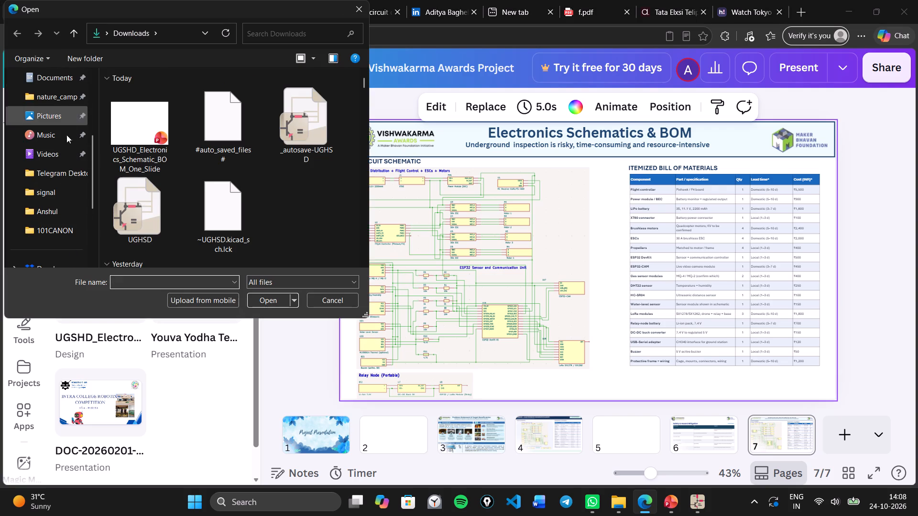
pyautogui.click(65, 120)
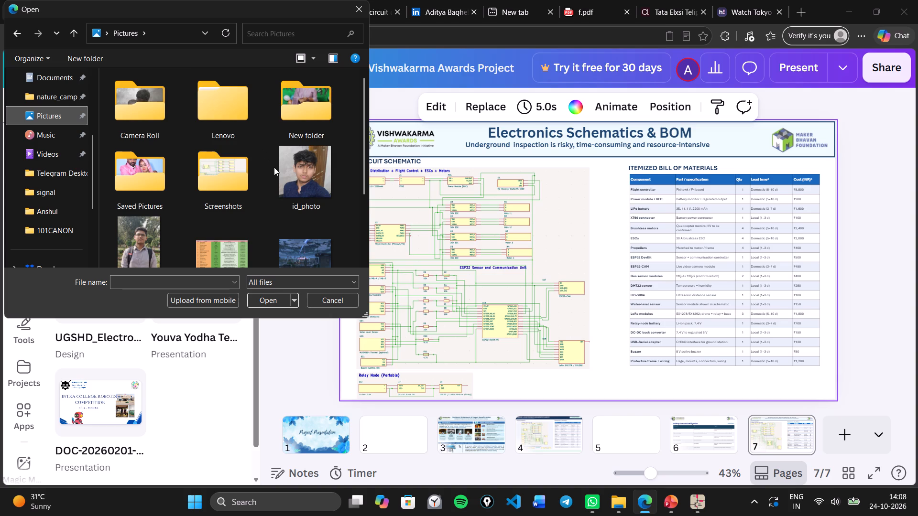
pyautogui.scroll(-2, 163, 138)
pyautogui.scroll(2, 248, 213)
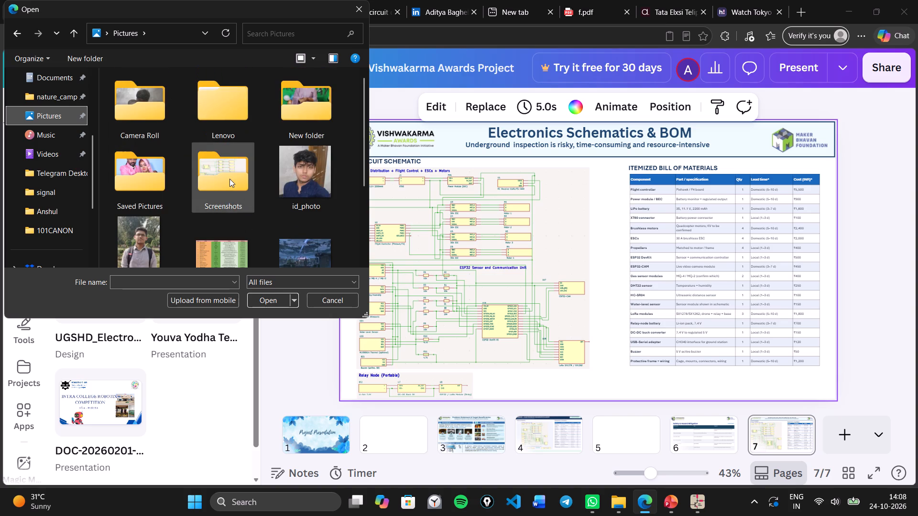
pyautogui.doubleClick(229, 179)
pyautogui.scroll(-11, 264, 247)
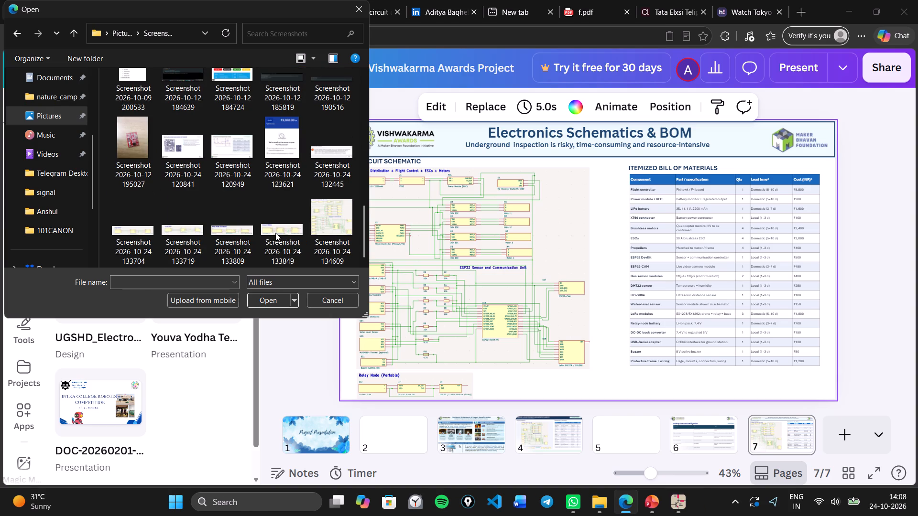
pyautogui.doubleClick(275, 233)
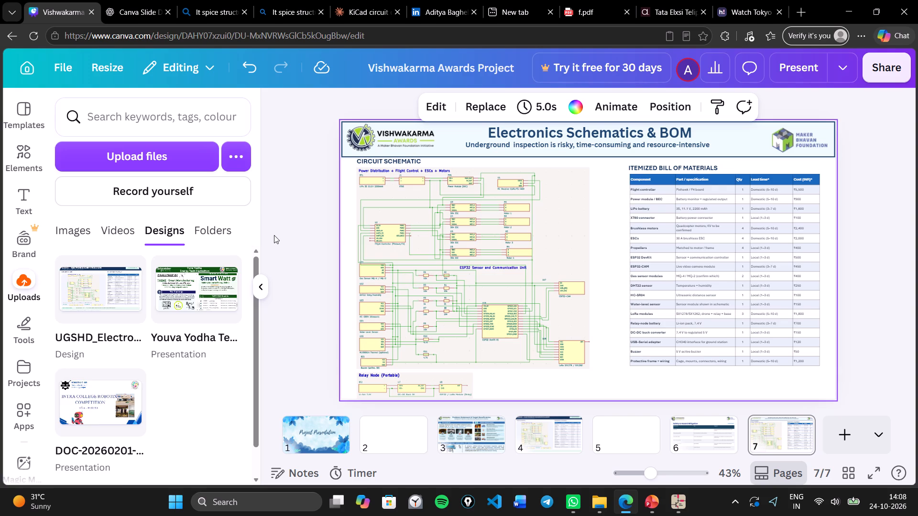
pyautogui.scroll(-1, 229, 309)
pyautogui.scroll(1, 177, 291)
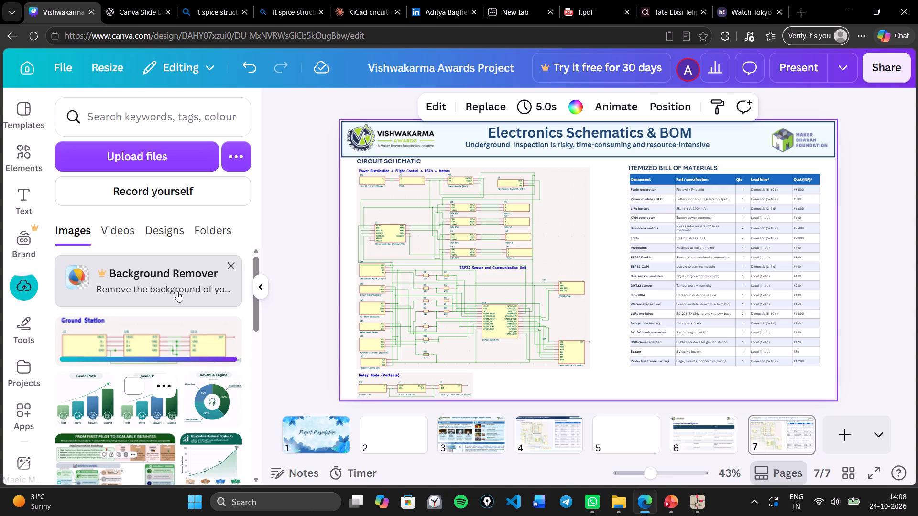
pyautogui.click(142, 339)
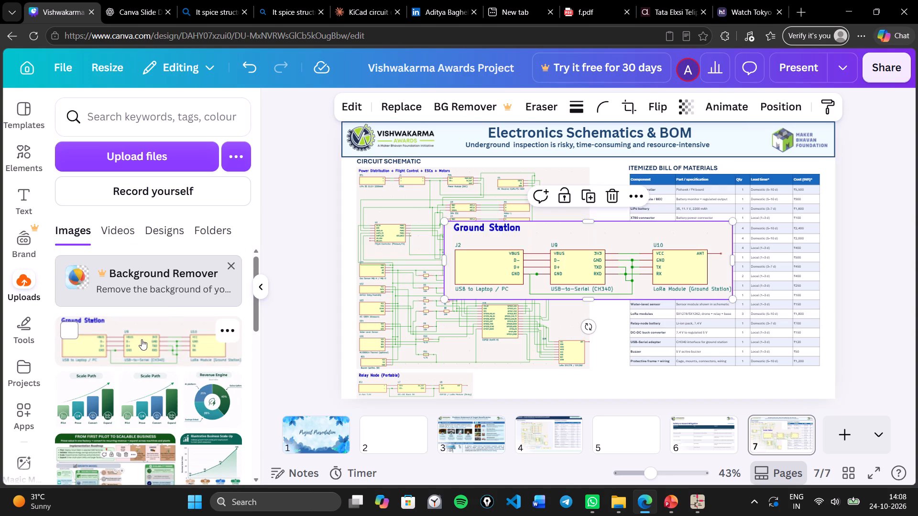
# Shrink the ground station diagram and place it beside the relay node diagram, beneath the circuit schematic.
pyautogui.moveTo(446, 223); pyautogui.dragTo(515, 245)
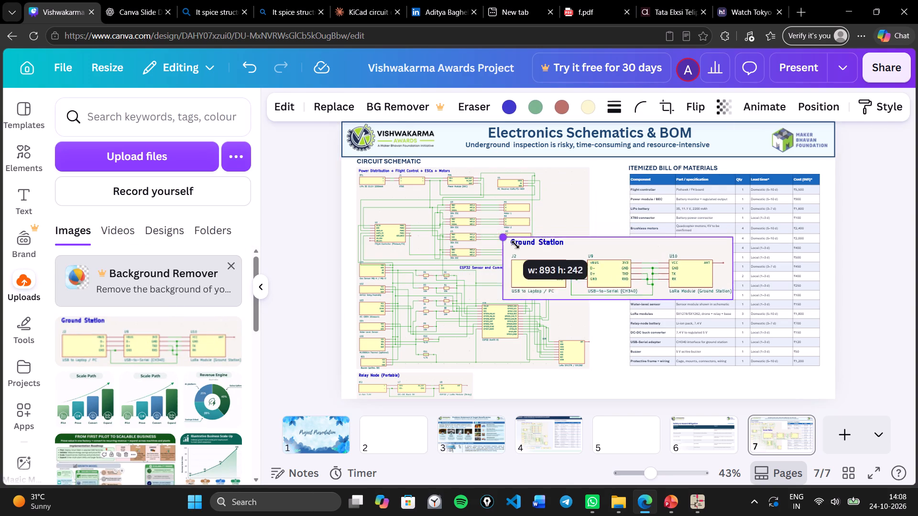
pyautogui.moveTo(515, 245); pyautogui.dragTo(576, 261)
pyautogui.moveTo(618, 277); pyautogui.dragTo(591, 301)
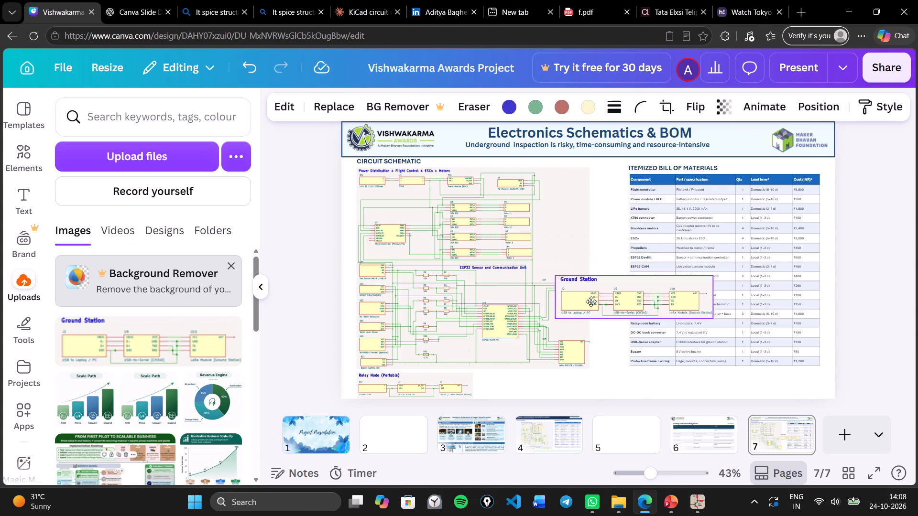
pyautogui.moveTo(591, 301); pyautogui.dragTo(522, 381)
pyautogui.moveTo(480, 362); pyautogui.dragTo(494, 363)
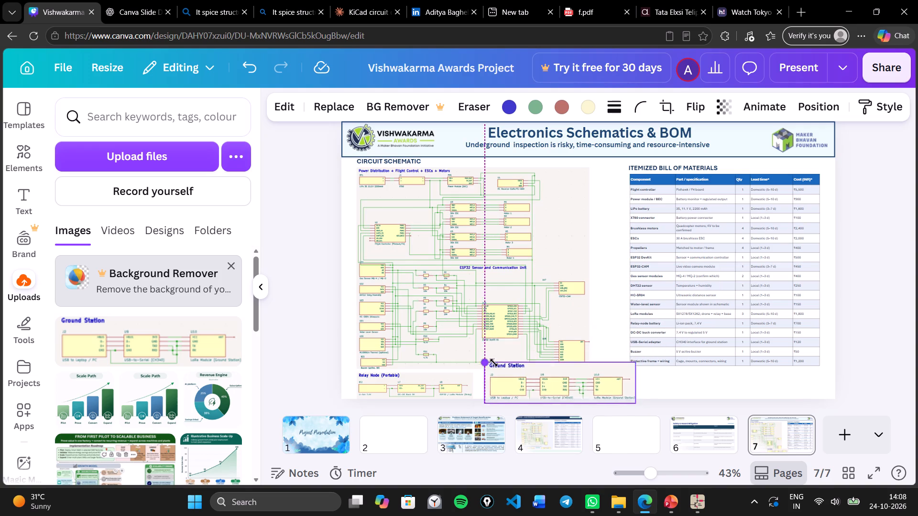
pyautogui.moveTo(494, 363); pyautogui.dragTo(526, 370)
pyautogui.moveTo(568, 384); pyautogui.dragTo(547, 381)
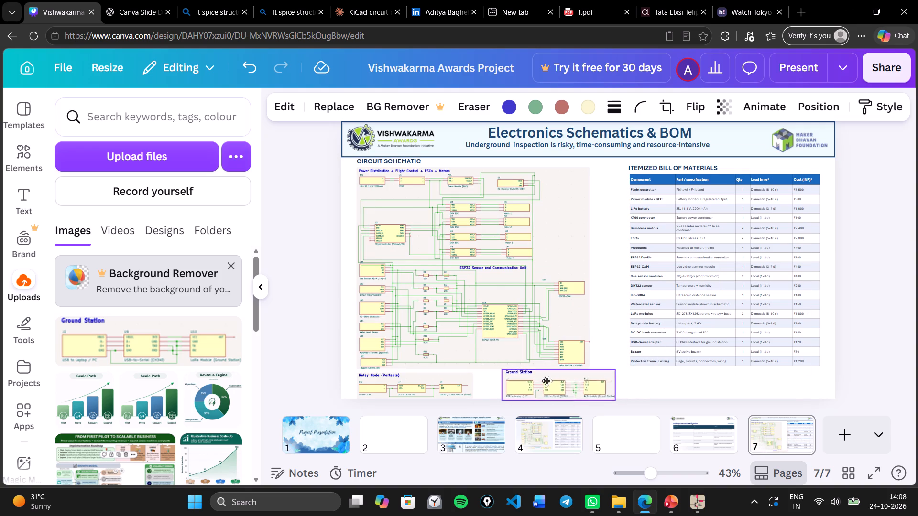
pyautogui.moveTo(547, 381); pyautogui.dragTo(539, 377)
pyautogui.moveTo(609, 367); pyautogui.dragTo(597, 371)
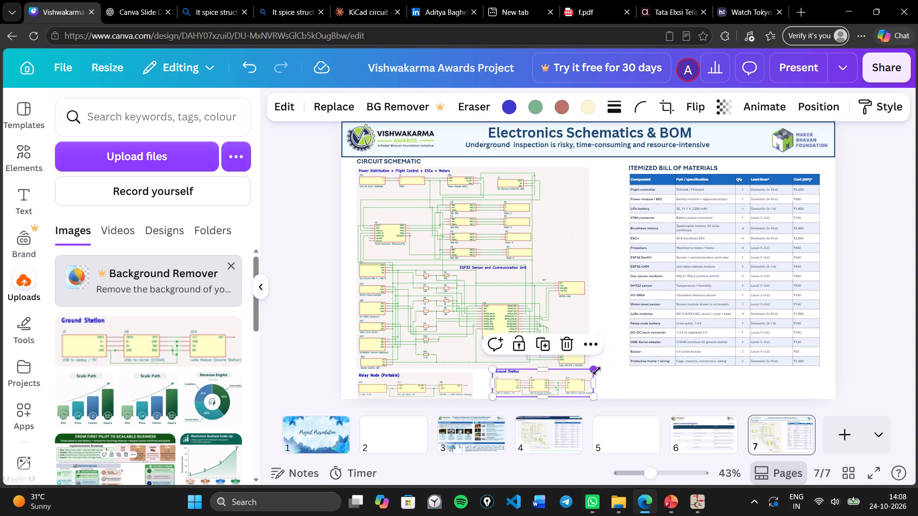
pyautogui.moveTo(596, 371); pyautogui.dragTo(584, 376)
pyautogui.click(624, 372)
# Check the Electronics Schematics & BOM page layout in full screen, then return to the editor.
pyautogui.click(524, 311)
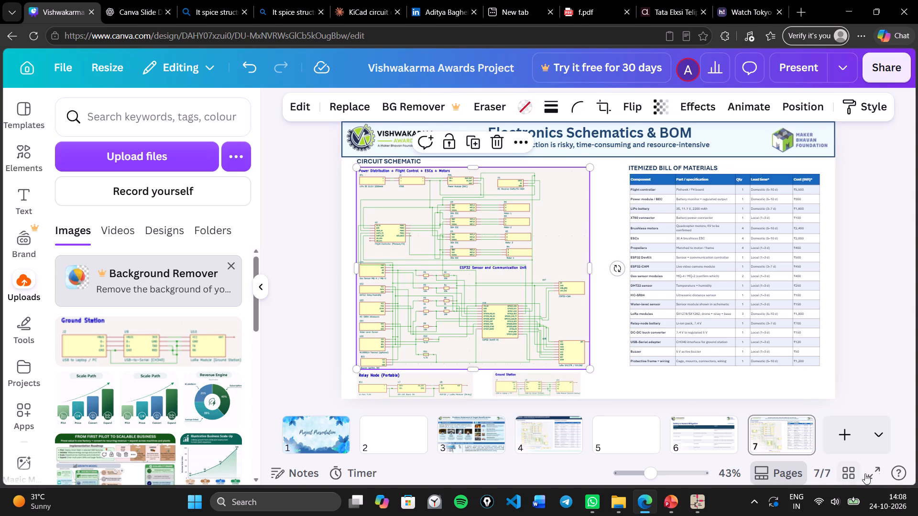
pyautogui.click(881, 473)
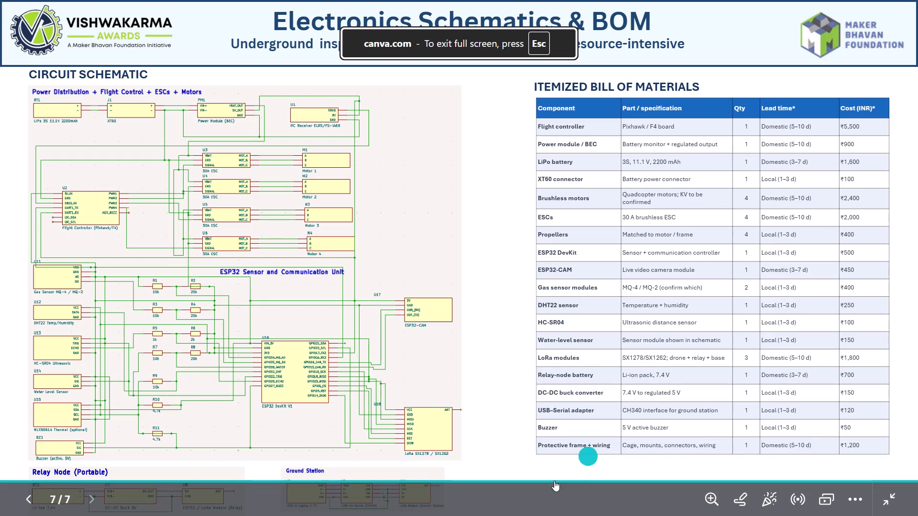
pyautogui.click(470, 30)
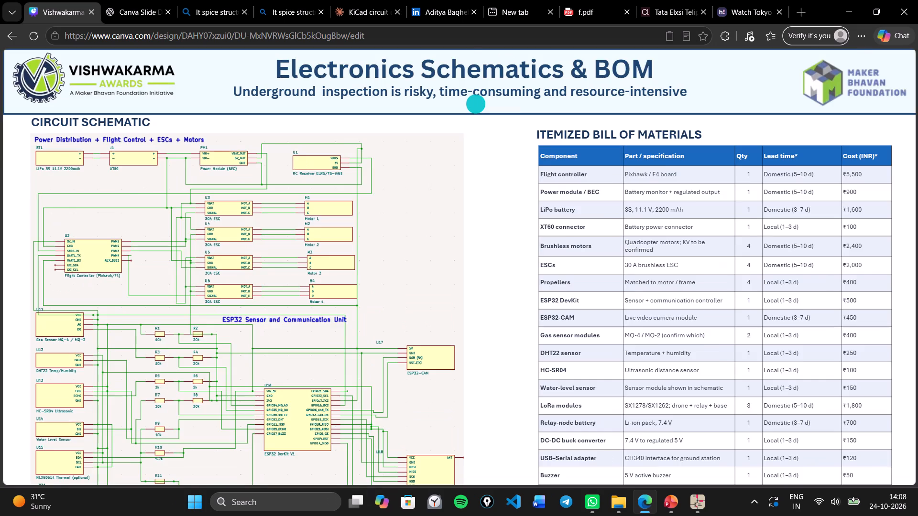
pyautogui.click(451, 280)
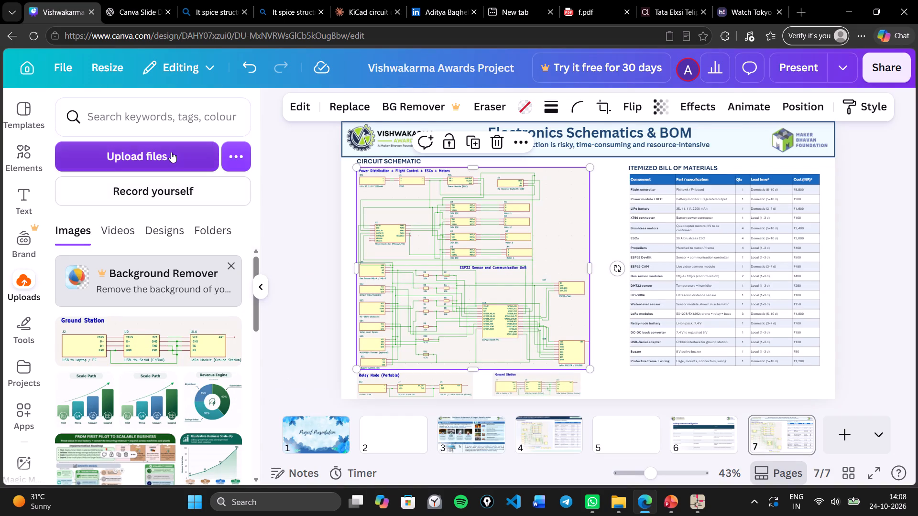
pyautogui.click(171, 152)
pyautogui.scroll(-6, 279, 202)
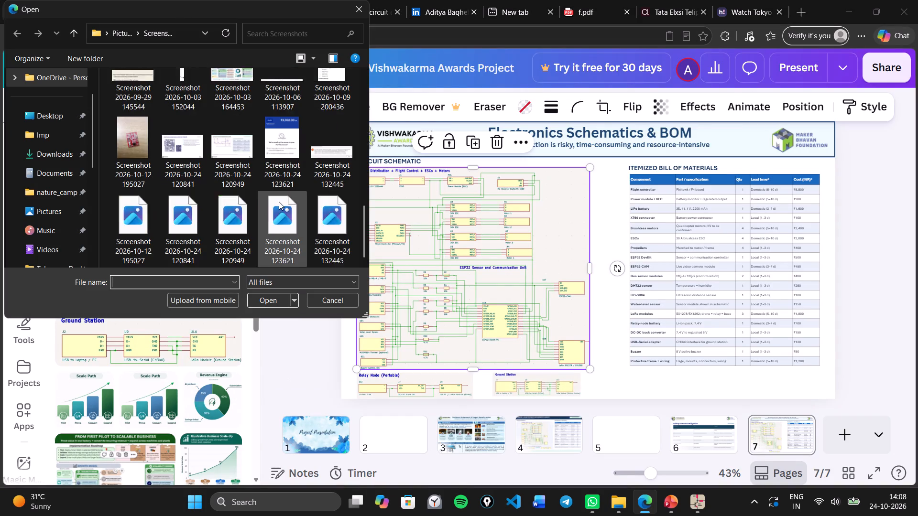
pyautogui.scroll(-7, 279, 202)
pyautogui.doubleClick(332, 222)
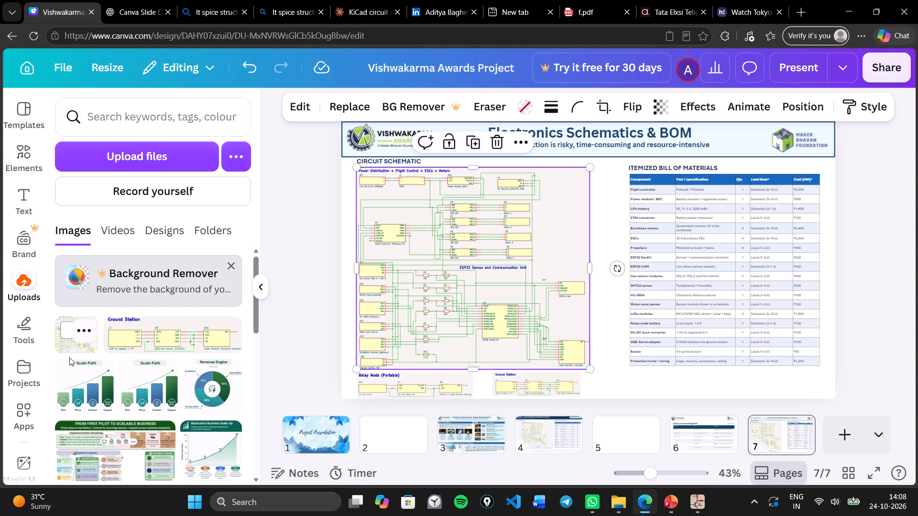
pyautogui.click(69, 346)
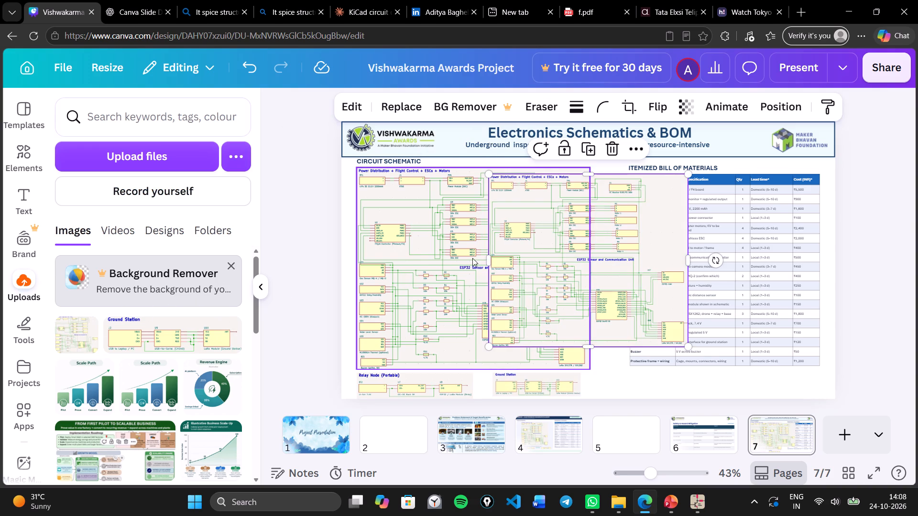
# Delete the old circuit schematic image together with its empty frame.
pyautogui.click(420, 258)
pyautogui.click(500, 142)
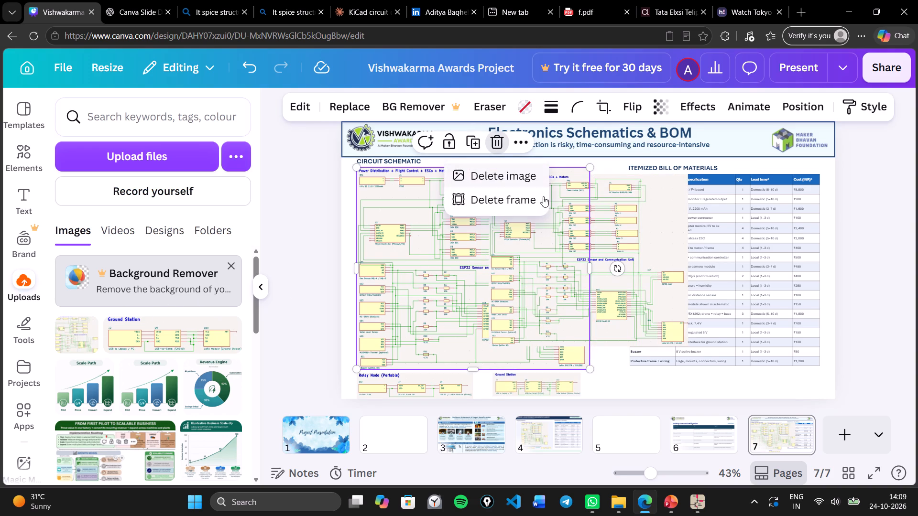
pyautogui.click(503, 167)
pyautogui.moveTo(563, 246); pyautogui.dragTo(560, 248)
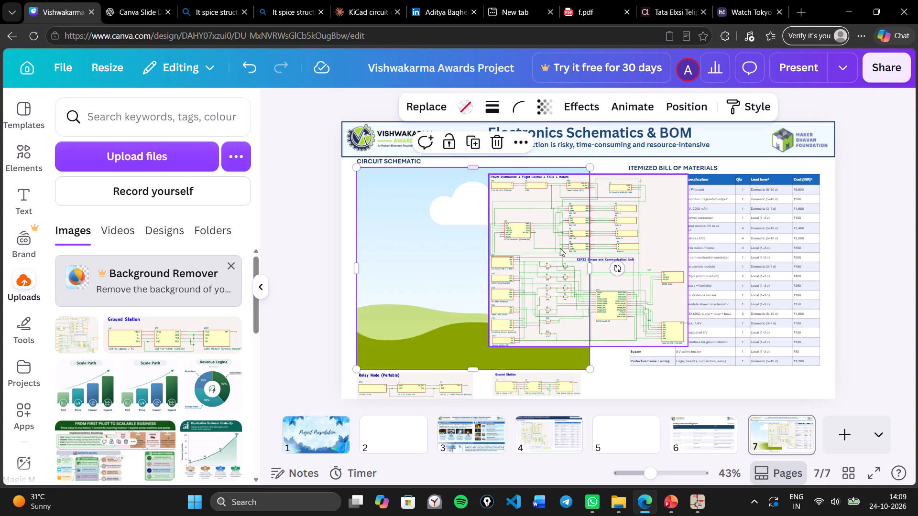
pyautogui.moveTo(560, 248); pyautogui.dragTo(491, 251)
pyautogui.click(426, 142)
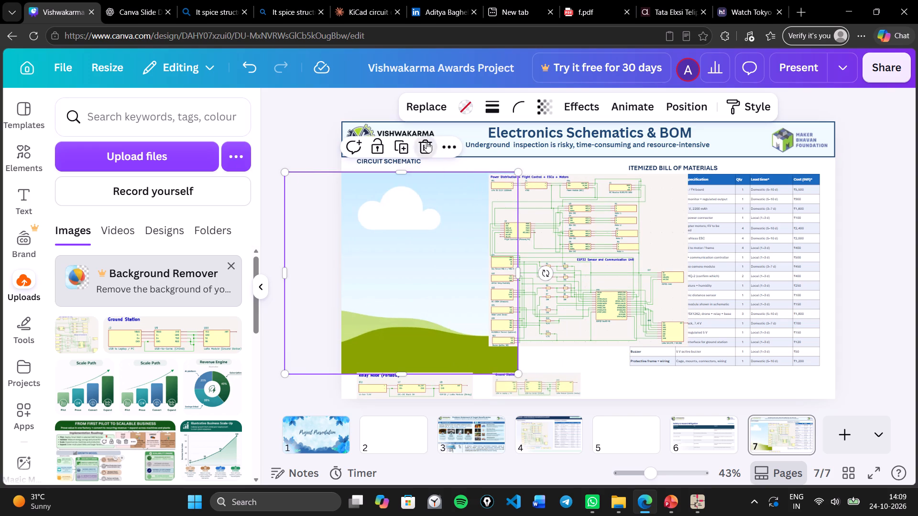
# Move the new circuit schematic image beneath the CIRCUIT SCHEMATIC heading and enlarge it to fill the space above the relay node diagram.
pyautogui.moveTo(568, 250); pyautogui.dragTo(438, 246)
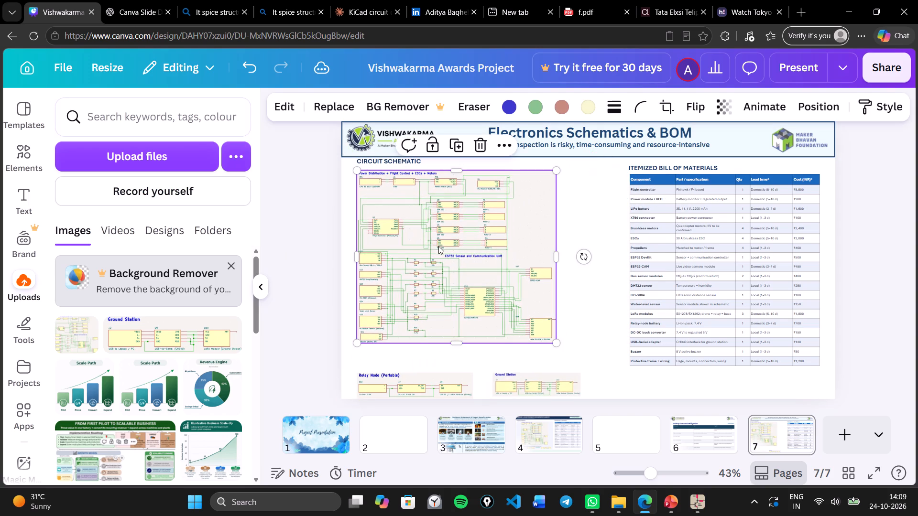
pyautogui.moveTo(560, 345); pyautogui.dragTo(618, 361)
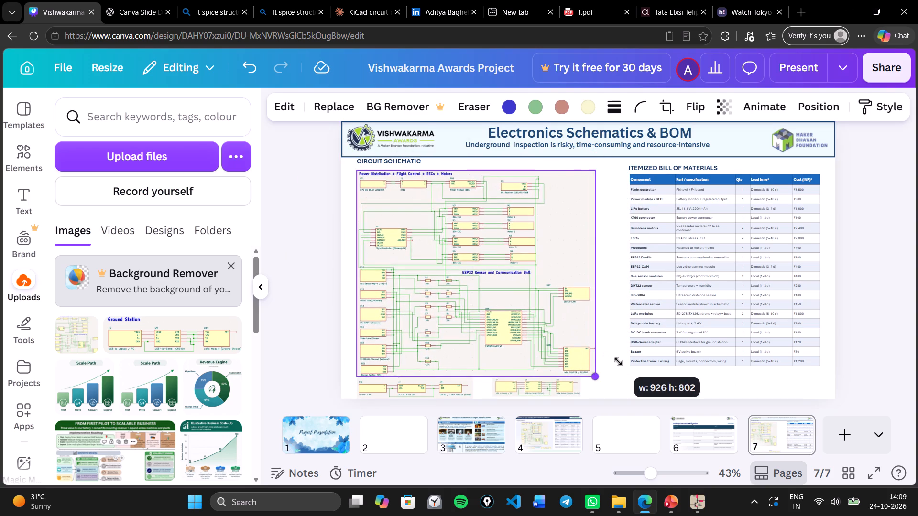
pyautogui.moveTo(618, 361); pyautogui.dragTo(611, 344)
pyautogui.moveTo(515, 263); pyautogui.dragTo(523, 258)
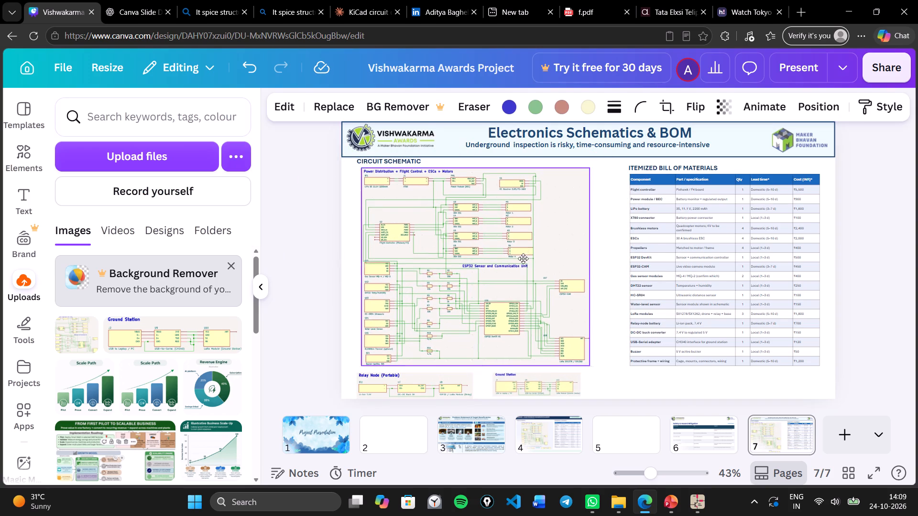
pyautogui.moveTo(523, 258); pyautogui.dragTo(514, 257)
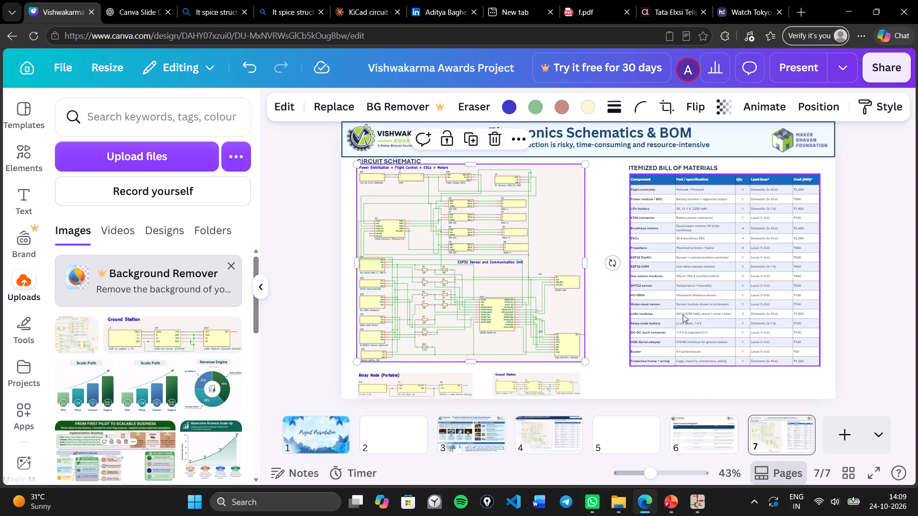
# Examine the old UGSHD electronics page in full screen and zoom in on its circuit schematic for comparison.
pyautogui.scroll(4, 574, 289)
pyautogui.scroll(-2, 578, 302)
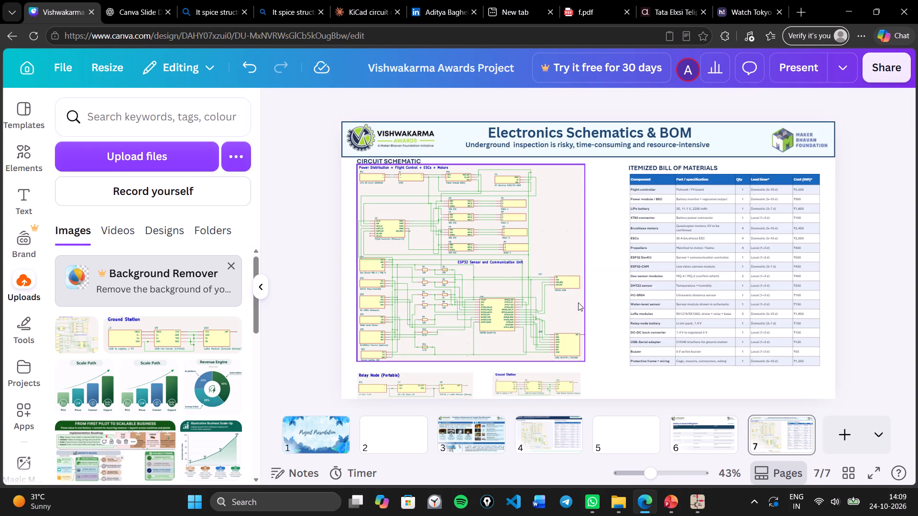
pyautogui.scroll(-2, 578, 302)
pyautogui.click(555, 425)
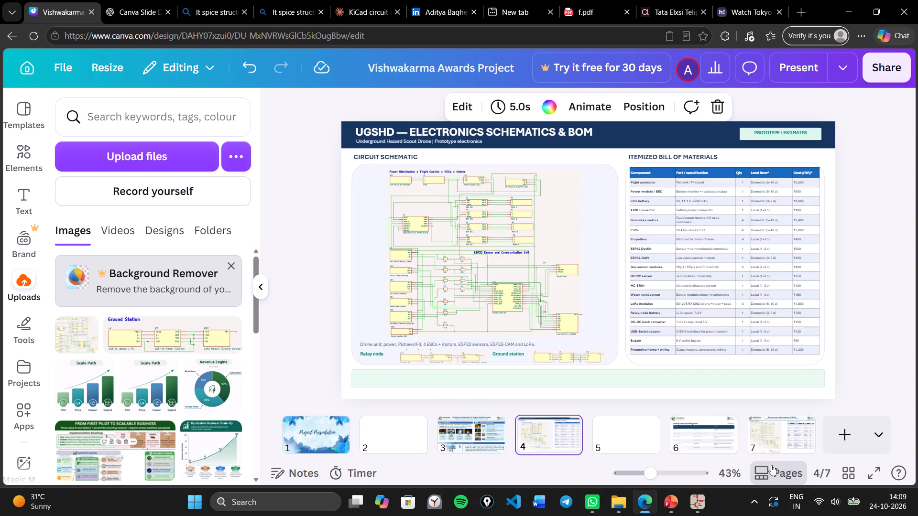
pyautogui.click(870, 467)
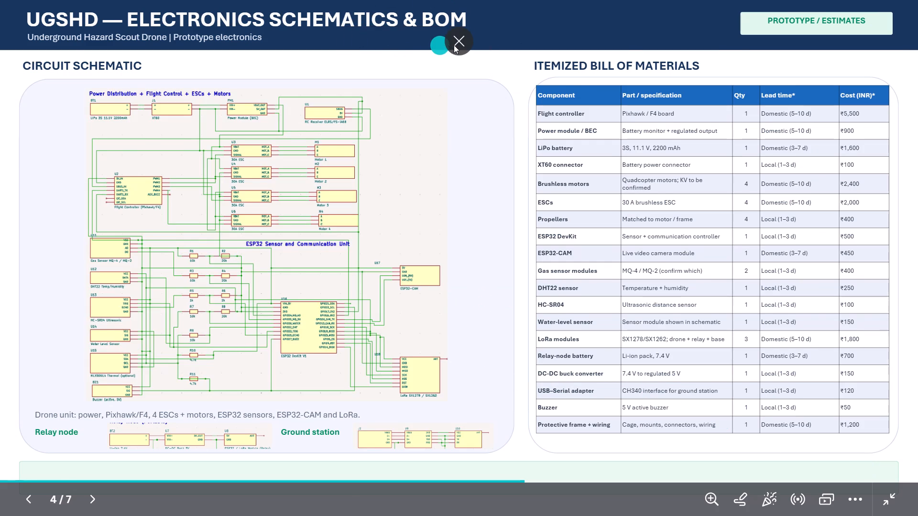
pyautogui.click(456, 45)
pyautogui.keyDown('ctrl'); pyautogui.scroll(3, 496, 268); pyautogui.keyUp('ctrl')
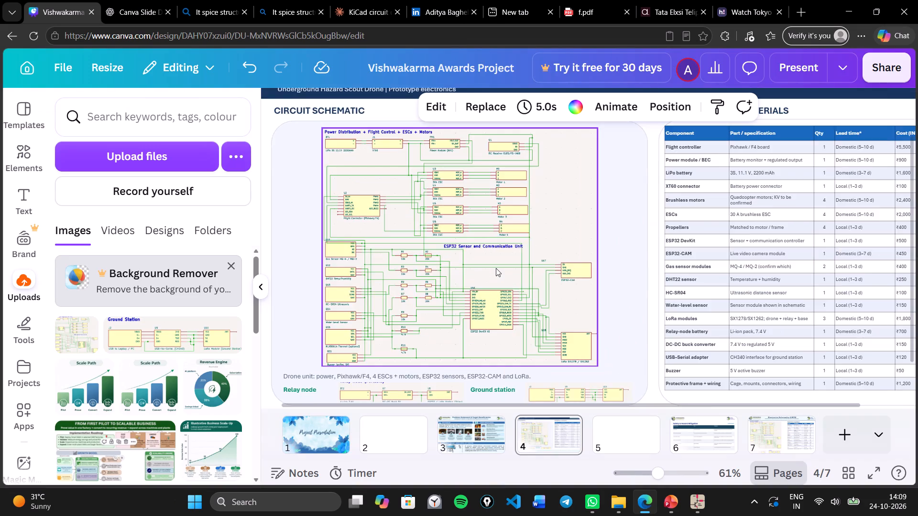
pyautogui.keyDown('ctrl'); pyautogui.scroll(8, 496, 268); pyautogui.keyUp('ctrl')
pyautogui.keyDown('ctrl'); pyautogui.scroll(-1, 496, 268); pyautogui.keyUp('ctrl')
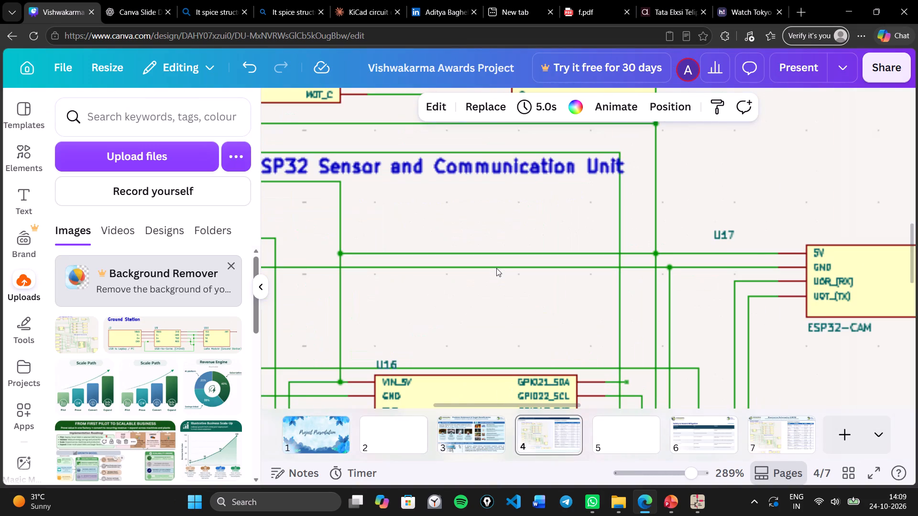
pyautogui.keyDown('ctrl'); pyautogui.scroll(-8, 496, 268); pyautogui.keyUp('ctrl')
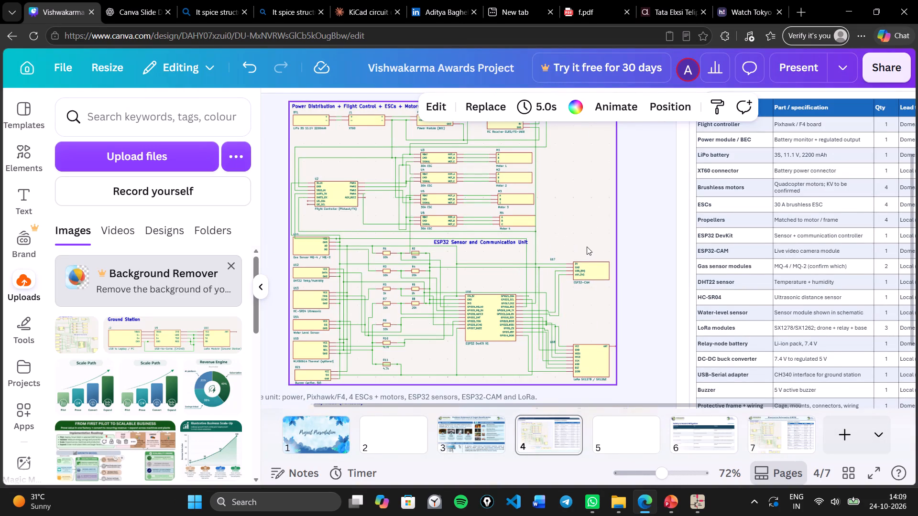
pyautogui.keyDown('ctrl'); pyautogui.scroll(-1, 589, 247); pyautogui.keyUp('ctrl')
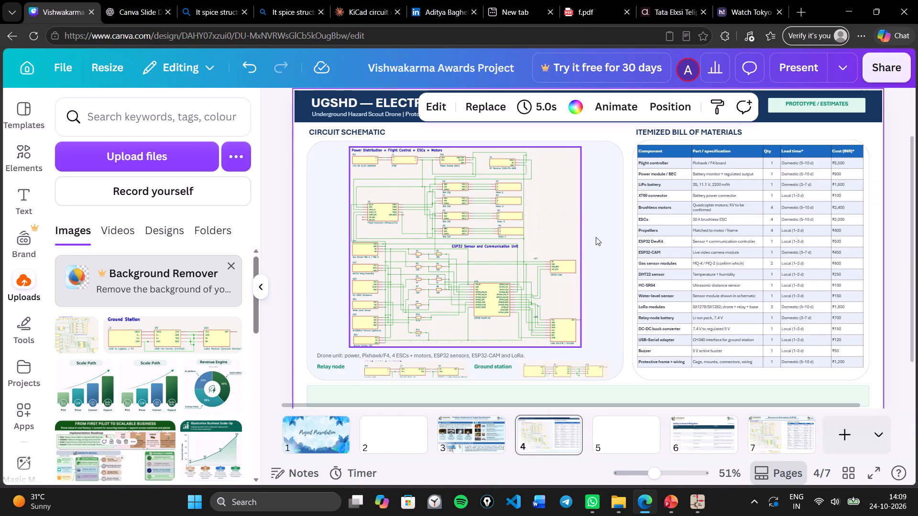
pyautogui.keyDown('ctrl'); pyautogui.scroll(-1, 596, 237); pyautogui.keyUp('ctrl')
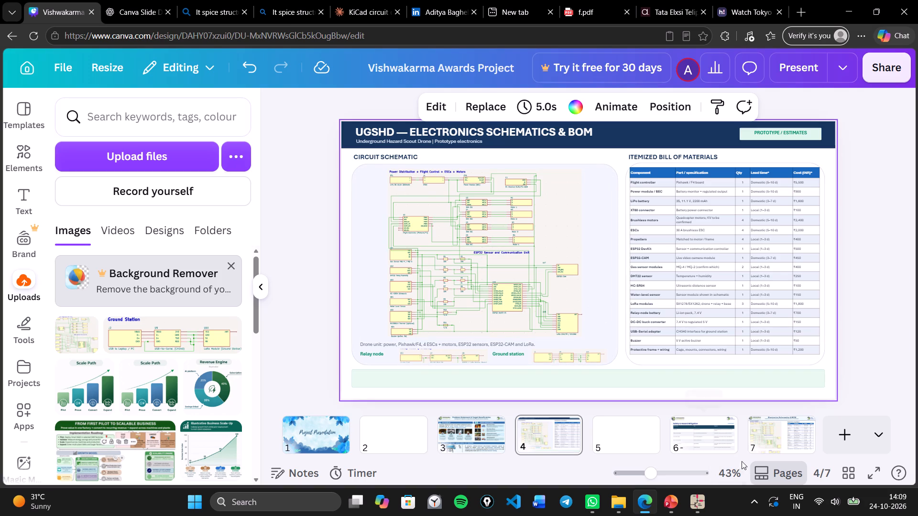
# Delete page 4, the old UGSHD — Electronics Schematics & BOM page.
pyautogui.click(800, 424)
pyautogui.click(560, 433)
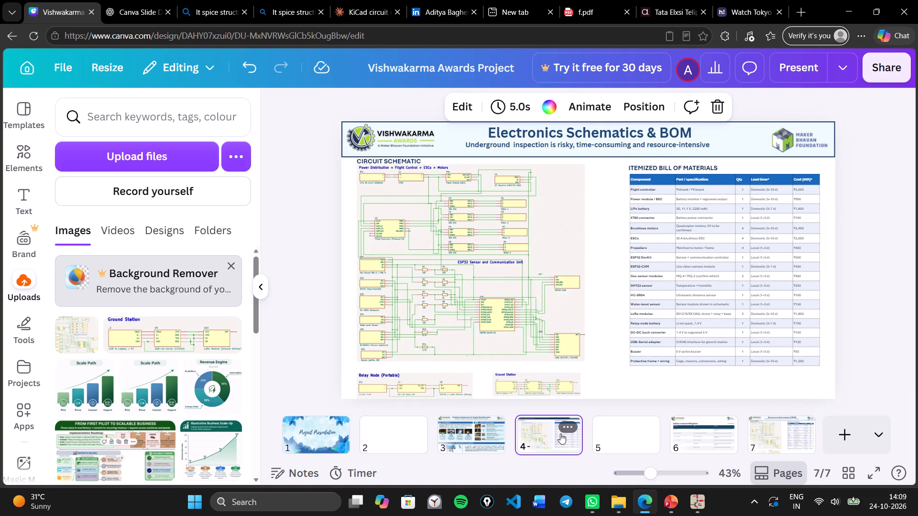
pyautogui.click(567, 429)
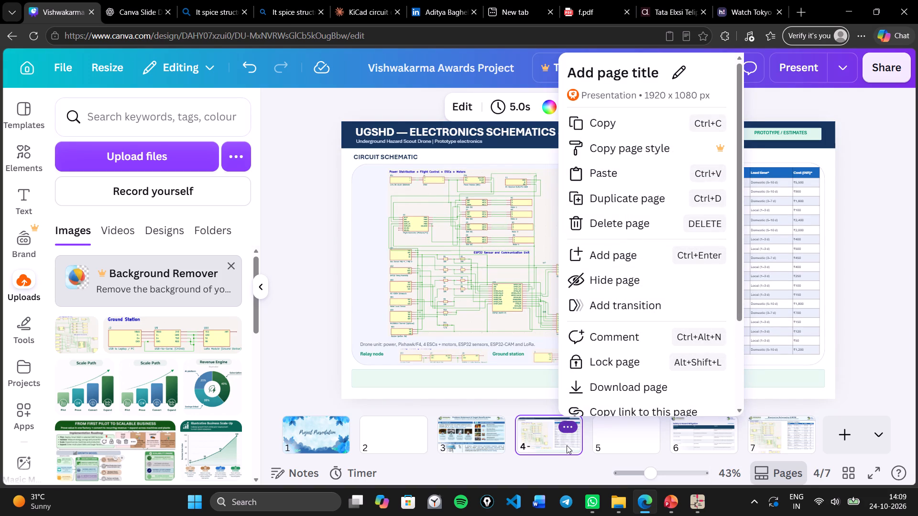
pyautogui.press('Insert')
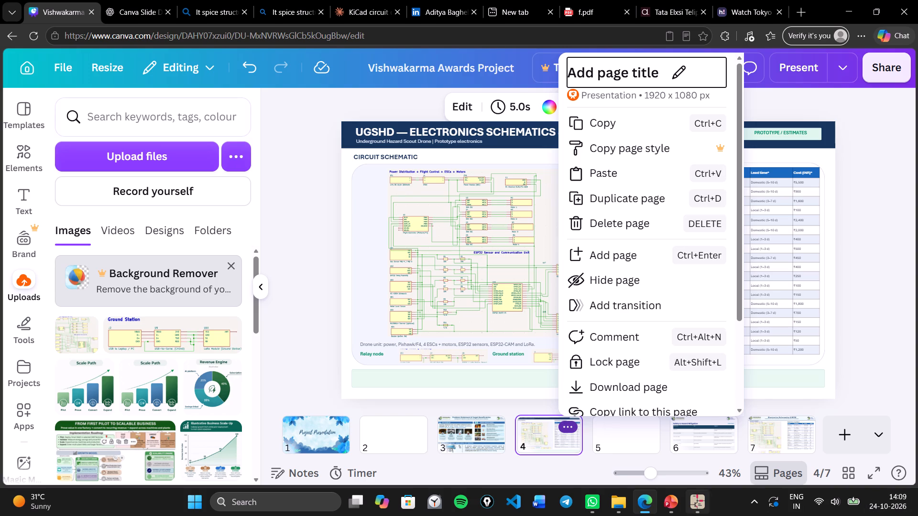
pyautogui.click(320, 312)
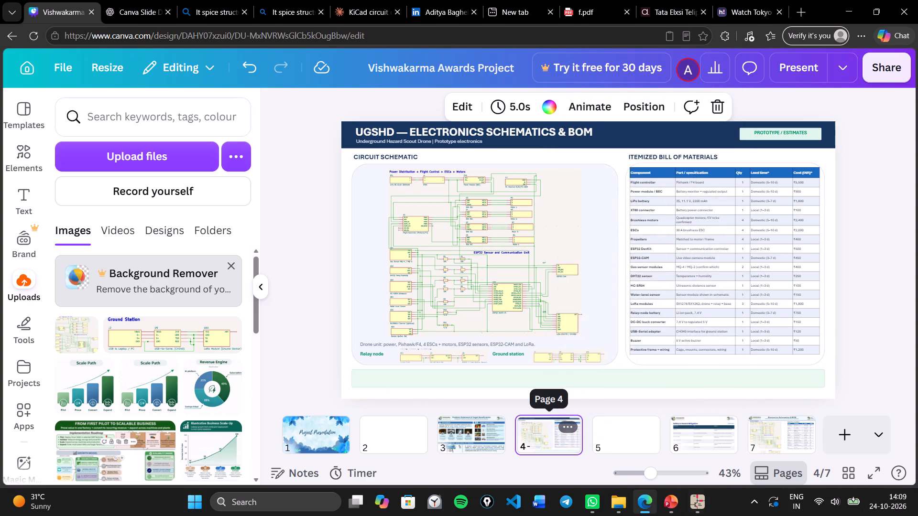
pyautogui.press('Delete')
# Slightly reduce the height of the header banner on the branded Electronics Schematics & BOM page.
pyautogui.click(760, 437)
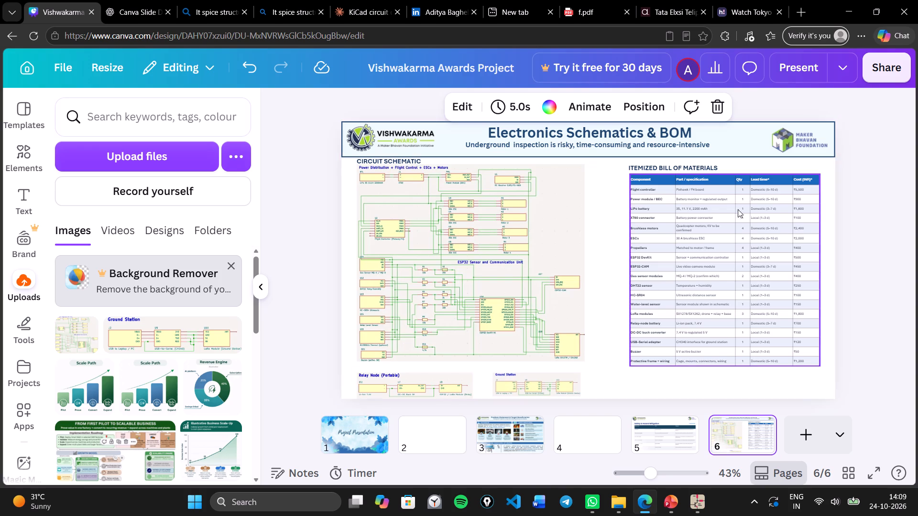
pyautogui.click(734, 148)
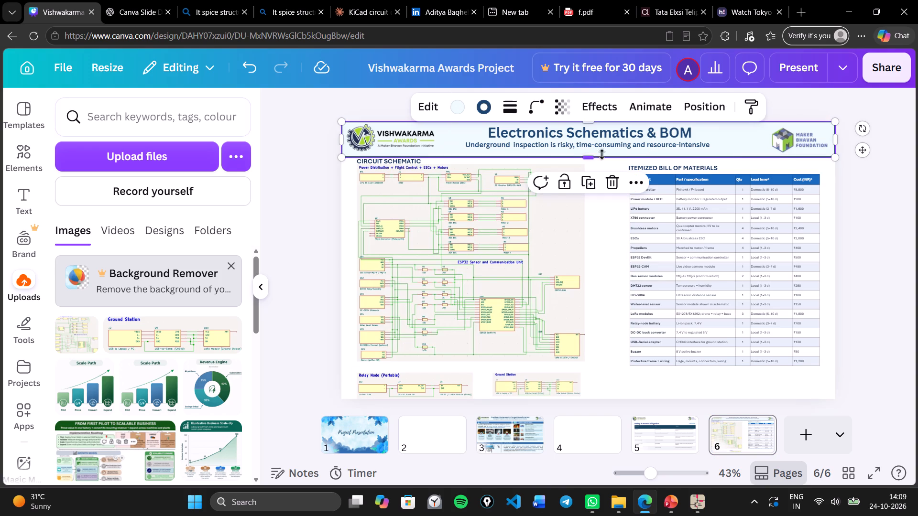
pyautogui.moveTo(593, 157); pyautogui.dragTo(592, 152)
pyautogui.click(594, 258)
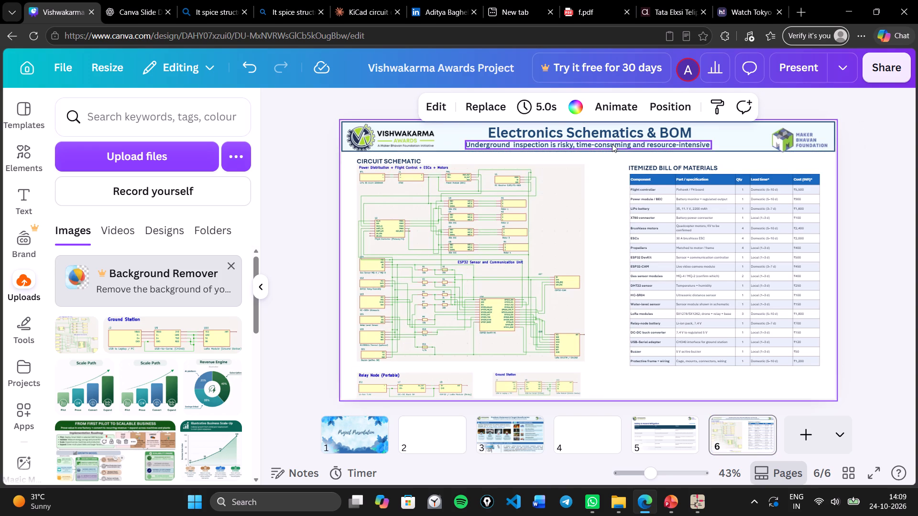
pyautogui.click(728, 129)
pyautogui.click(728, 141)
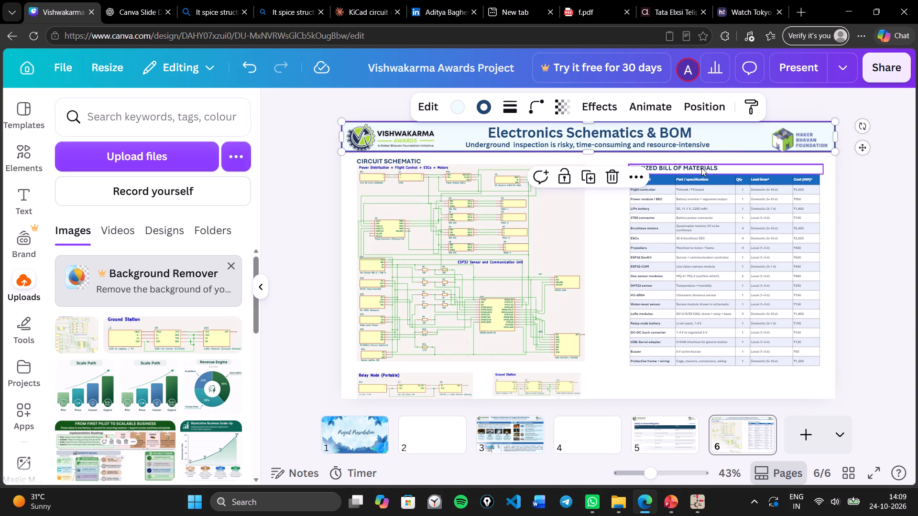
pyautogui.click(917, 150)
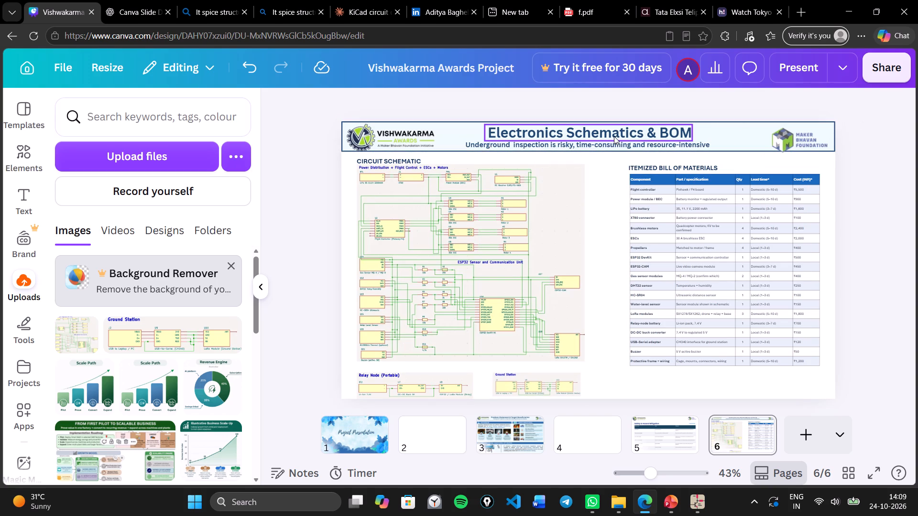
# Move the CIRCUIT SCHEMATIC heading up beneath the header banner and shift the schematic image up directly under it.
pyautogui.click(526, 194)
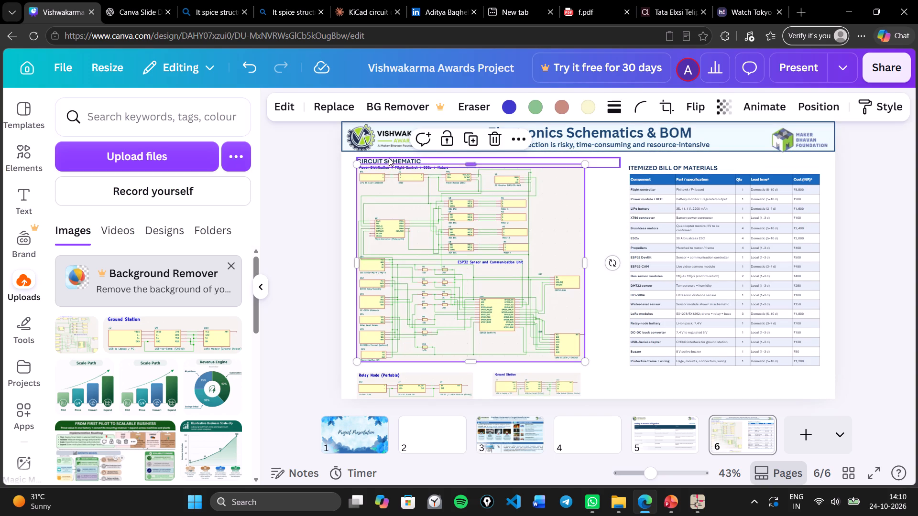
pyautogui.click(312, 182)
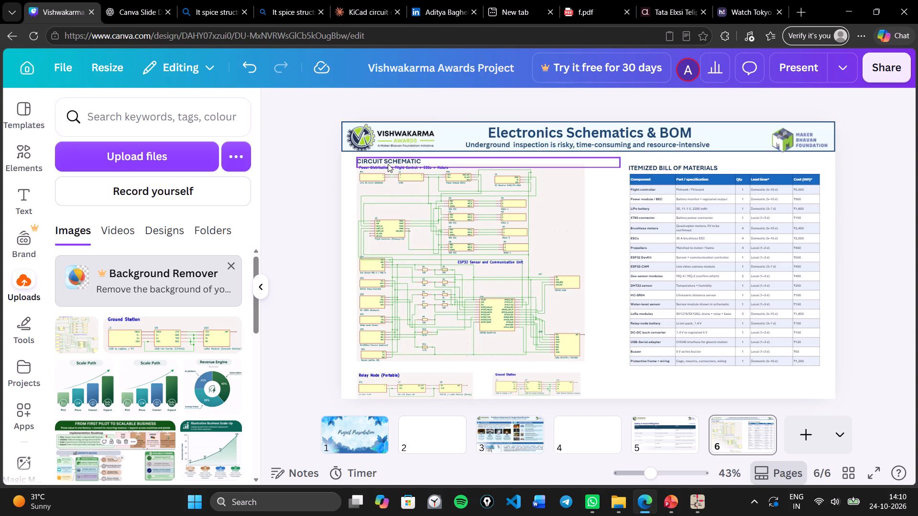
pyautogui.click(388, 164)
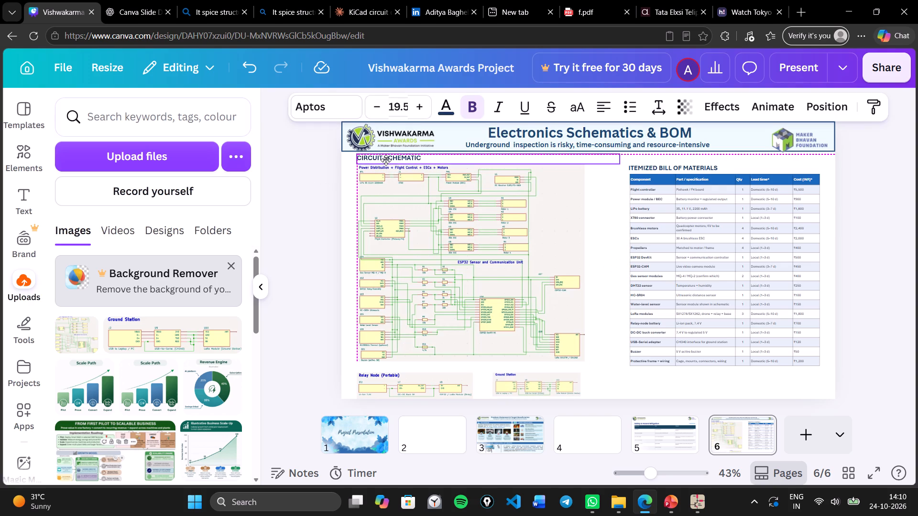
pyautogui.click(398, 190)
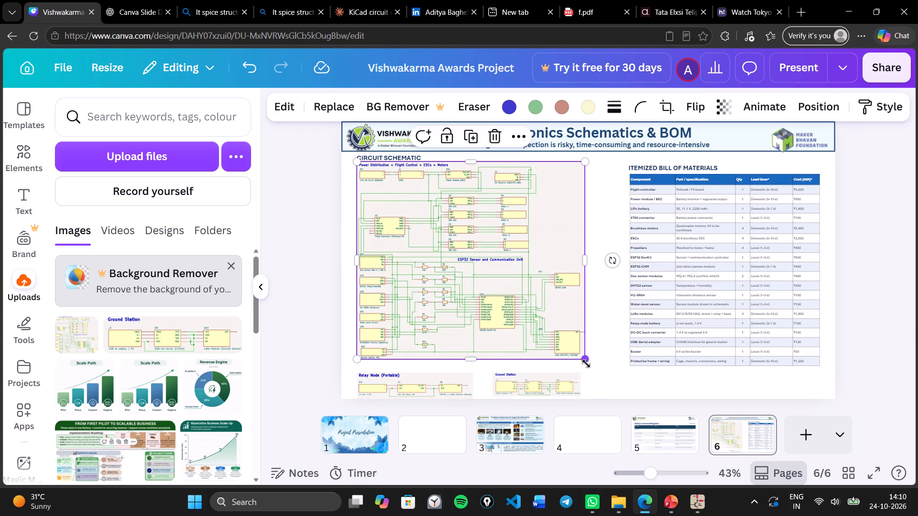
pyautogui.moveTo(586, 364); pyautogui.dragTo(590, 367)
# Slightly enlarge the ground station and relay node diagrams and align them side by side directly beneath the circuit schematic.
pyautogui.click(528, 381)
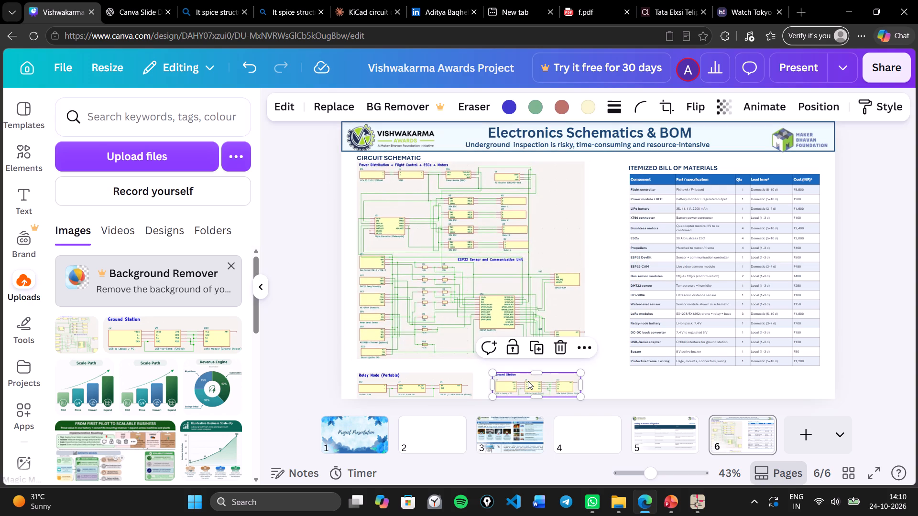
pyautogui.moveTo(492, 373); pyautogui.dragTo(485, 359)
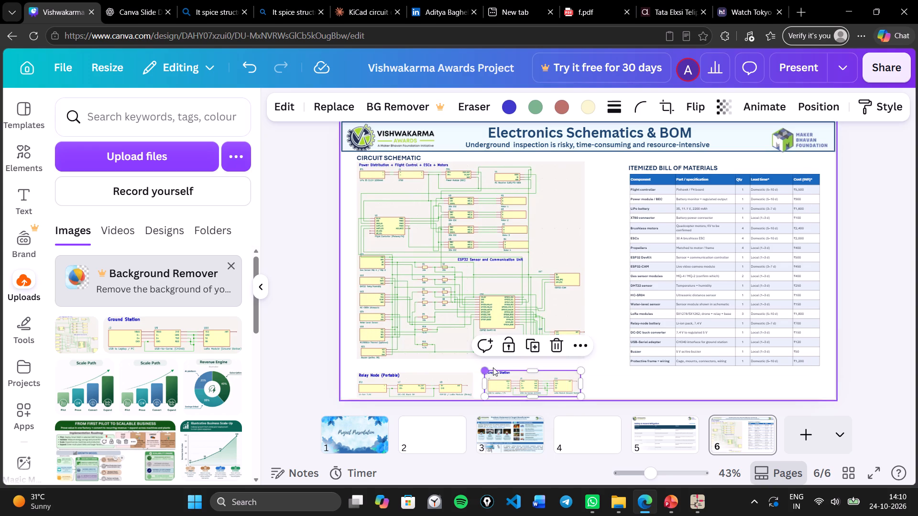
pyautogui.moveTo(517, 387); pyautogui.dragTo(521, 383)
pyautogui.click(437, 381)
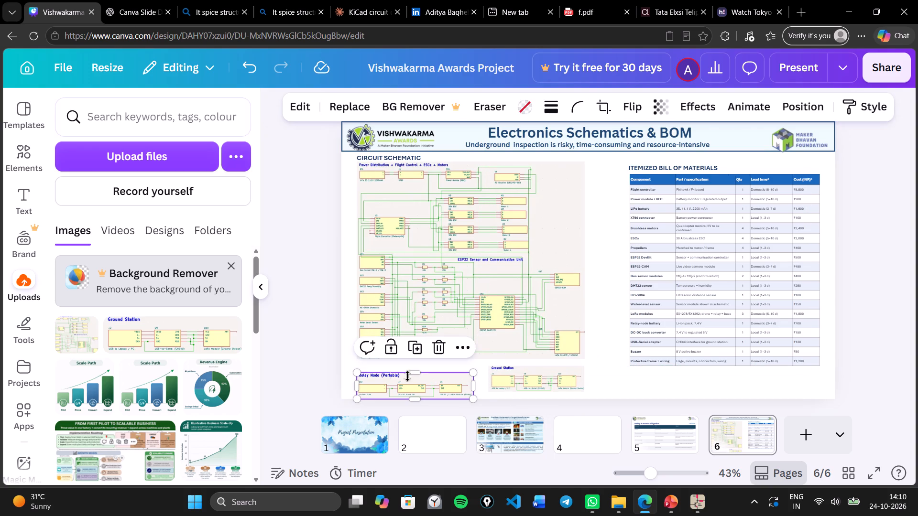
pyautogui.moveTo(358, 374); pyautogui.dragTo(358, 365)
pyautogui.moveTo(396, 393); pyautogui.dragTo(400, 392)
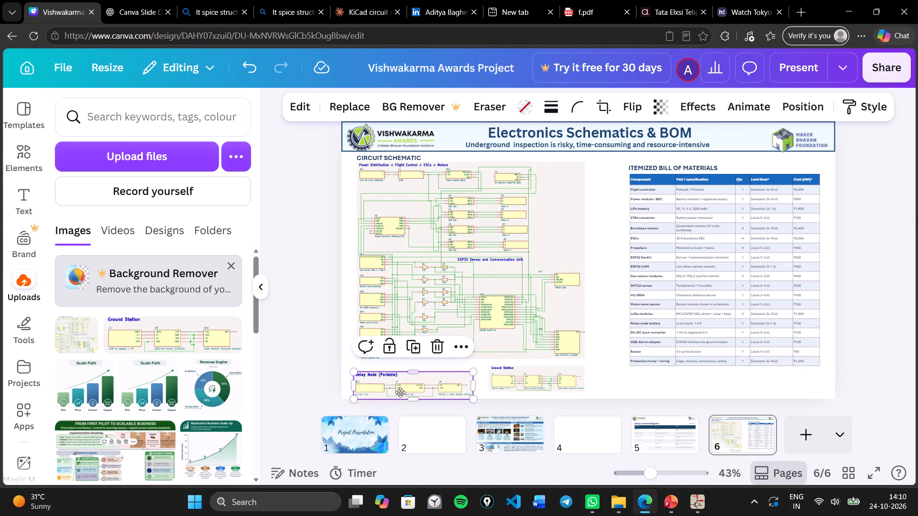
pyautogui.moveTo(400, 392); pyautogui.dragTo(402, 382)
pyautogui.moveTo(552, 373); pyautogui.dragTo(545, 370)
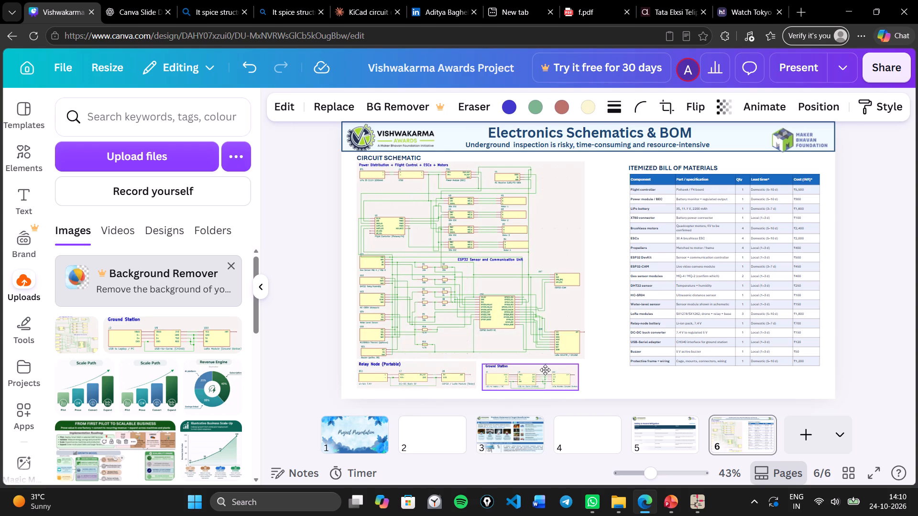
pyautogui.moveTo(545, 370); pyautogui.dragTo(546, 369)
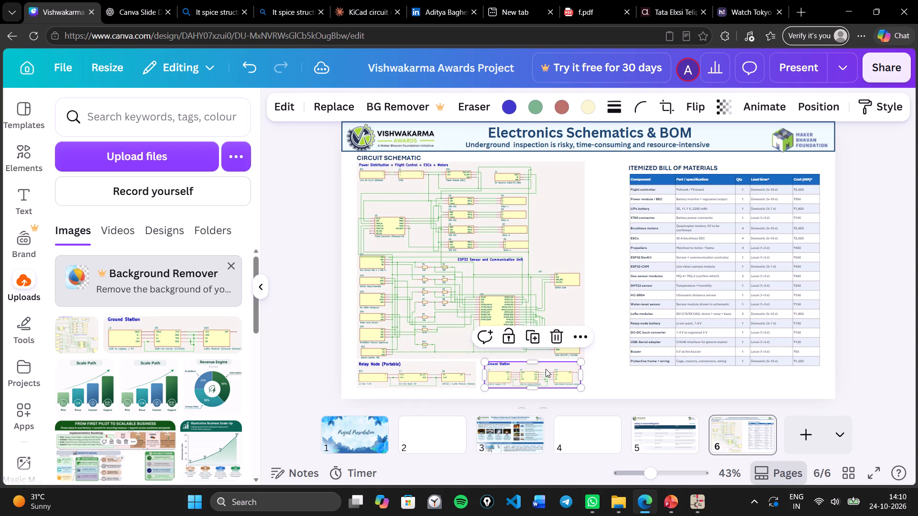
pyautogui.click(579, 387)
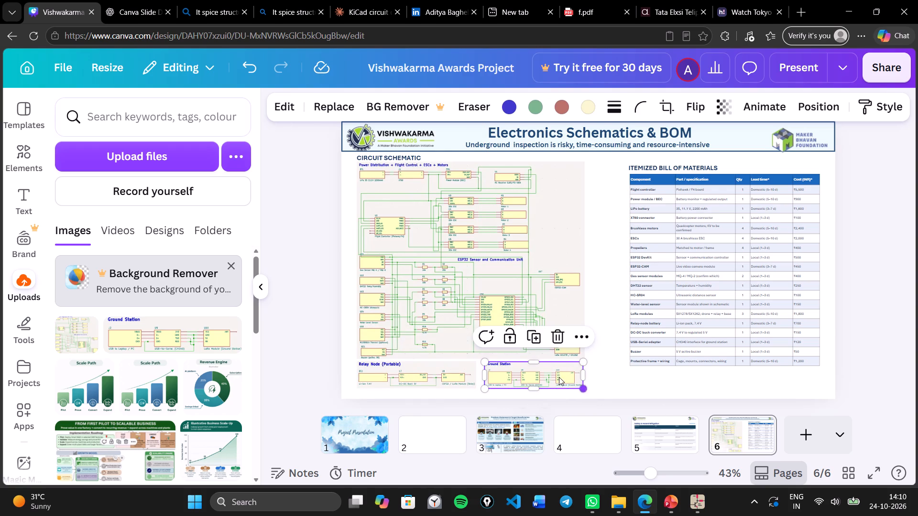
pyautogui.click(548, 374)
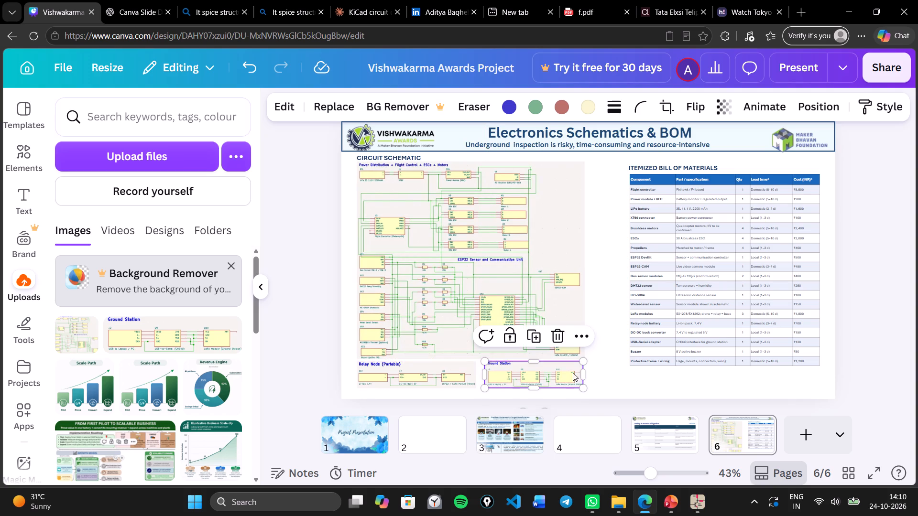
# Review the Electronics Schematics & BOM page full screen, examining the circuit schematic, relay node and ground station diagrams up close.
pyautogui.click(623, 364)
pyautogui.click(878, 465)
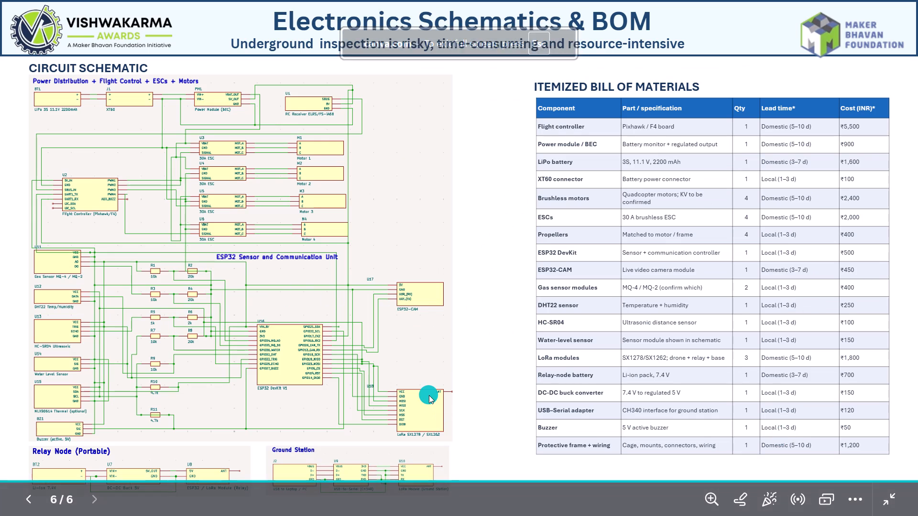
pyautogui.hscroll(2, 429, 395)
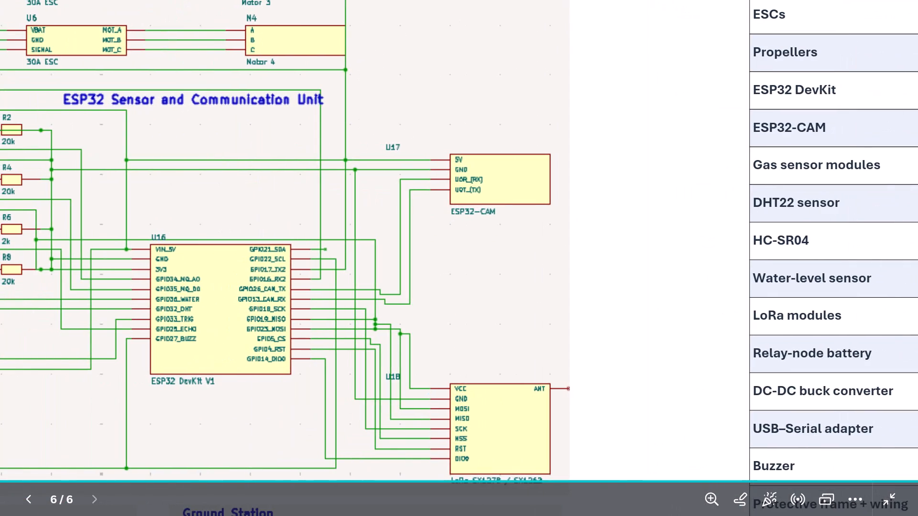
pyautogui.hscroll(10, 429, 395)
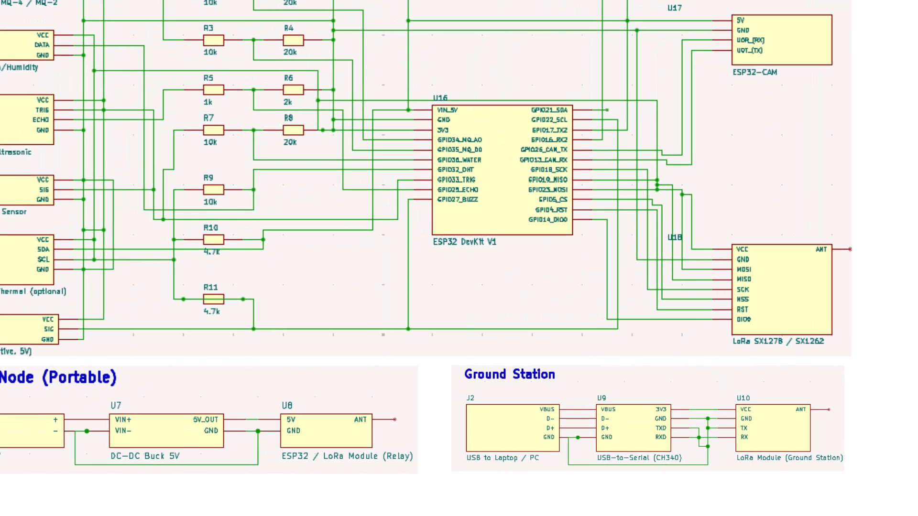
pyautogui.hscroll(8, 429, 395)
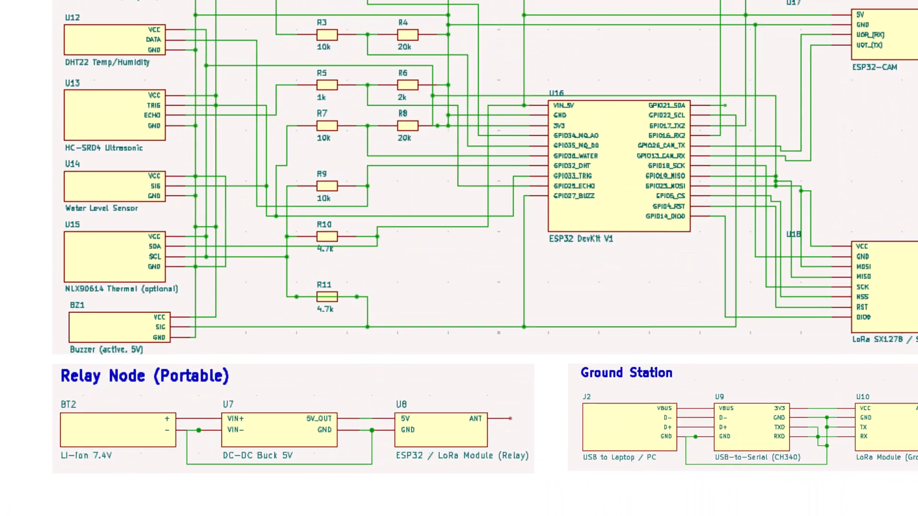
pyautogui.scroll(4, 429, 395)
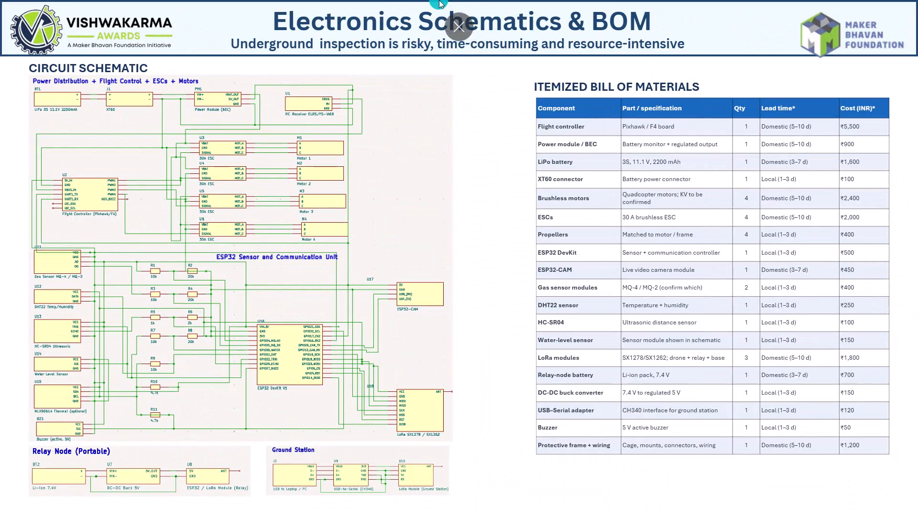
pyautogui.click(462, 43)
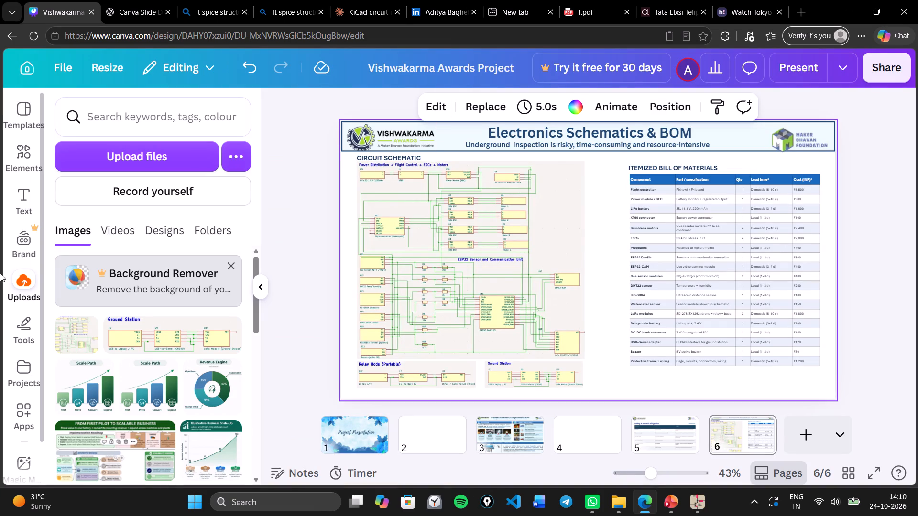
# Insert a dashed line as a vertical divider between the schematics and the bill of materials, running from beneath the header to the page bottom.
pyautogui.click(22, 188)
pyautogui.click(26, 144)
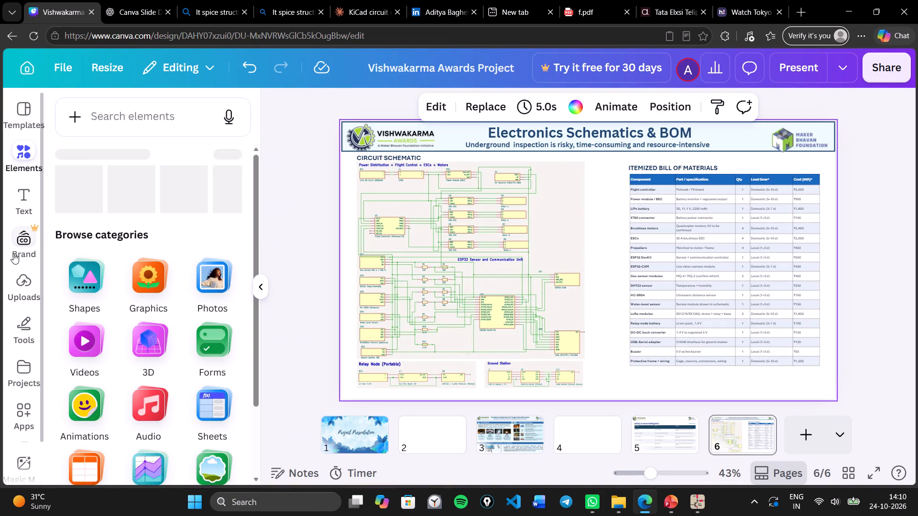
pyautogui.click(85, 288)
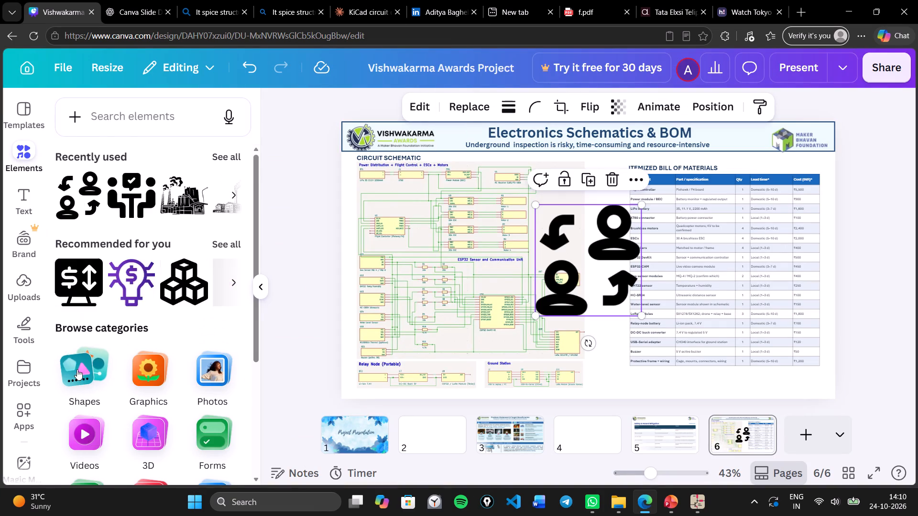
pyautogui.click(77, 369)
pyautogui.click(611, 180)
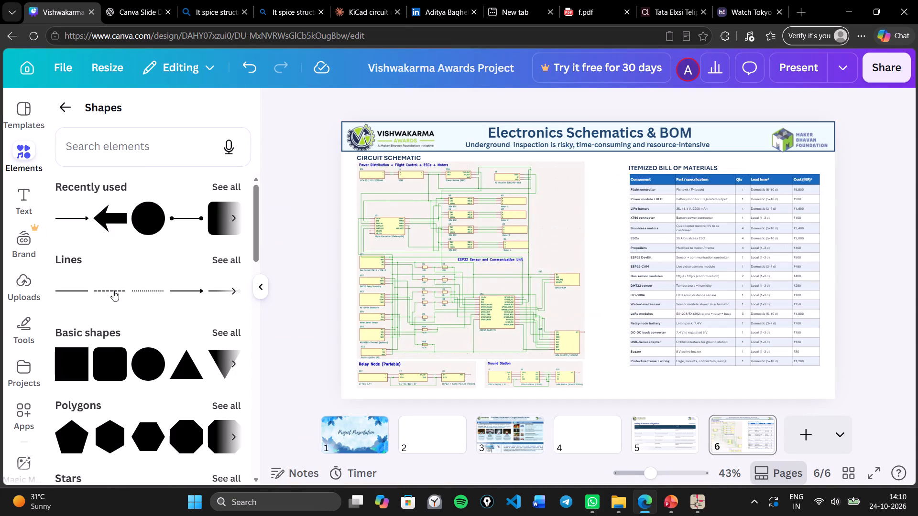
pyautogui.click(108, 288)
pyautogui.moveTo(577, 291); pyautogui.dragTo(575, 289)
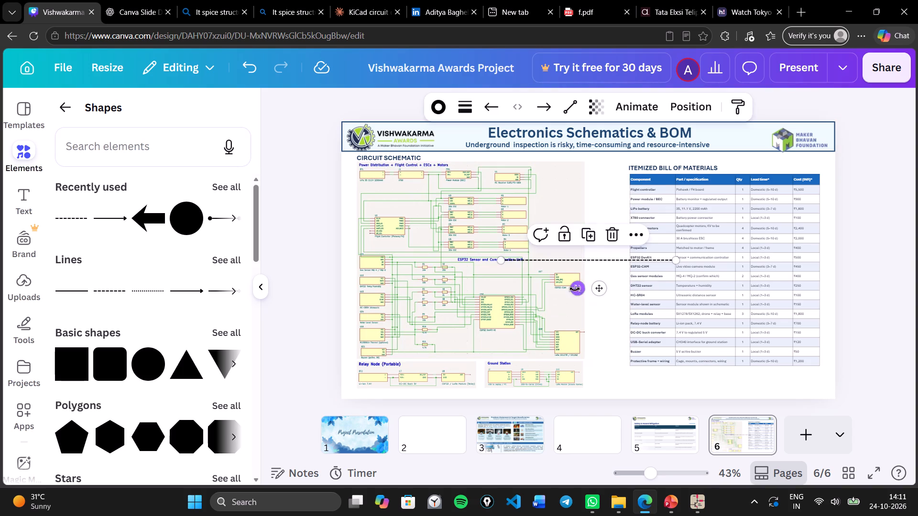
pyautogui.moveTo(575, 289); pyautogui.dragTo(562, 260)
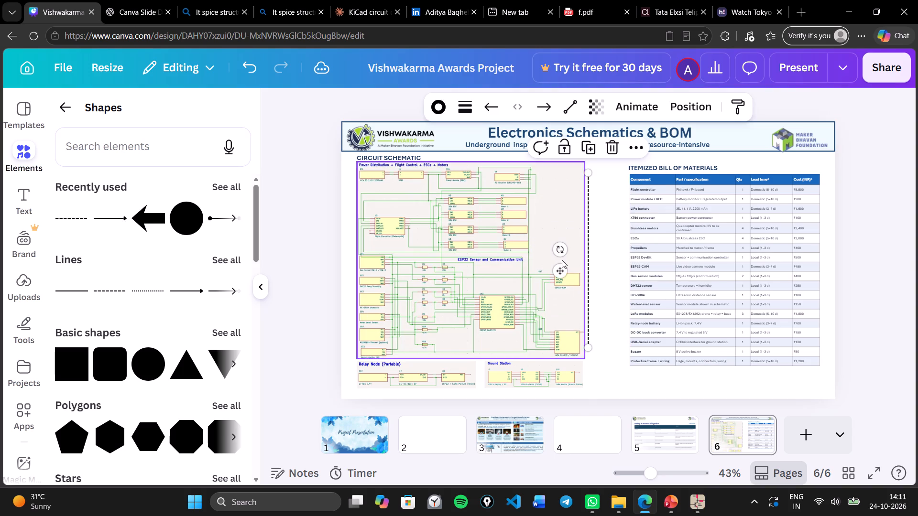
pyautogui.moveTo(586, 283); pyautogui.dragTo(593, 280)
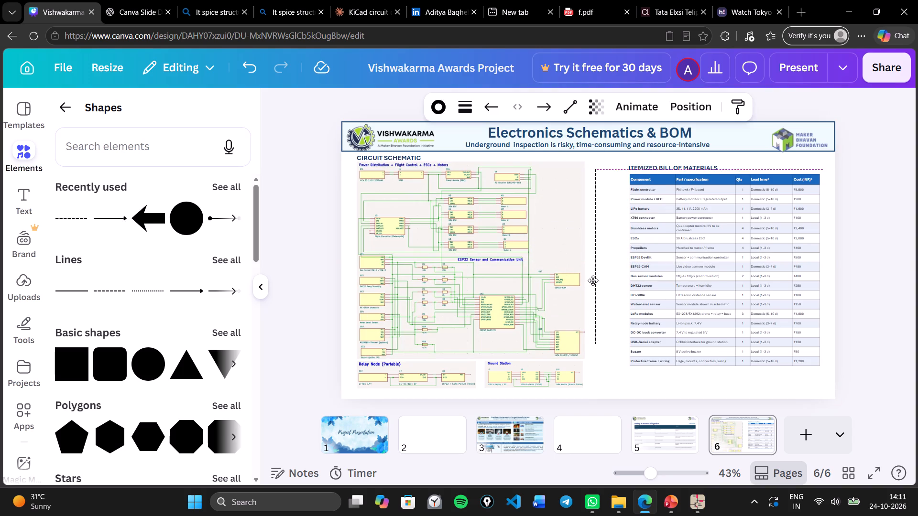
pyautogui.moveTo(593, 280); pyautogui.dragTo(593, 264)
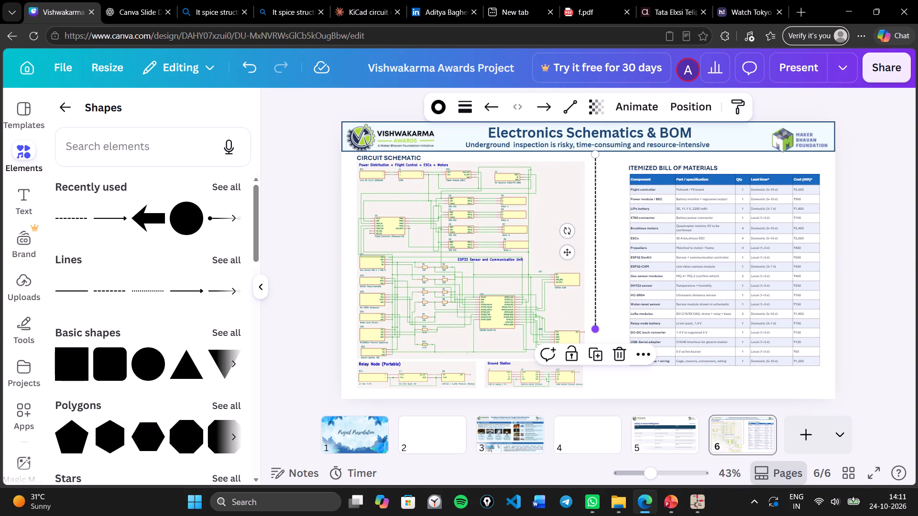
pyautogui.moveTo(590, 327); pyautogui.dragTo(588, 386)
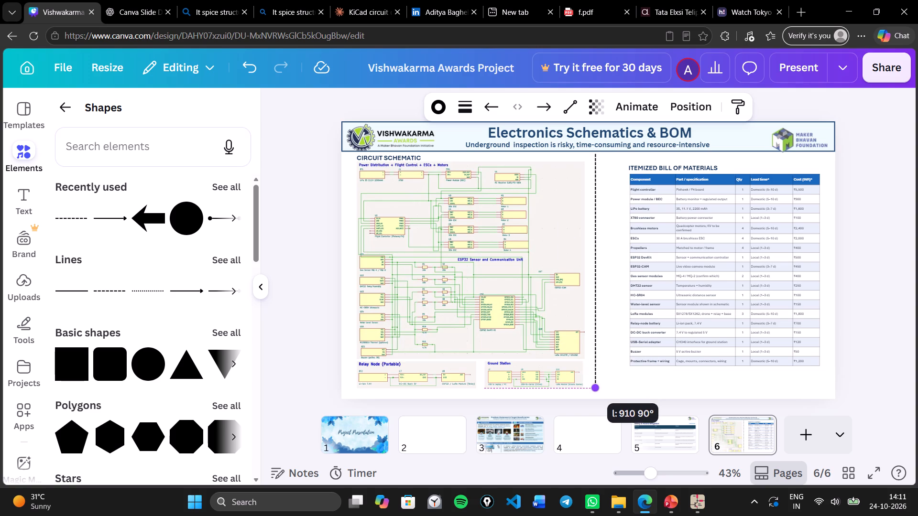
pyautogui.moveTo(588, 386); pyautogui.dragTo(588, 396)
pyautogui.click(619, 297)
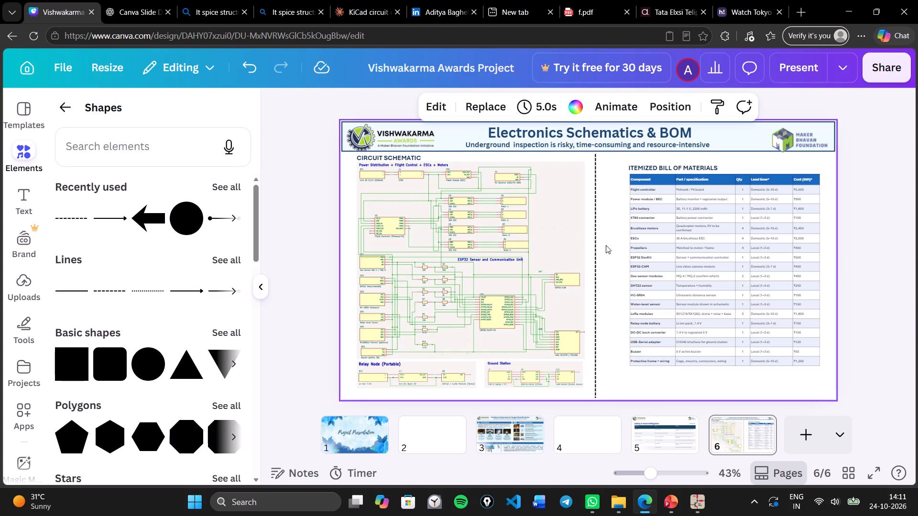
# Set the dashed divider line's stroke weight to 5.
pyautogui.click(596, 204)
pyautogui.click(468, 108)
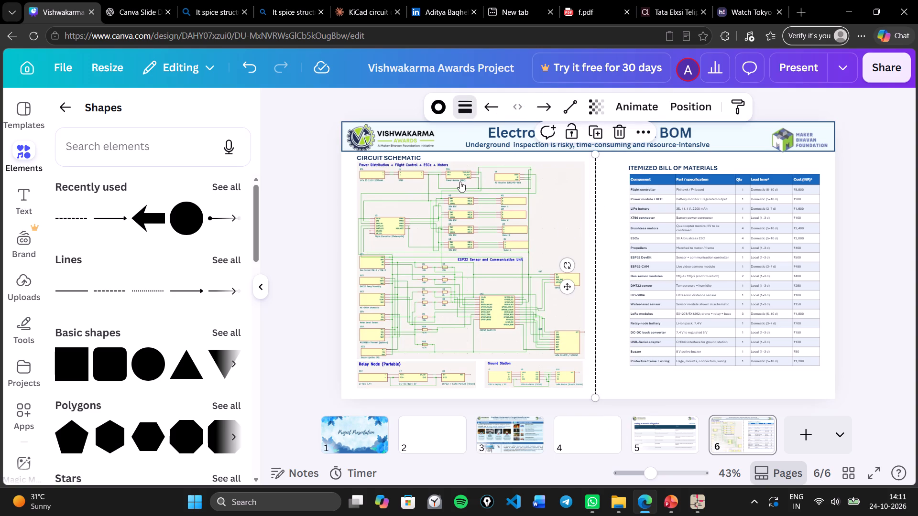
pyautogui.moveTo(359, 232); pyautogui.dragTo(366, 234)
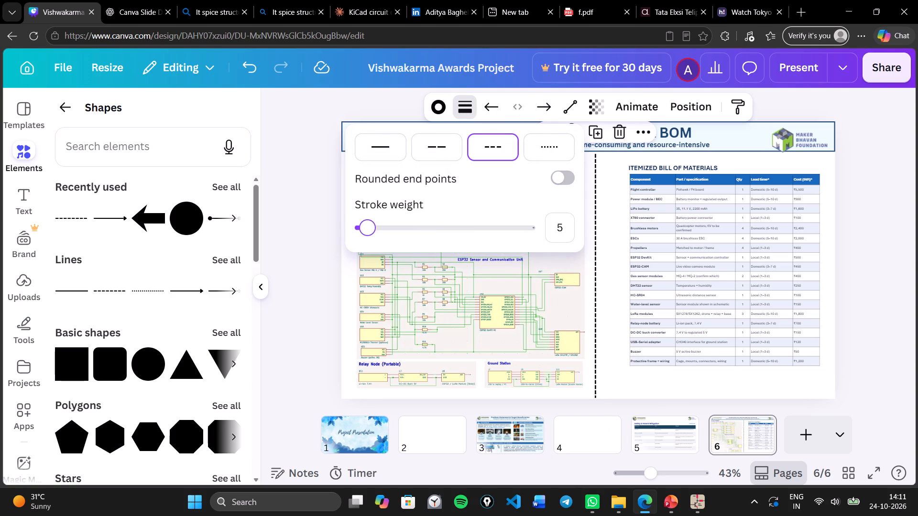
pyautogui.moveTo(366, 234); pyautogui.dragTo(366, 234)
# Recolour the dashed divider line to Pastelazure #89ccff after trying other blues from the design's colours.
pyautogui.click(433, 115)
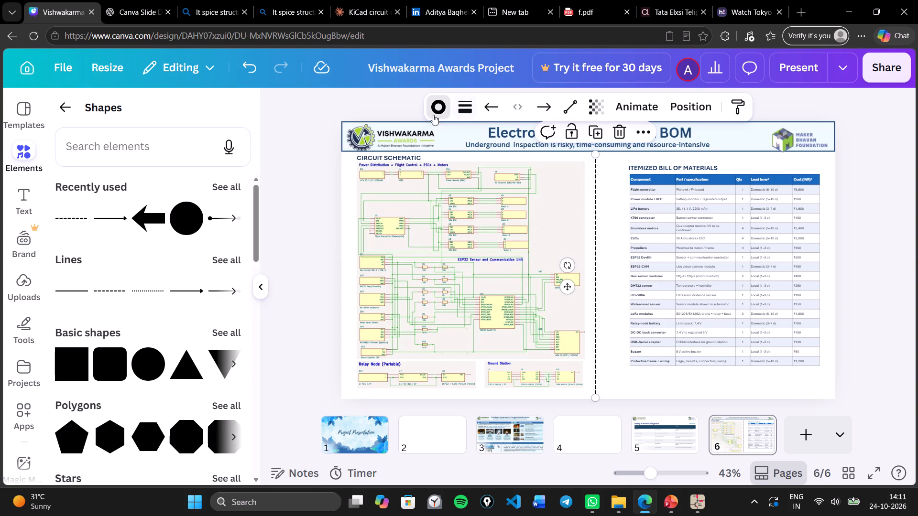
pyautogui.click(176, 278)
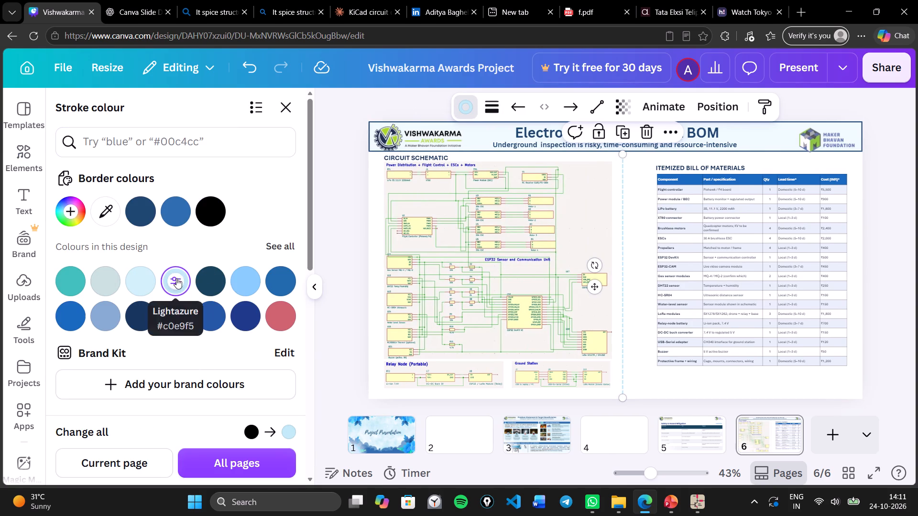
pyautogui.click(219, 279)
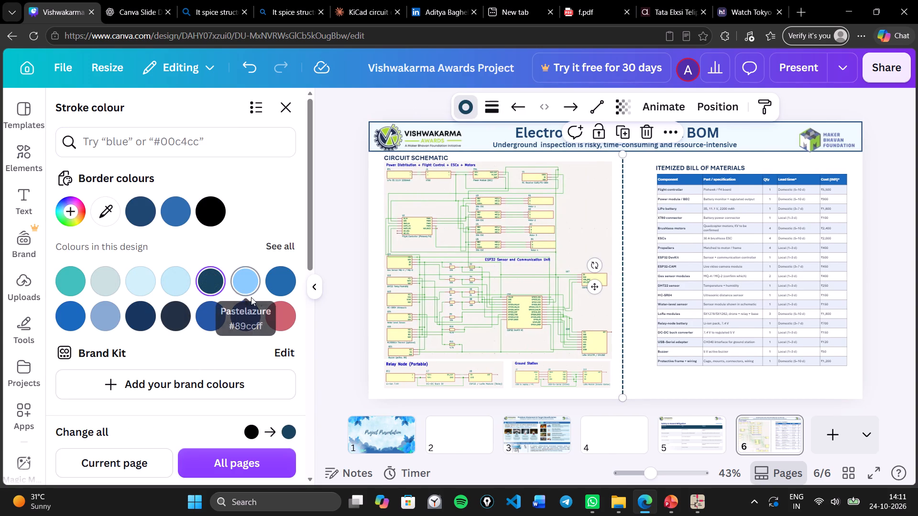
pyautogui.click(277, 287)
pyautogui.click(231, 271)
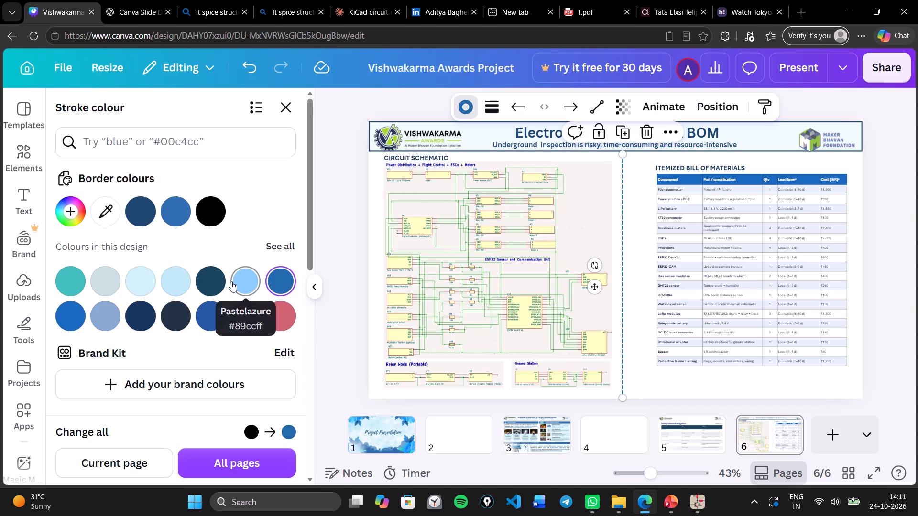
pyautogui.click(231, 281)
pyautogui.click(270, 283)
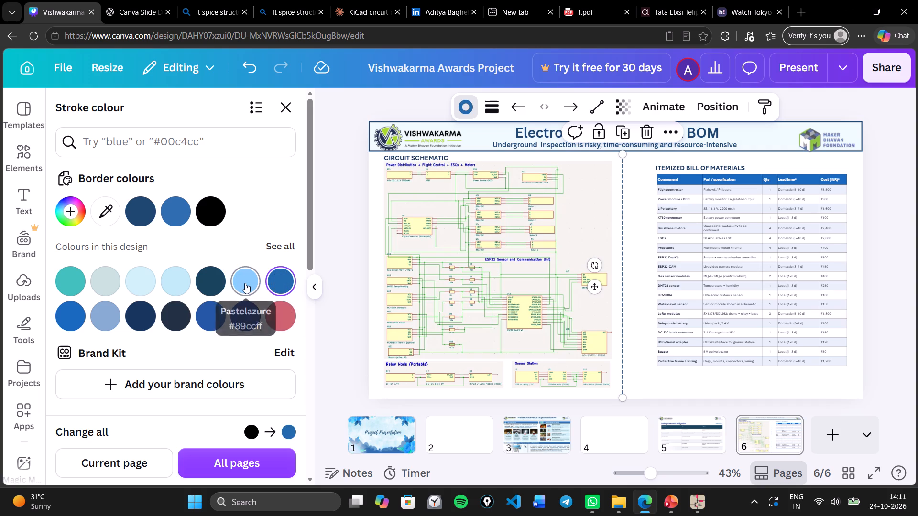
pyautogui.click(245, 283)
pyautogui.click(638, 263)
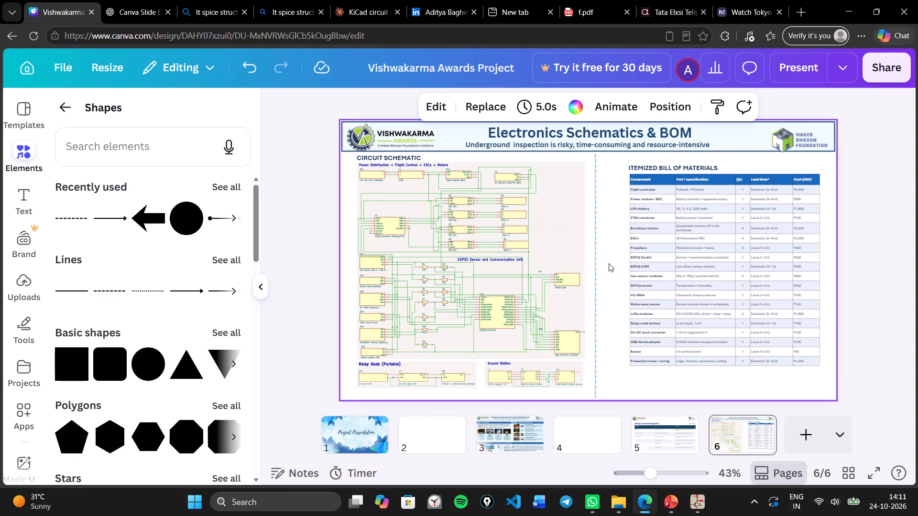
# Shift the dashed divider line slightly closer to the circuit schematic, onto the page's vertical centre.
pyautogui.moveTo(599, 266); pyautogui.dragTo(594, 265)
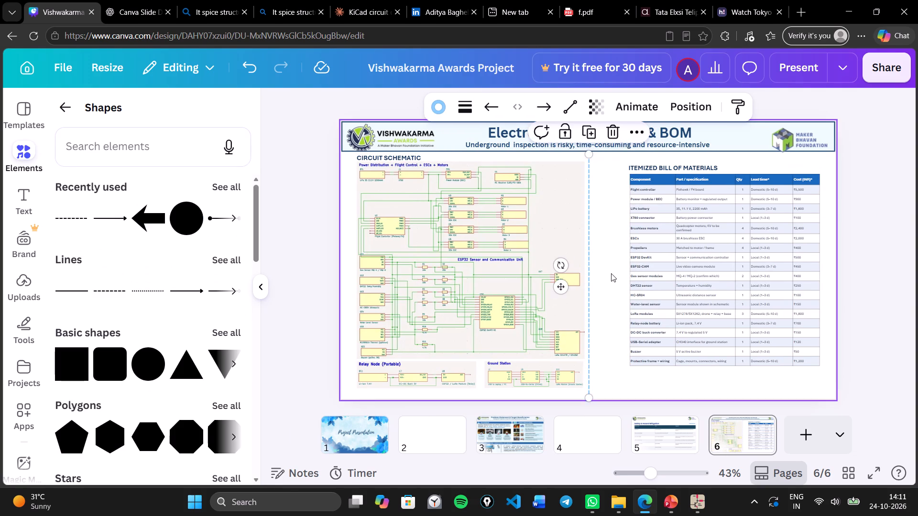
pyautogui.click(612, 274)
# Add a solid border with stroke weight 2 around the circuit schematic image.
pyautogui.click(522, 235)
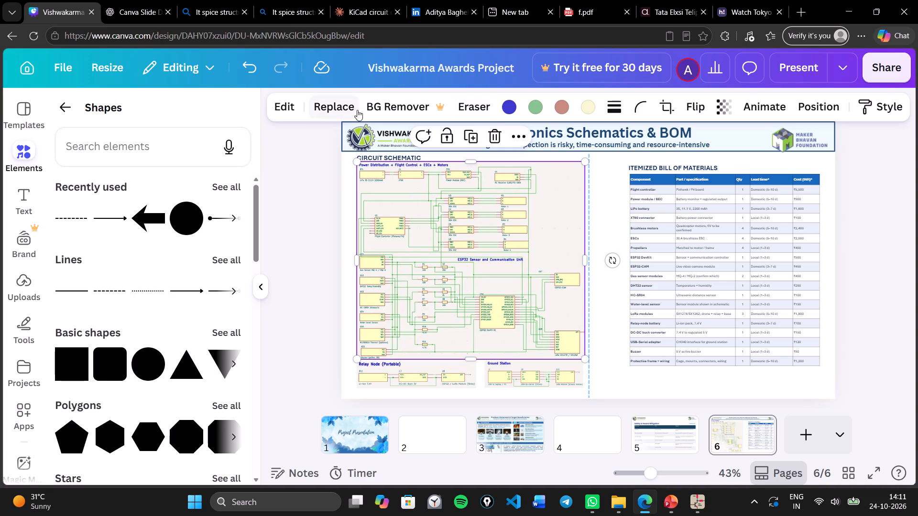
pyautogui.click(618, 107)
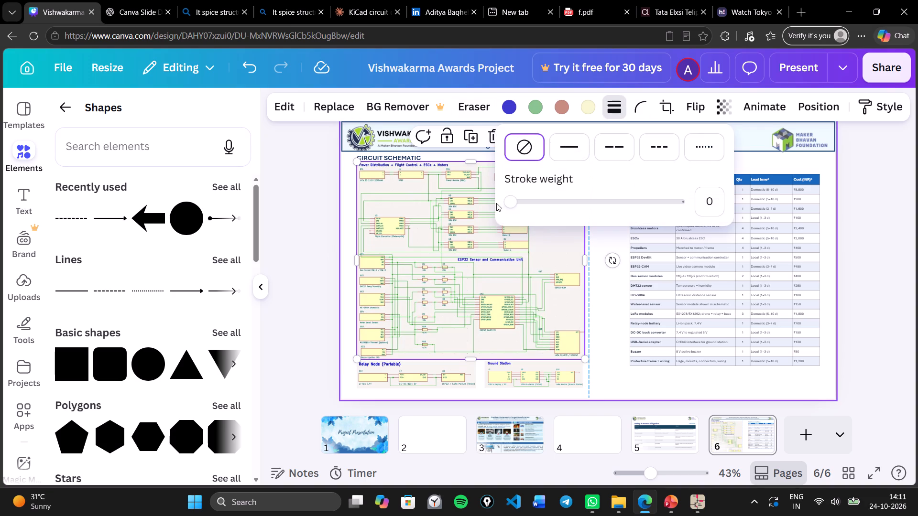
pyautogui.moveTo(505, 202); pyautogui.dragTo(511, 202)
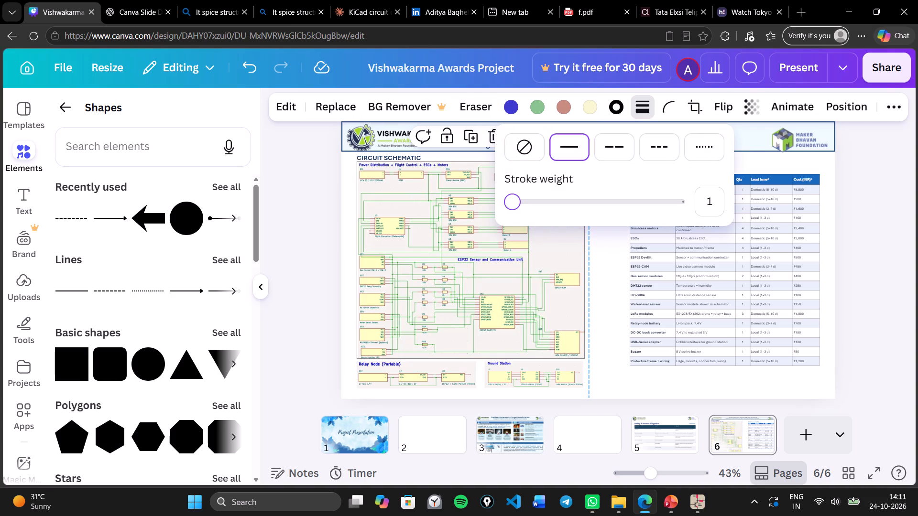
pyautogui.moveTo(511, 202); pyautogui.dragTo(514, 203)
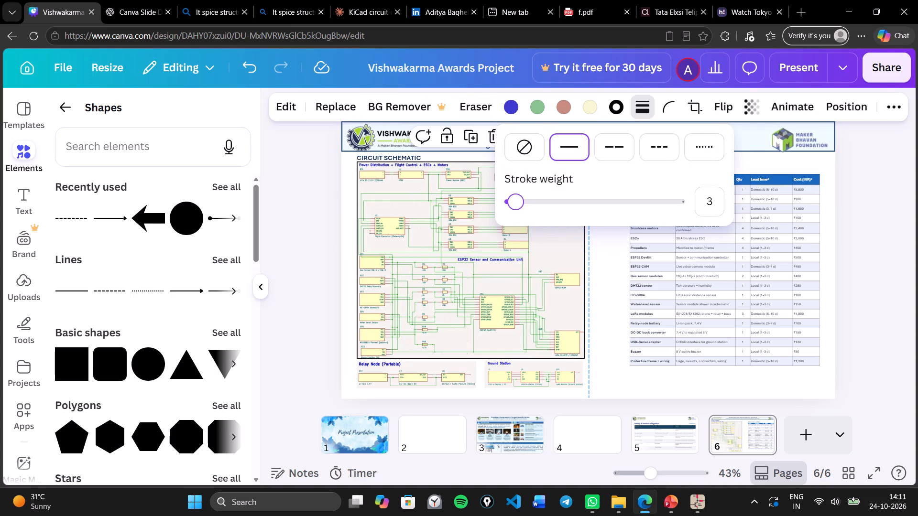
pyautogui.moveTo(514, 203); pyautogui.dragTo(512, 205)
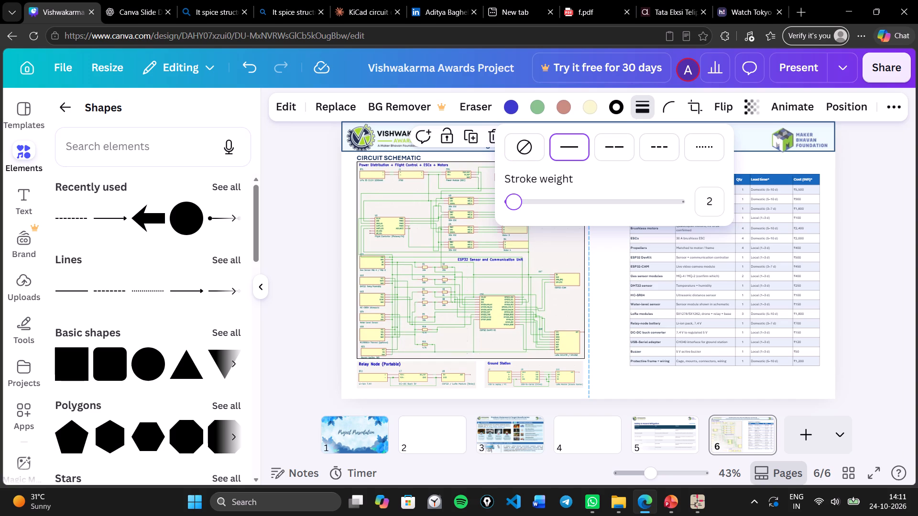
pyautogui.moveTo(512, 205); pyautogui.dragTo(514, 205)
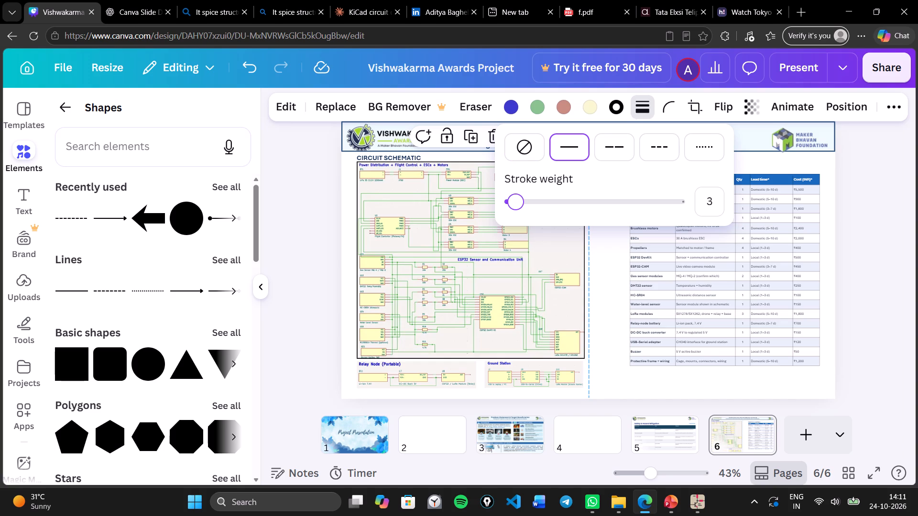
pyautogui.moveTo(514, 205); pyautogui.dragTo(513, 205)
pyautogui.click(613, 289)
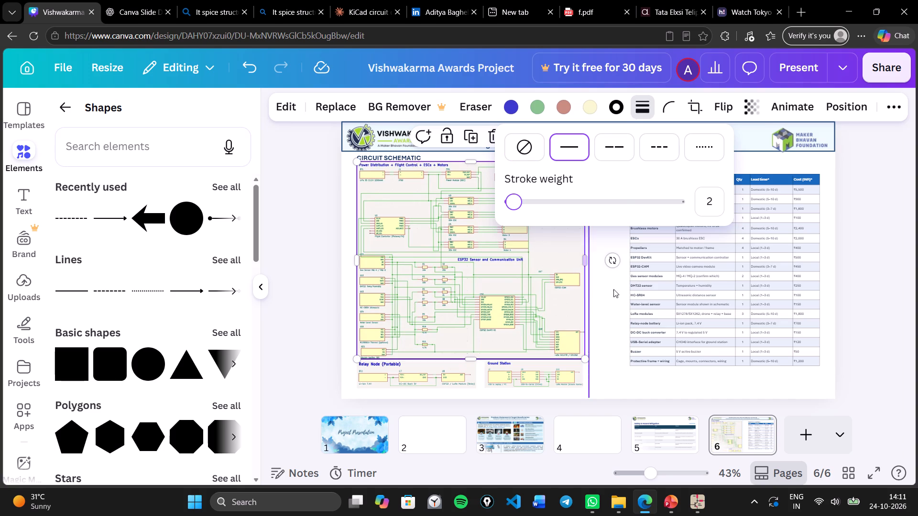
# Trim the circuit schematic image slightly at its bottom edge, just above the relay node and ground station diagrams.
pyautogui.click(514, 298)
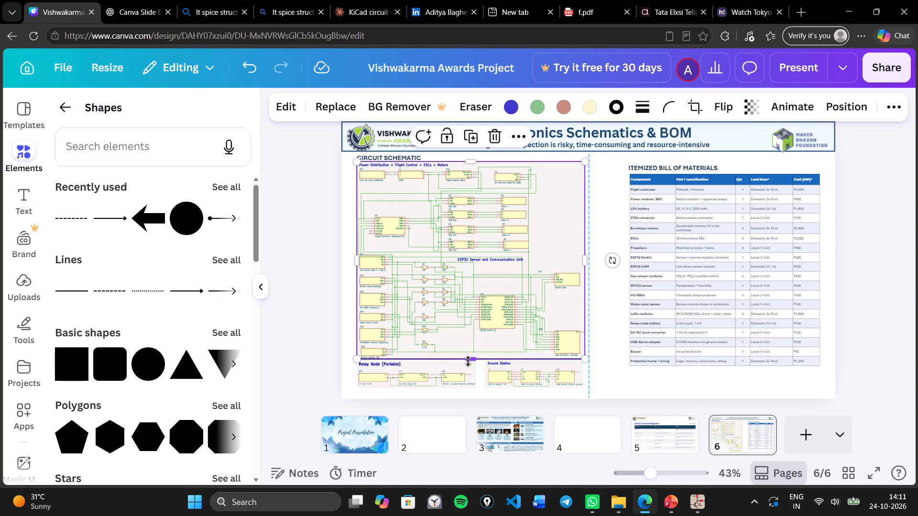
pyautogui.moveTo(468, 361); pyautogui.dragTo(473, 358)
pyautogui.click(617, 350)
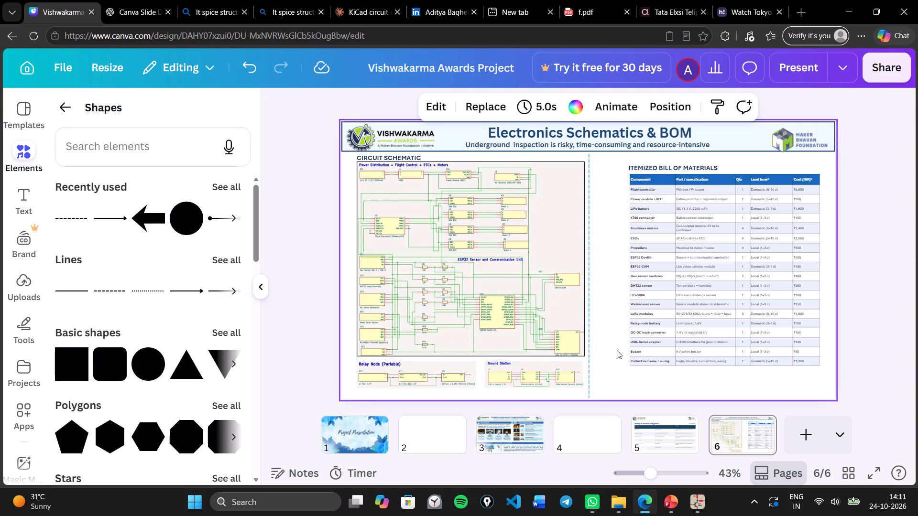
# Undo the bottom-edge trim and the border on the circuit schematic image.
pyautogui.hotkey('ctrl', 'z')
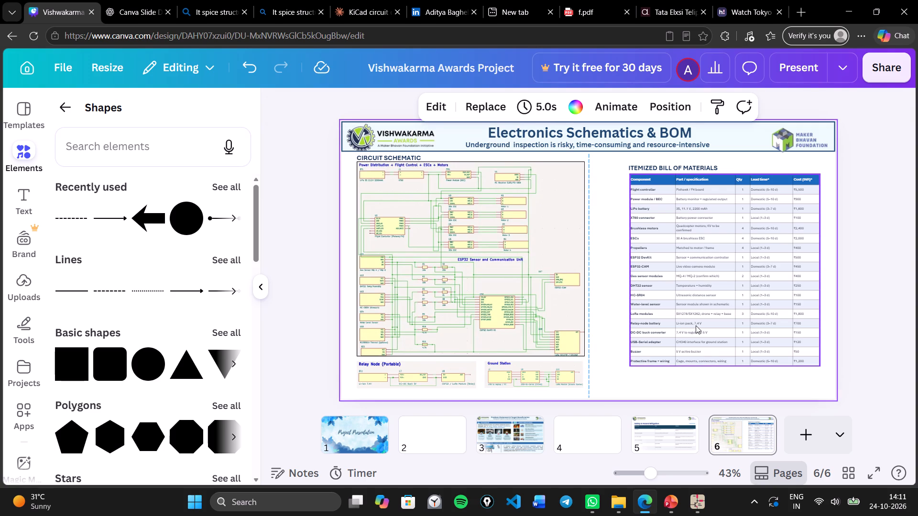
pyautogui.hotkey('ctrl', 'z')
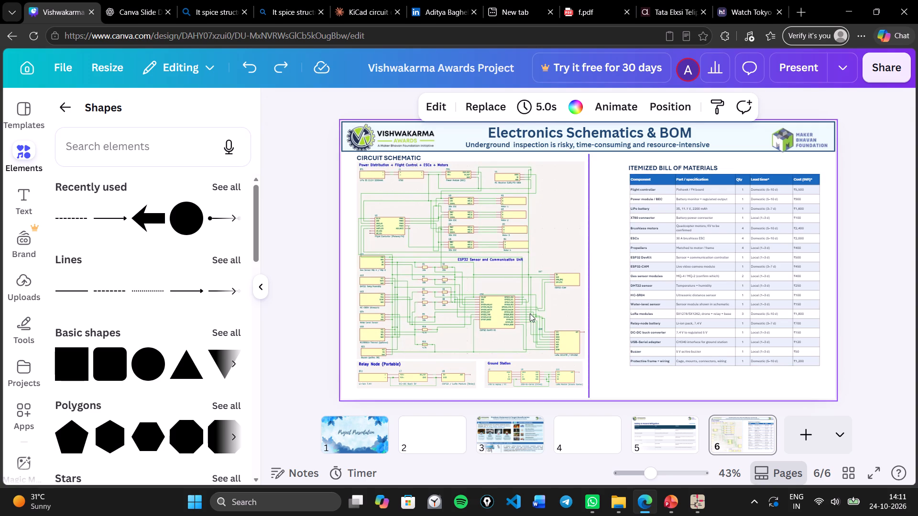
# Shift the circuit schematic heading and all three diagrams together slightly away from the dashed divider, towards the page's left edge.
pyautogui.scroll(4, 613, 339)
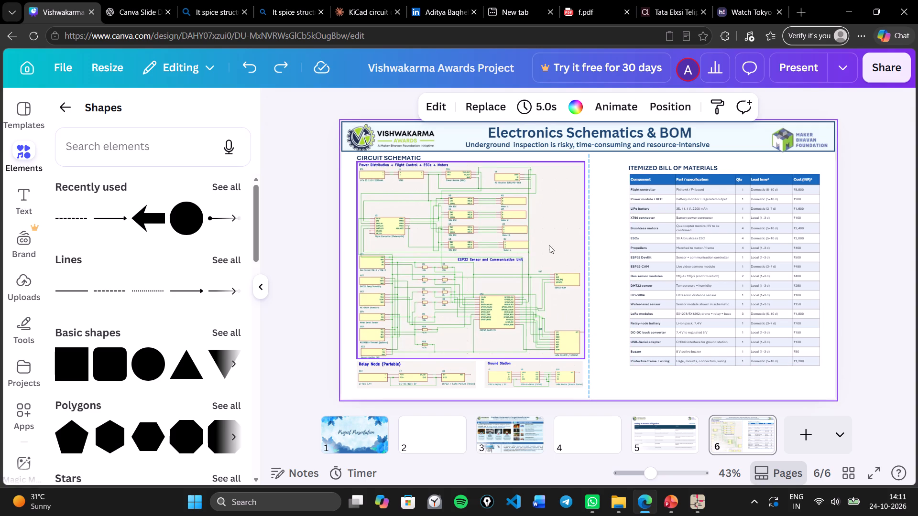
pyautogui.moveTo(353, 155); pyautogui.dragTo(390, 216)
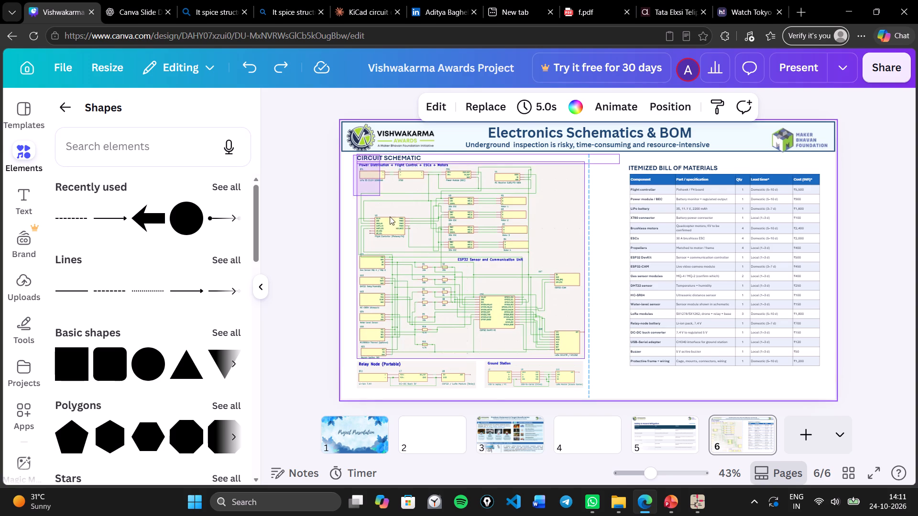
pyautogui.moveTo(390, 216); pyautogui.dragTo(528, 375)
pyautogui.click(561, 306)
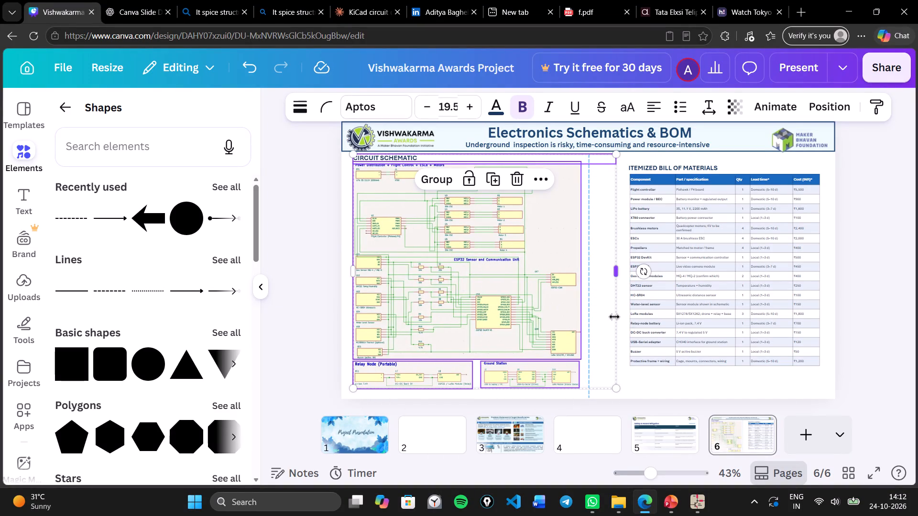
pyautogui.click(640, 374)
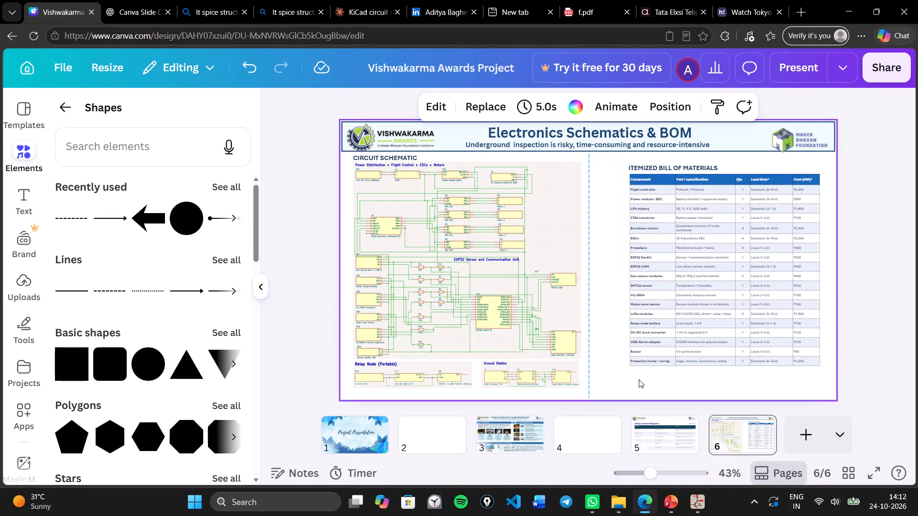
# Move the Itemized Bill of Materials heading closer to the divider, level with the Circuit Schematic heading.
pyautogui.click(678, 308)
pyautogui.click(609, 186)
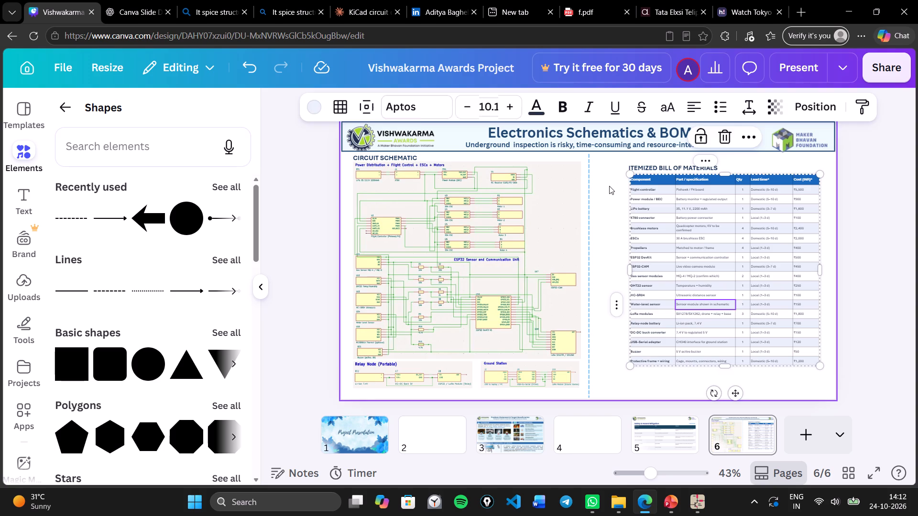
pyautogui.moveTo(636, 166); pyautogui.dragTo(614, 157)
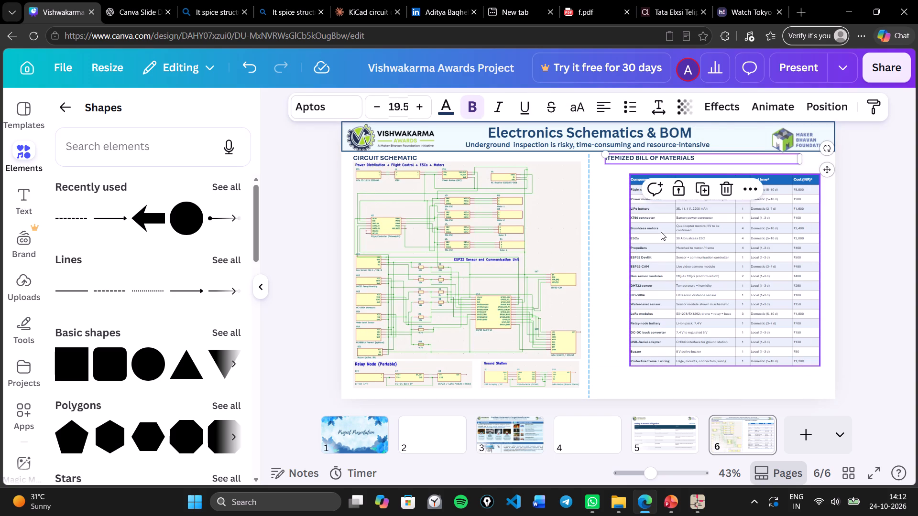
# Widen the bill of materials table towards the dashed divider, keeping its far edge in place.
pyautogui.click(661, 232)
pyautogui.moveTo(631, 366); pyautogui.dragTo(612, 364)
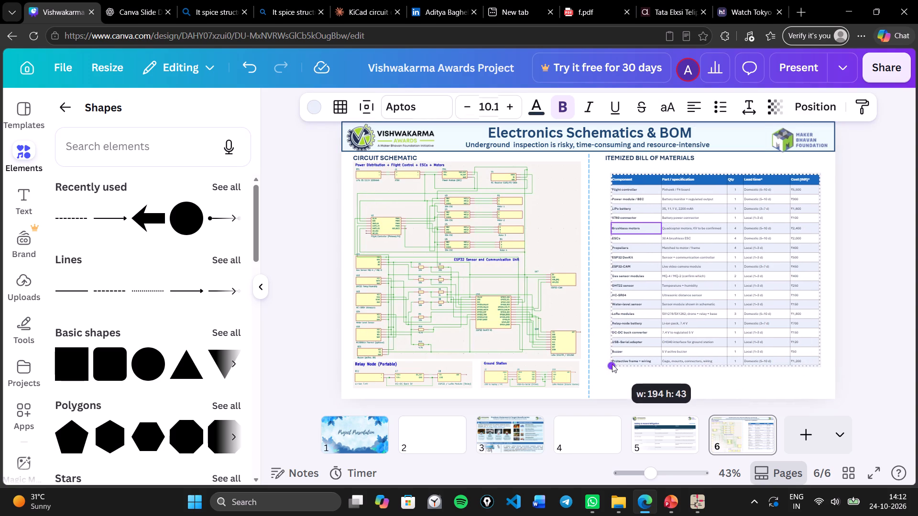
pyautogui.moveTo(612, 364); pyautogui.dragTo(603, 361)
pyautogui.click(725, 302)
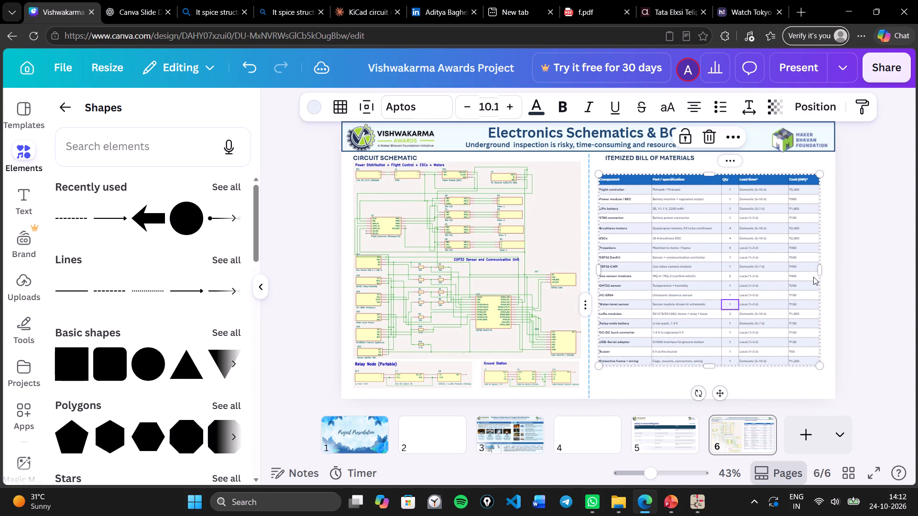
# Move the bill of materials table up directly beneath its heading and align the heading with the table's left edge.
pyautogui.click(847, 263)
pyautogui.moveTo(795, 259); pyautogui.dragTo(799, 248)
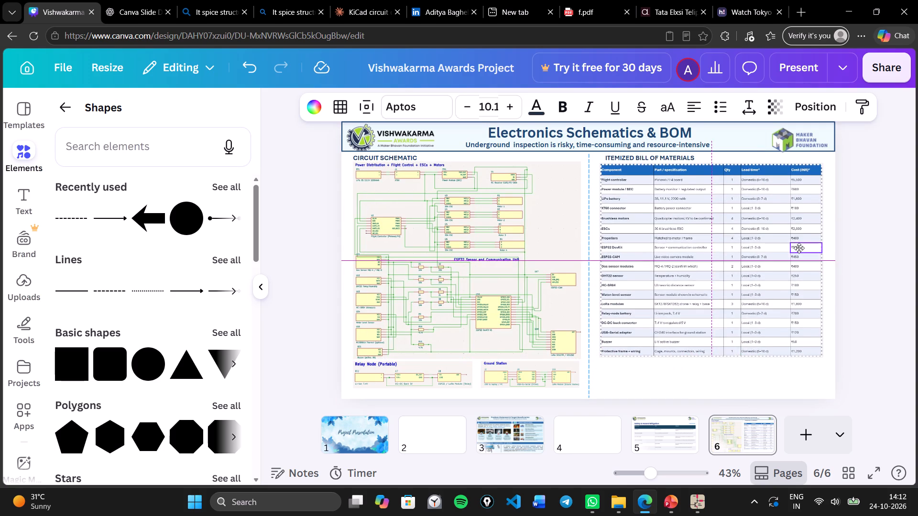
pyautogui.moveTo(799, 248); pyautogui.dragTo(797, 248)
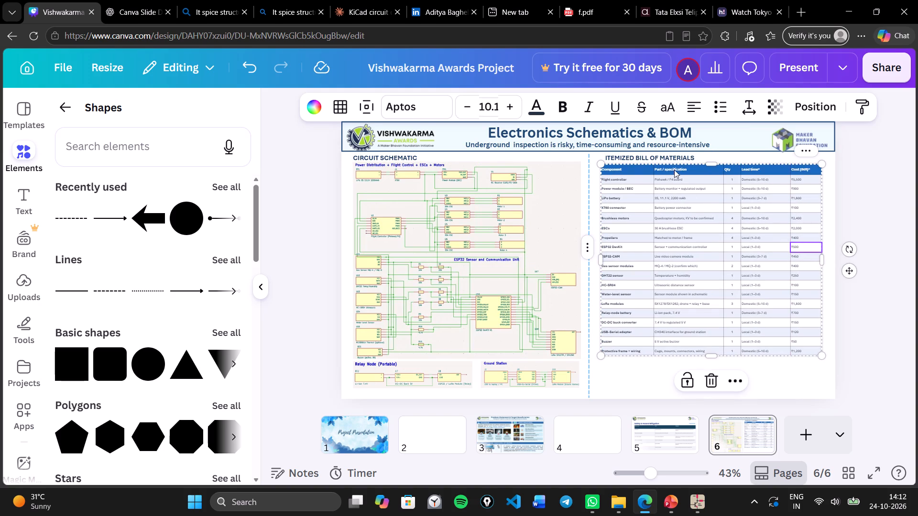
pyautogui.click(892, 195)
pyautogui.moveTo(671, 158); pyautogui.dragTo(667, 158)
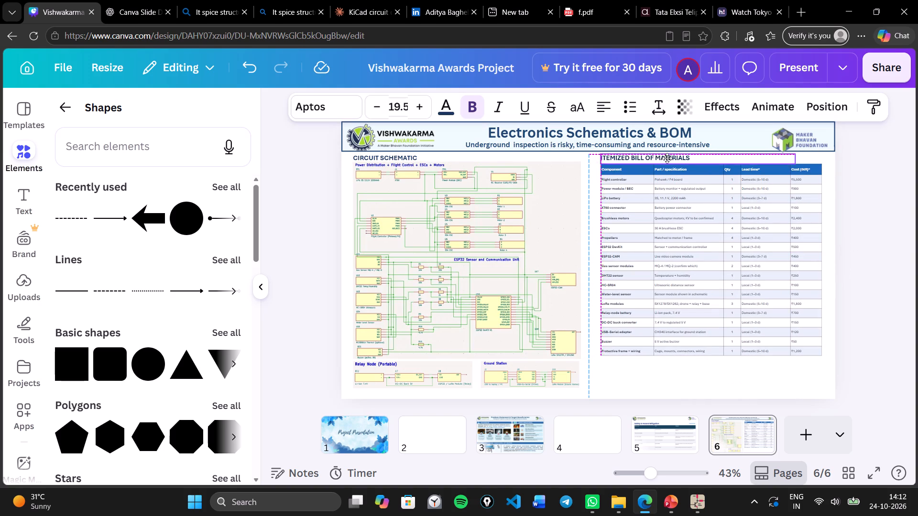
pyautogui.moveTo(667, 158); pyautogui.dragTo(667, 158)
# Reduce the bill of materials table's height to free space beneath it, and extend its width slightly on both sides.
pyautogui.click(669, 272)
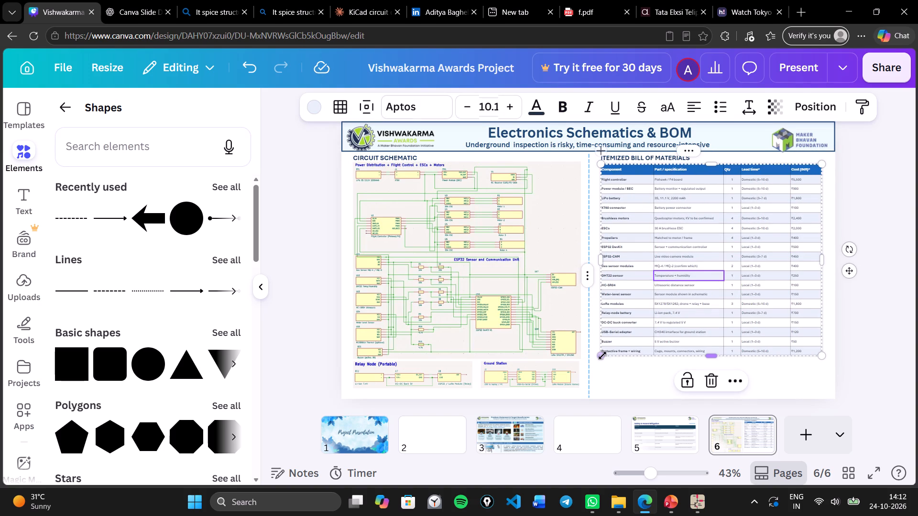
pyautogui.moveTo(602, 355); pyautogui.dragTo(600, 344)
pyautogui.click(600, 344)
pyautogui.moveTo(601, 344); pyautogui.dragTo(606, 346)
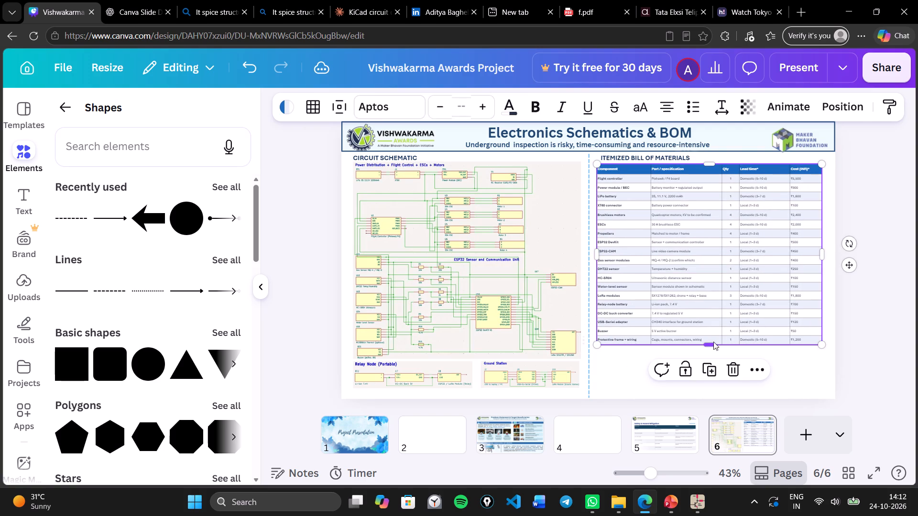
pyautogui.click(868, 323)
pyautogui.click(790, 271)
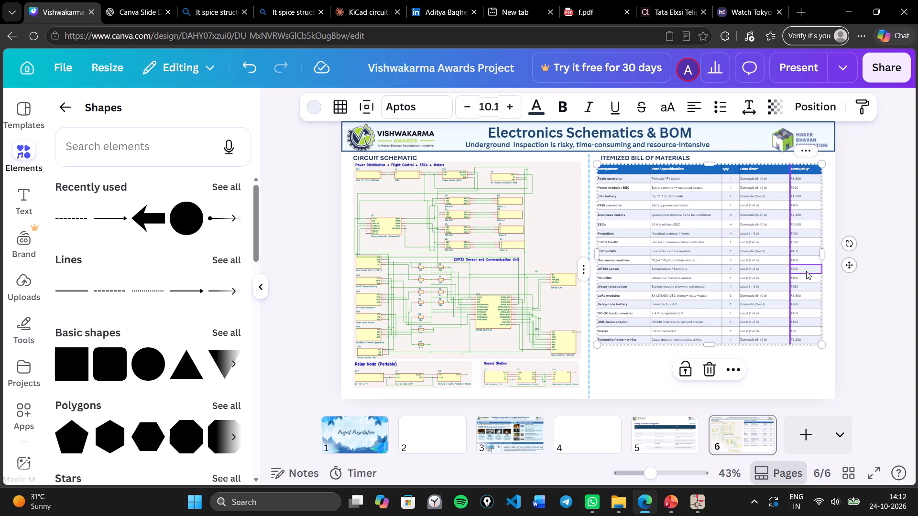
pyautogui.click(823, 256)
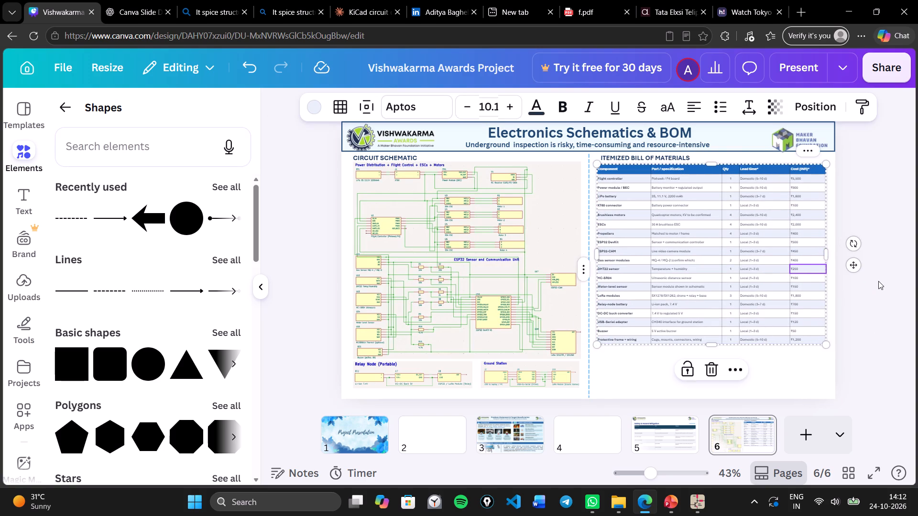
pyautogui.click(878, 281)
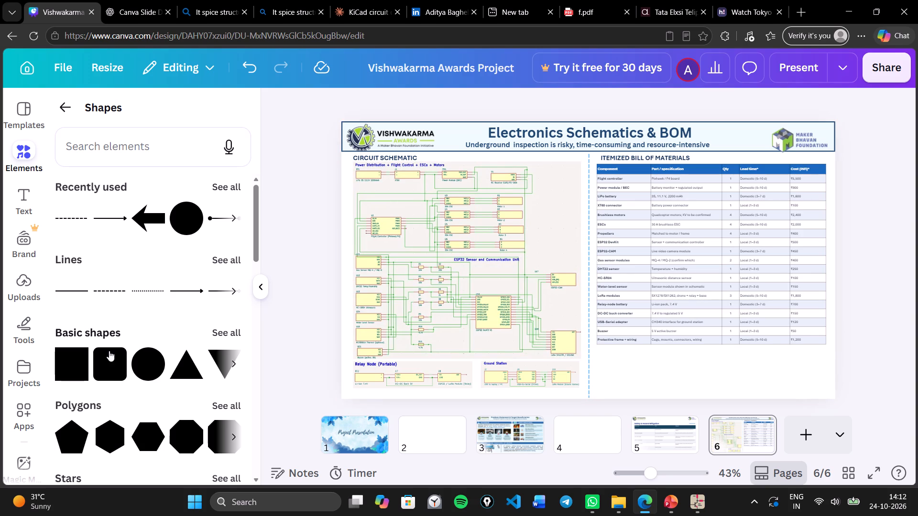
# Insert a rounded square and resize it into a shallow box beneath the bill of materials table, matching the table's width.
pyautogui.click(118, 354)
pyautogui.click(103, 374)
pyautogui.click(103, 374)
pyautogui.moveTo(598, 257); pyautogui.dragTo(679, 342)
pyautogui.click(643, 368)
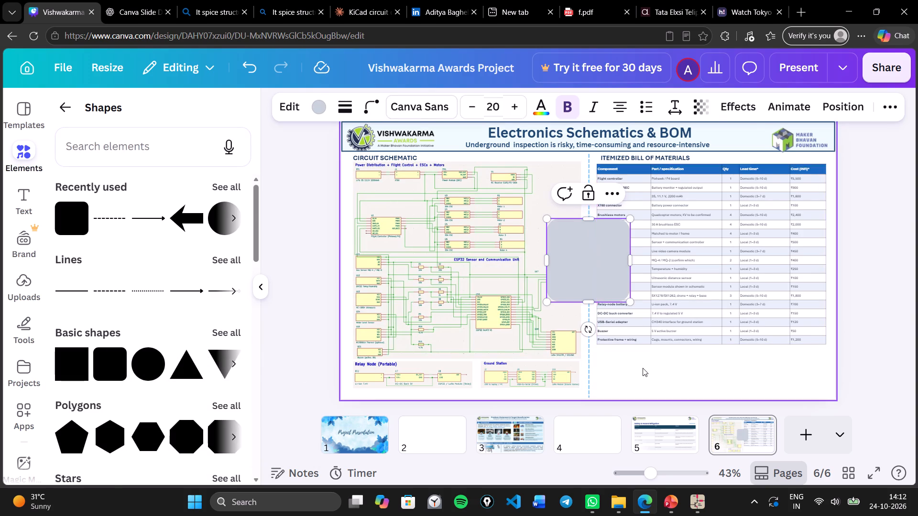
pyautogui.moveTo(588, 243); pyautogui.dragTo(641, 342)
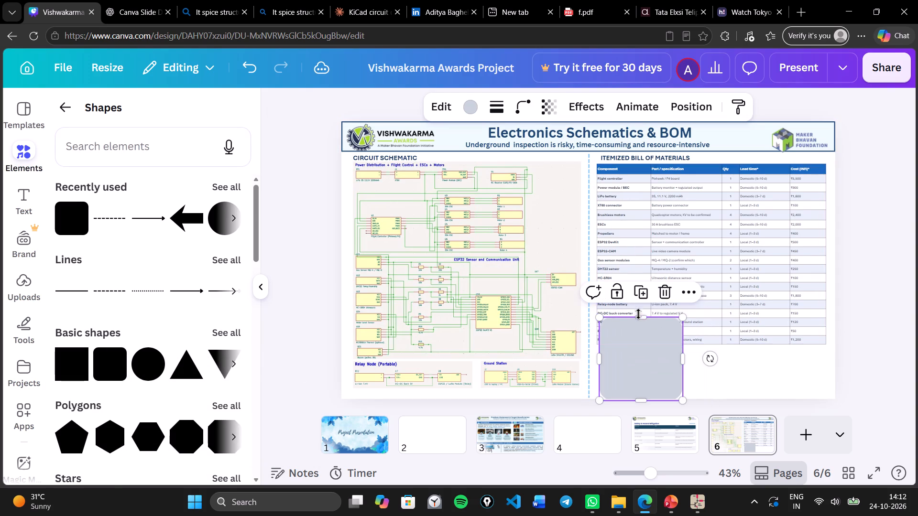
pyautogui.moveTo(641, 316); pyautogui.dragTo(638, 349)
pyautogui.moveTo(626, 366); pyautogui.dragTo(620, 363)
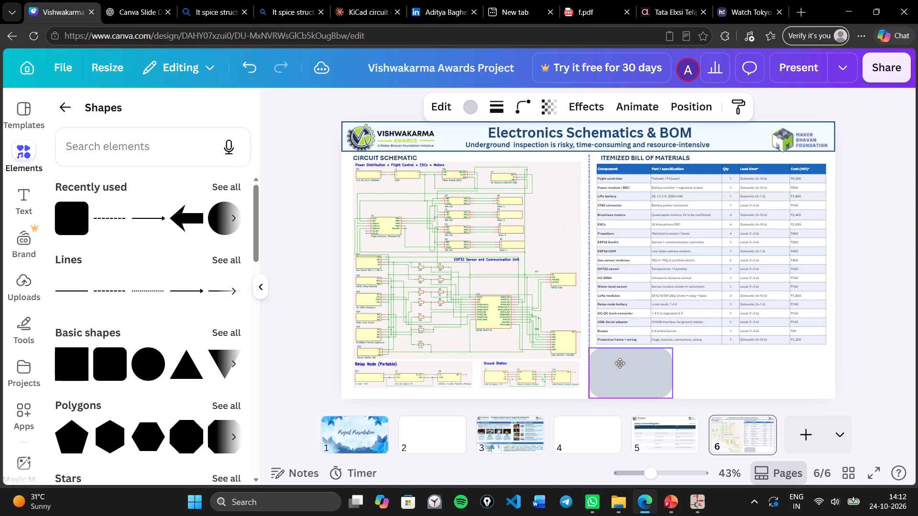
pyautogui.moveTo(620, 363); pyautogui.dragTo(622, 363)
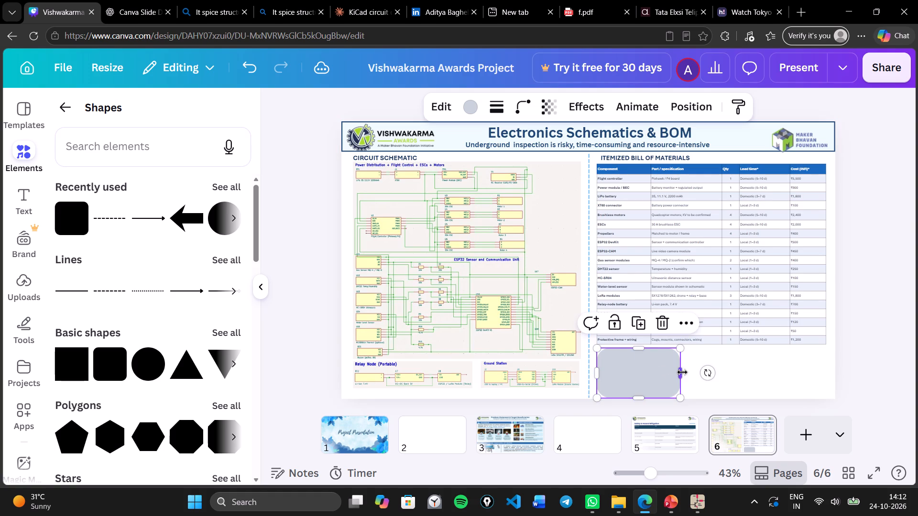
pyautogui.moveTo(682, 372); pyautogui.dragTo(829, 372)
pyautogui.click(901, 376)
pyautogui.click(706, 367)
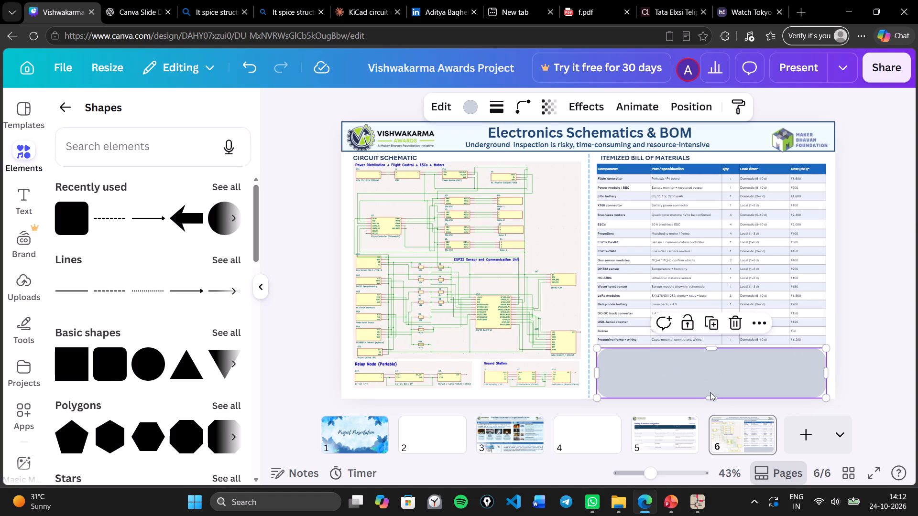
pyautogui.moveTo(710, 394); pyautogui.dragTo(710, 389)
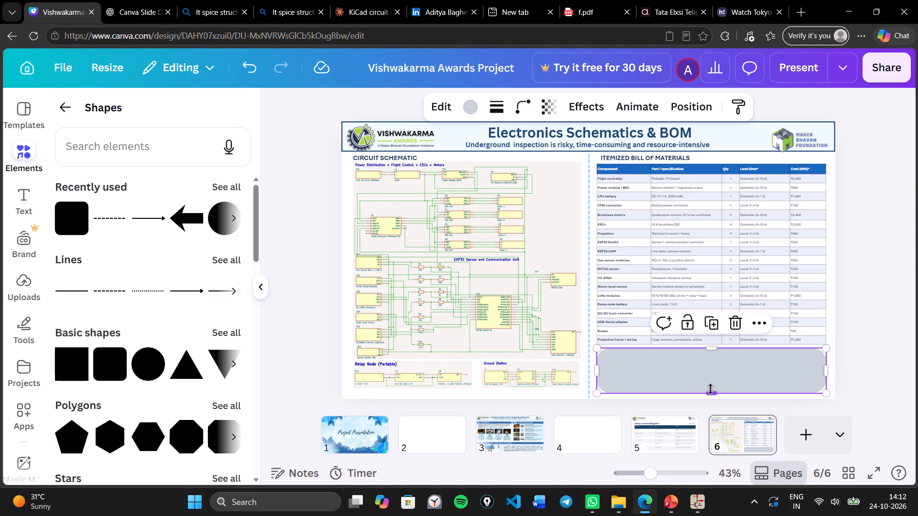
# Check the box styling on page 3, and set the corner rounding of the box beneath the table to 26.
pyautogui.click(500, 444)
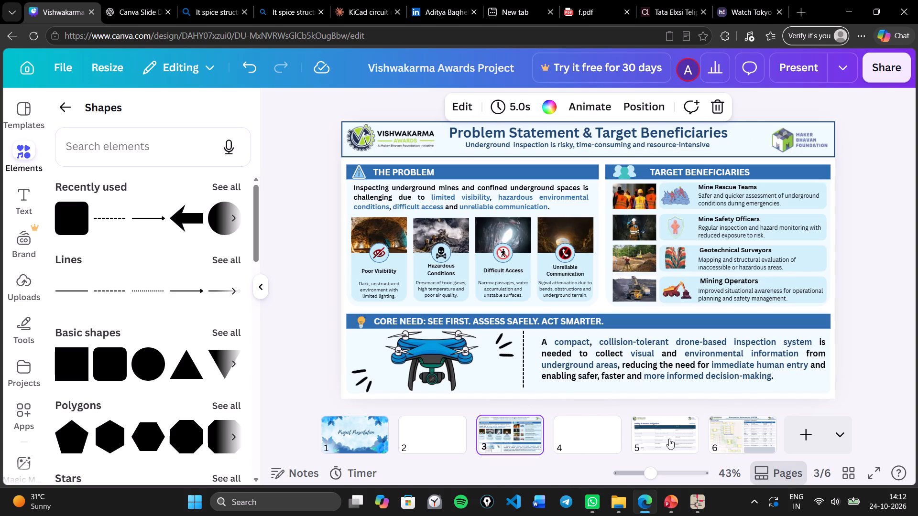
pyautogui.click(723, 427)
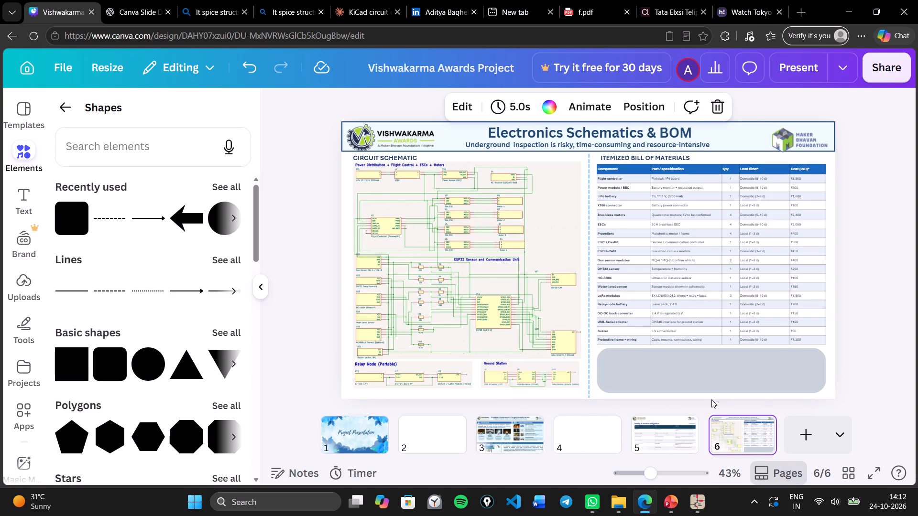
pyautogui.click(711, 384)
pyautogui.click(825, 370)
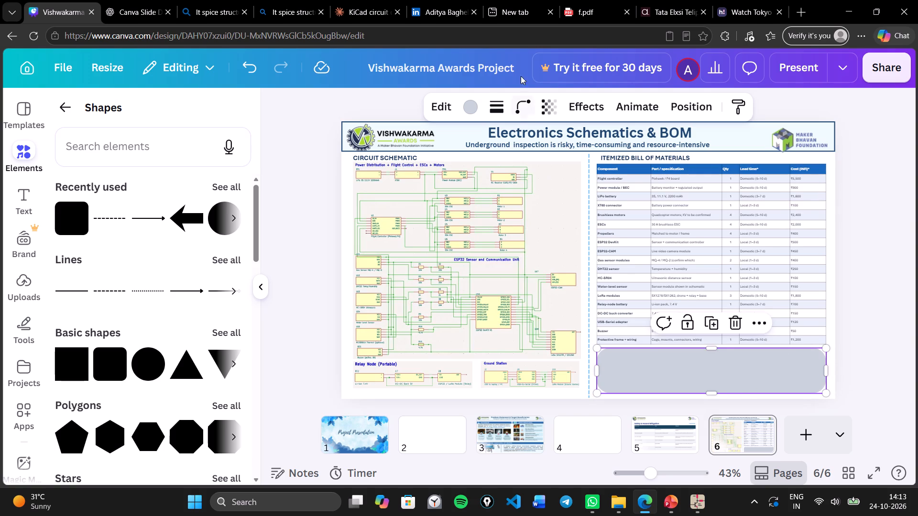
pyautogui.click(521, 98)
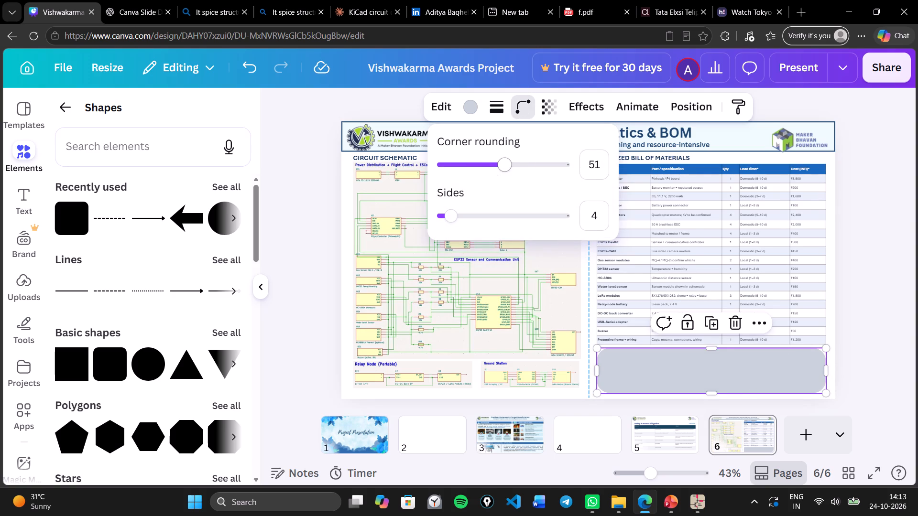
pyautogui.moveTo(502, 171); pyautogui.dragTo(473, 170)
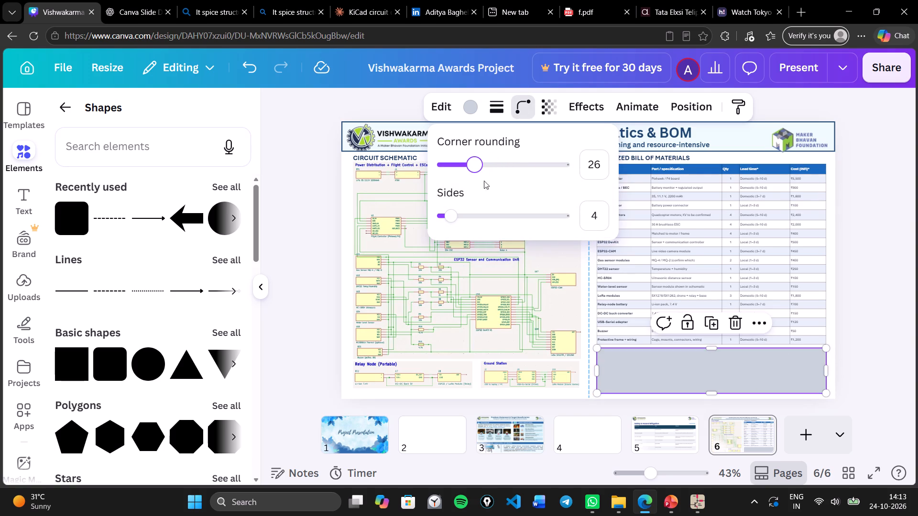
pyautogui.click(862, 253)
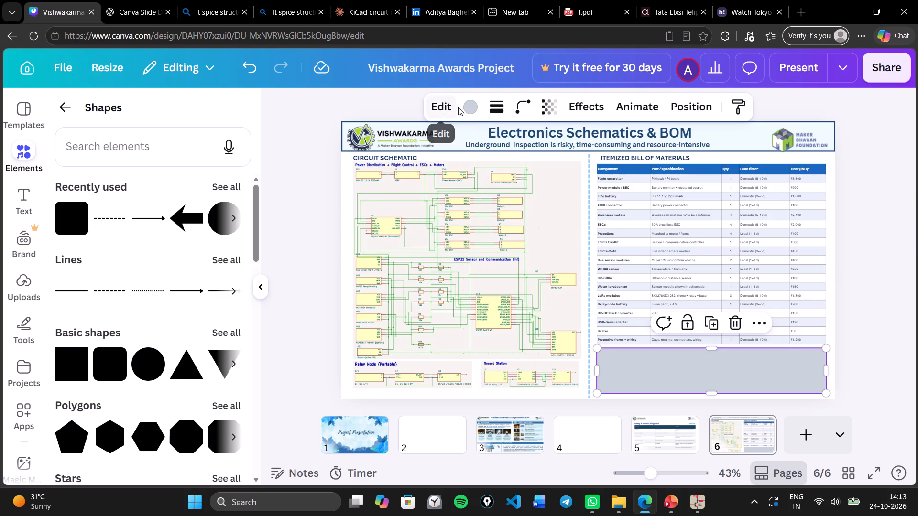
# Fill the box beneath the table with the light azure colour #d0eff8.
pyautogui.click(462, 107)
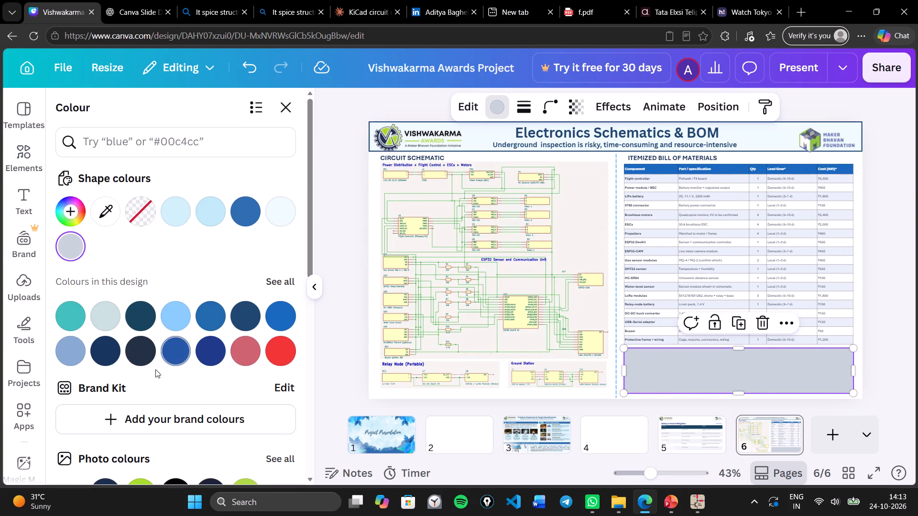
pyautogui.click(174, 216)
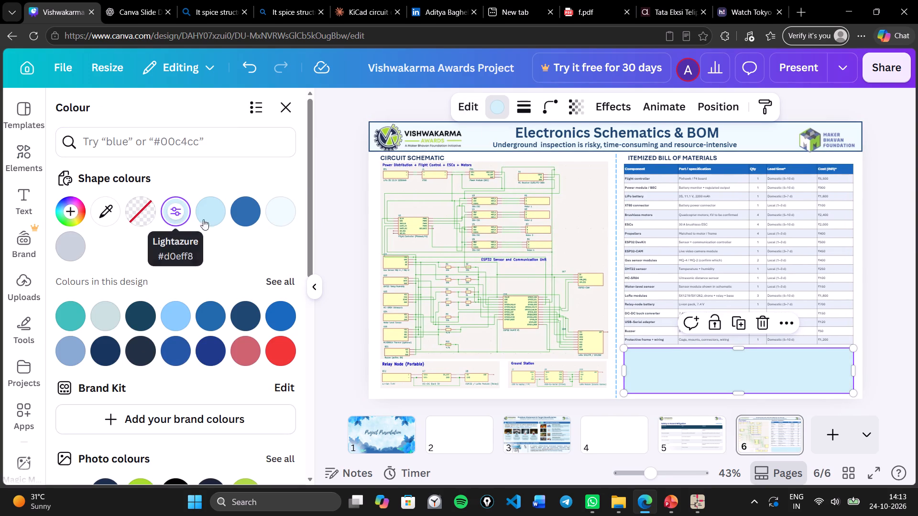
# Add a solid border with stroke weight 2 around the light azure box.
pyautogui.click(523, 110)
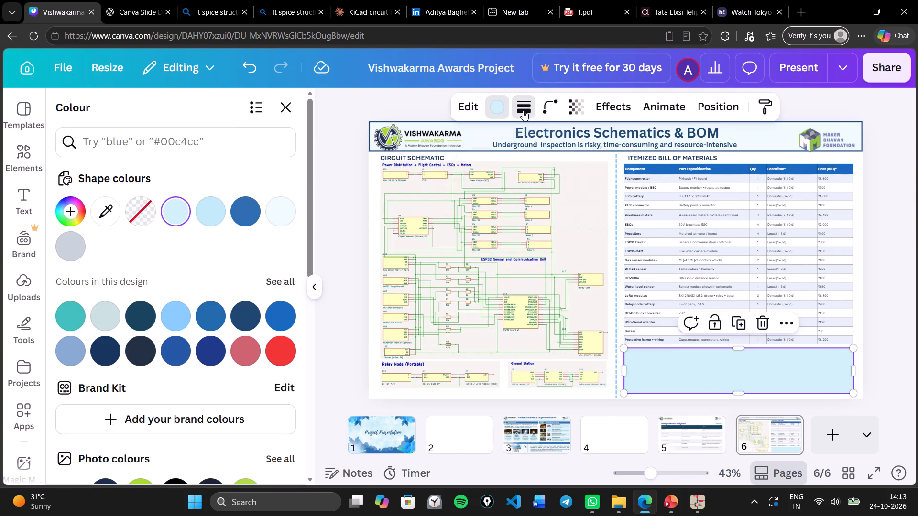
pyautogui.click(423, 200)
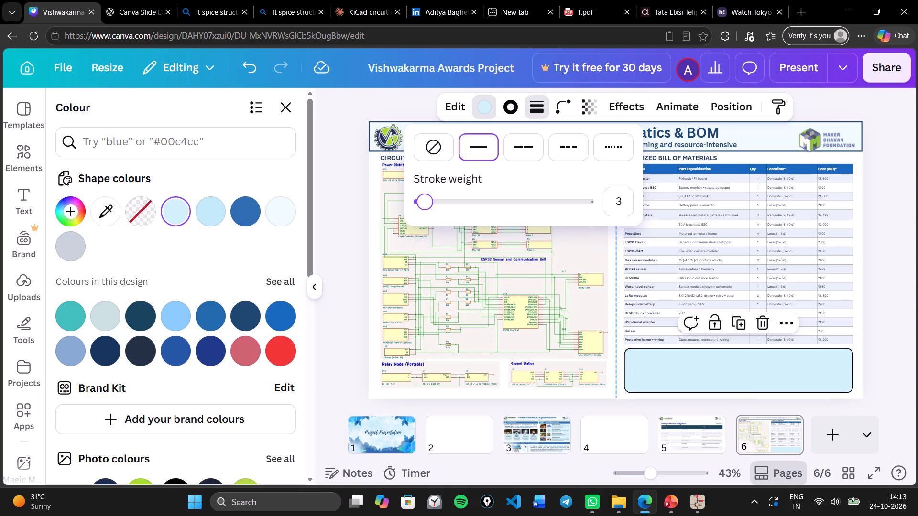
pyautogui.click(425, 201)
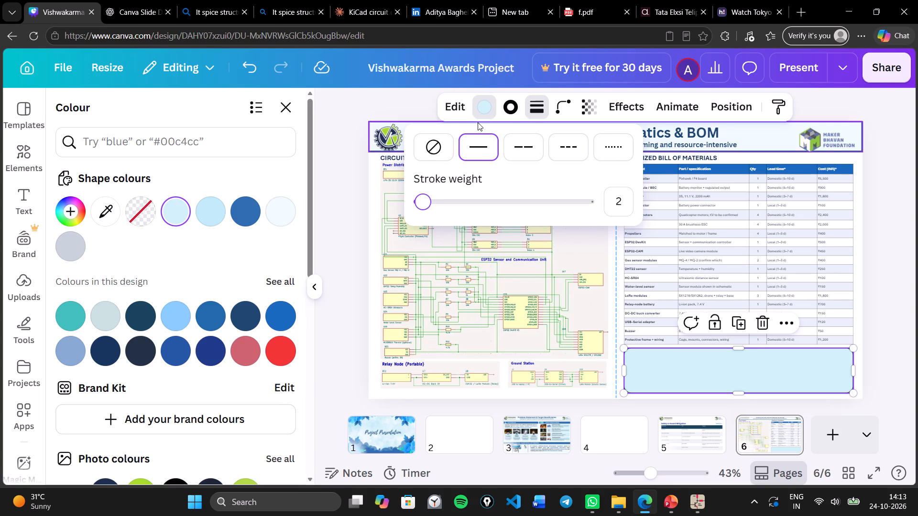
# Colour the border of the light azure box beneath the bill of materials table dark blue.
pyautogui.click(505, 108)
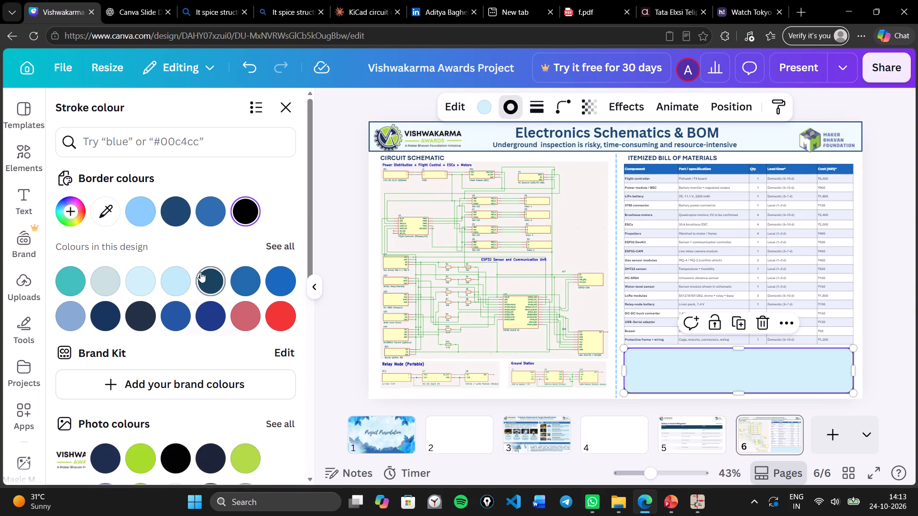
pyautogui.click(176, 215)
pyautogui.click(876, 308)
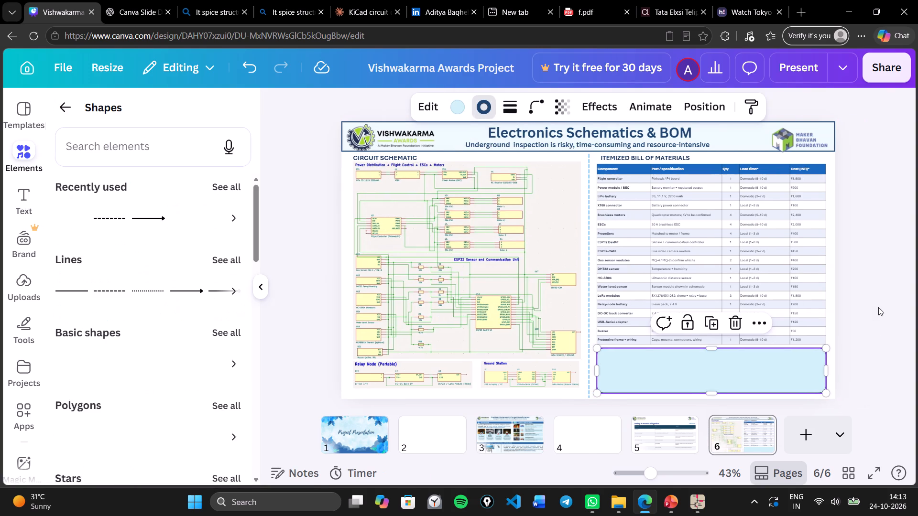
pyautogui.click(890, 310)
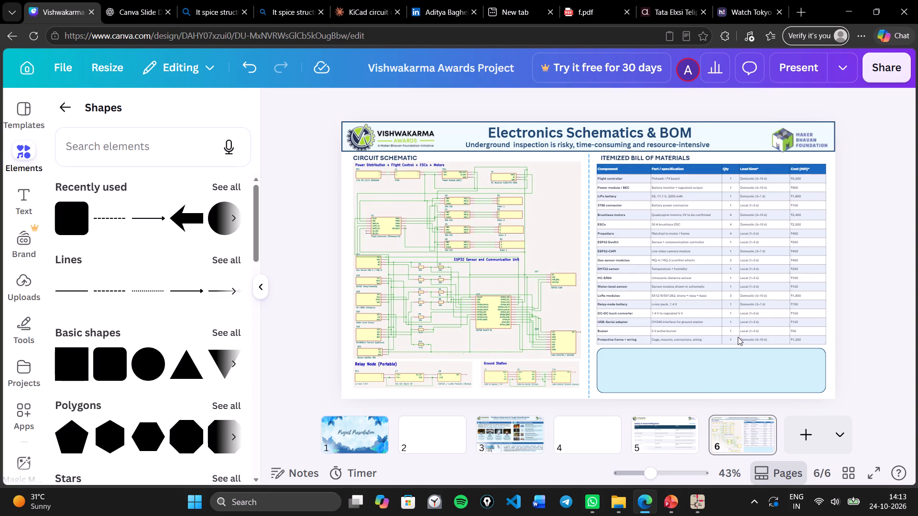
# Check the Core Need heading bar on page 3 for reference, and review page 6 in full-screen presentation view.
pyautogui.click(517, 437)
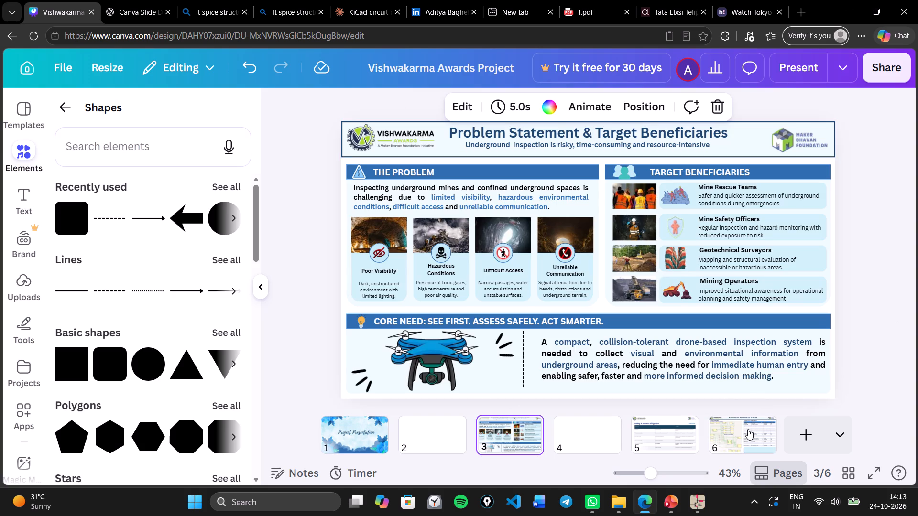
pyautogui.click(659, 322)
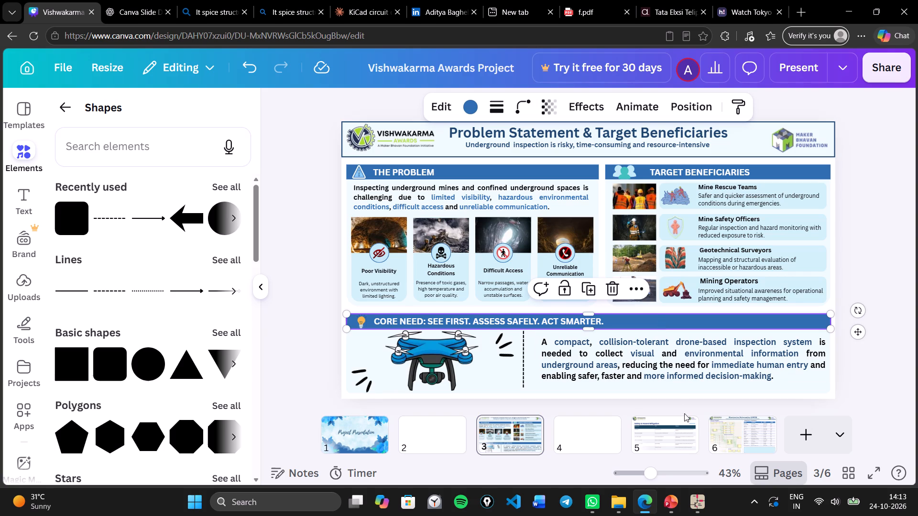
pyautogui.click(731, 436)
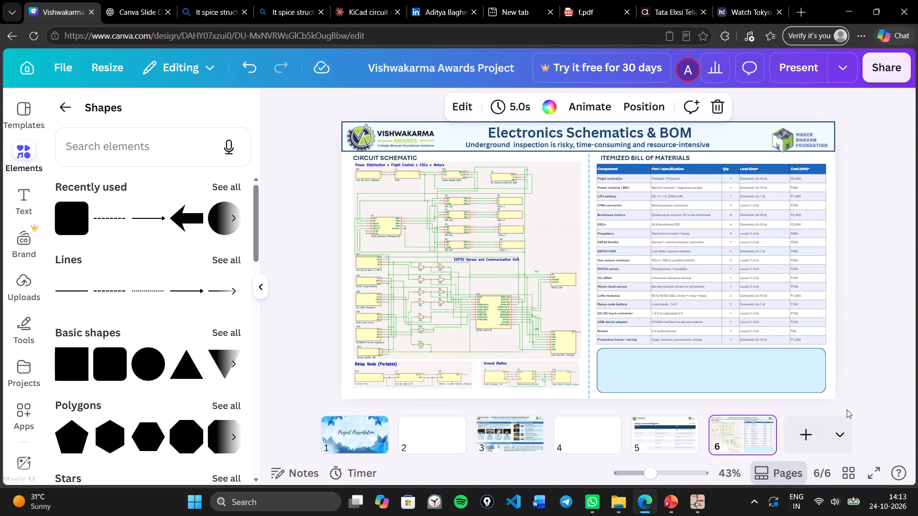
pyautogui.click(870, 473)
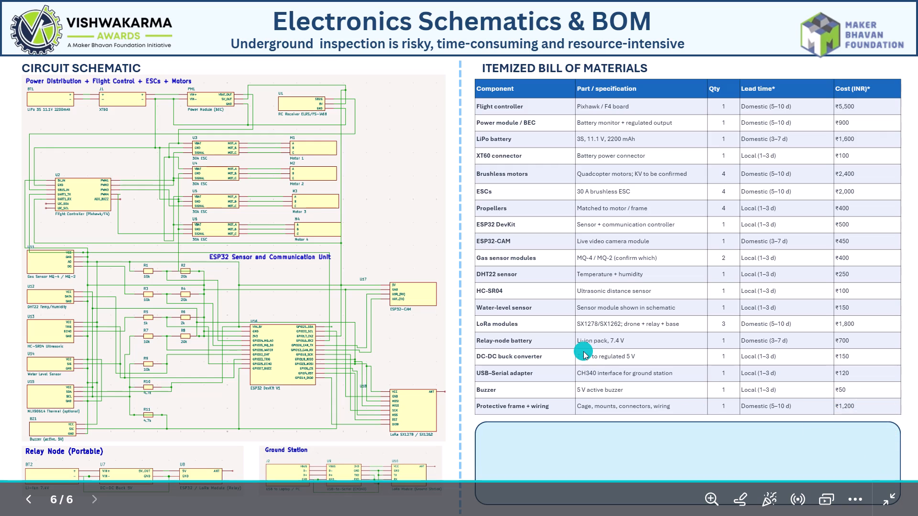
pyautogui.click(458, 43)
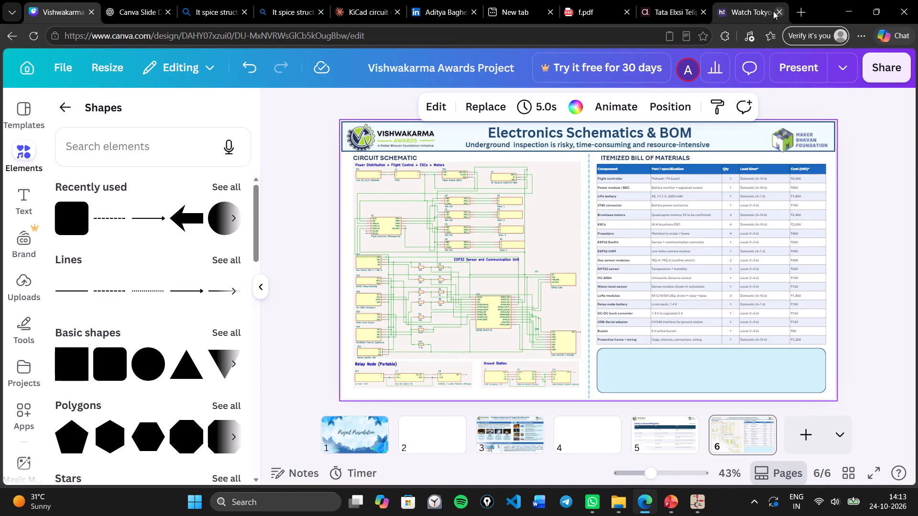
# Switch to the anime episode's browser tab and resume playing episode 3 in full screen.
pyautogui.click(732, 0)
pyautogui.click(656, 309)
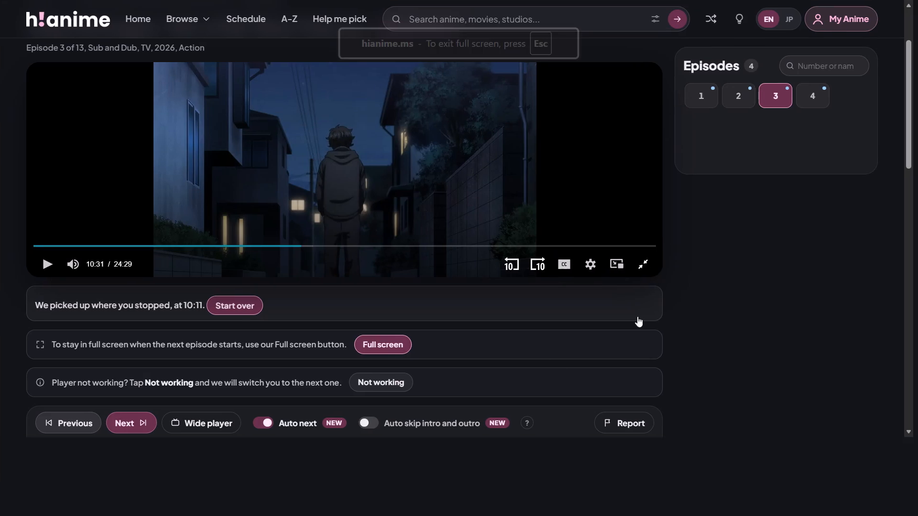
pyautogui.click(287, 377)
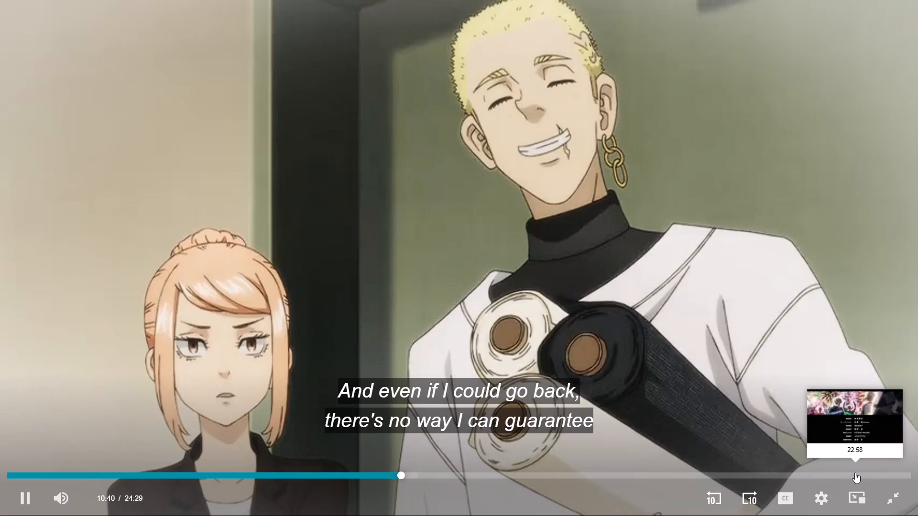
# Exit full-screen playback of anime episode 3 and pause the video.
pyautogui.press('Up')
pyautogui.press('Up')
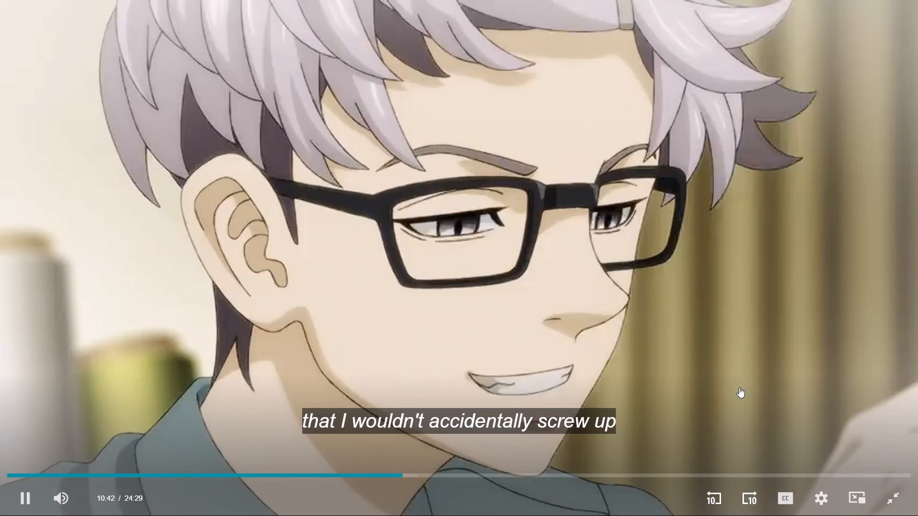
pyautogui.click(896, 499)
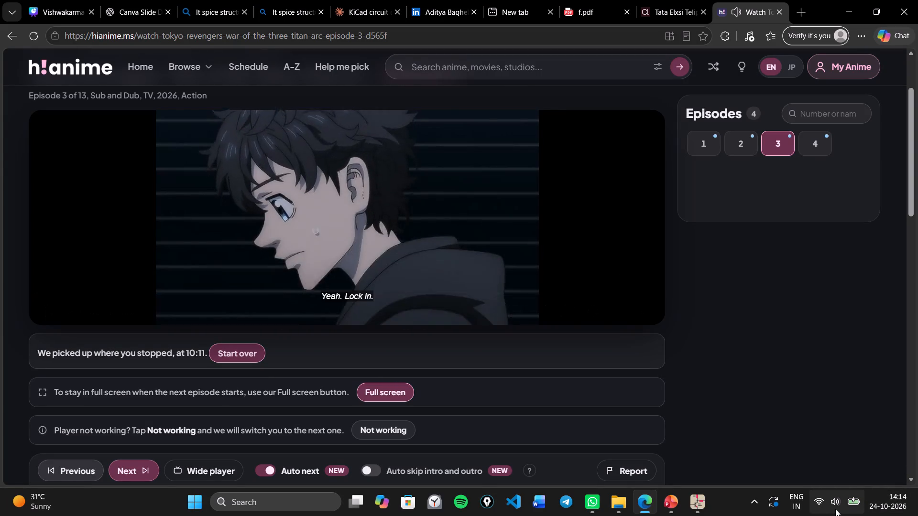
pyautogui.scroll(2, 836, 508)
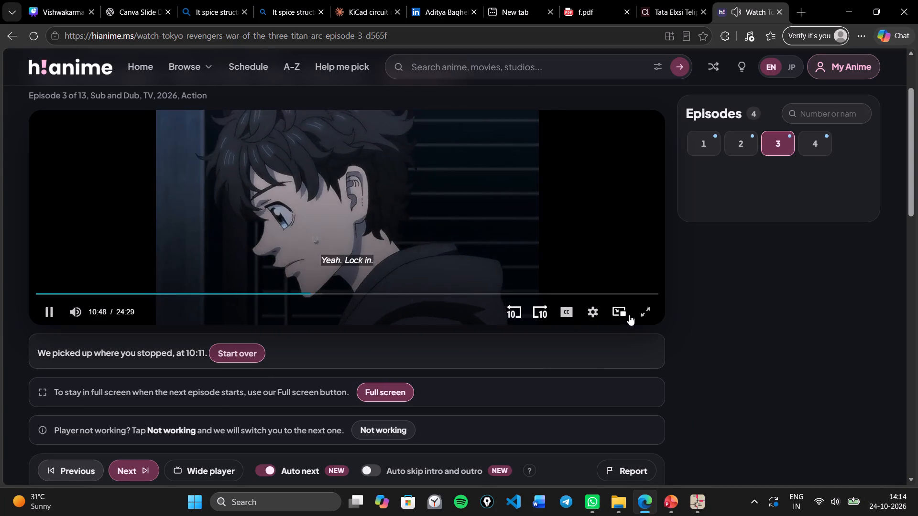
pyautogui.click(551, 273)
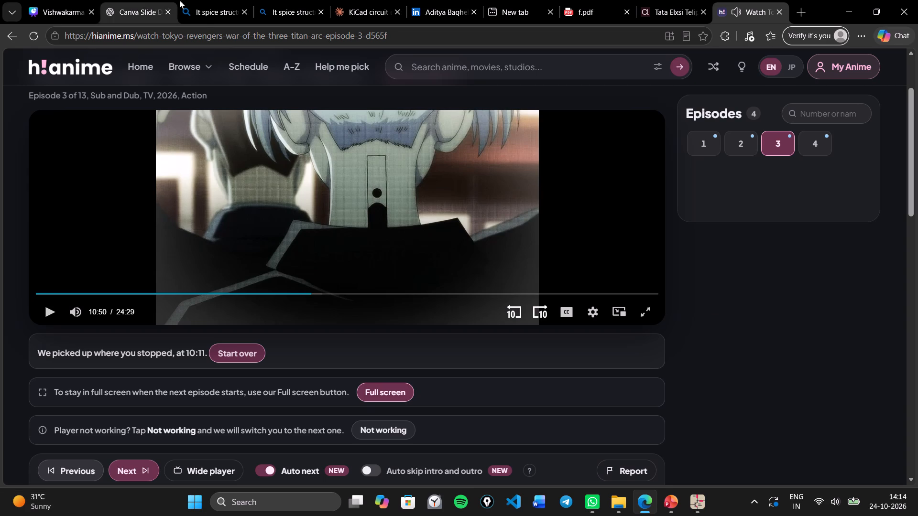
# Minimise the browser, Screenshots folder and presentation windows to reach the UGHSD schematic in the Schematic Editor.
pyautogui.click(851, 0)
pyautogui.click(848, 1)
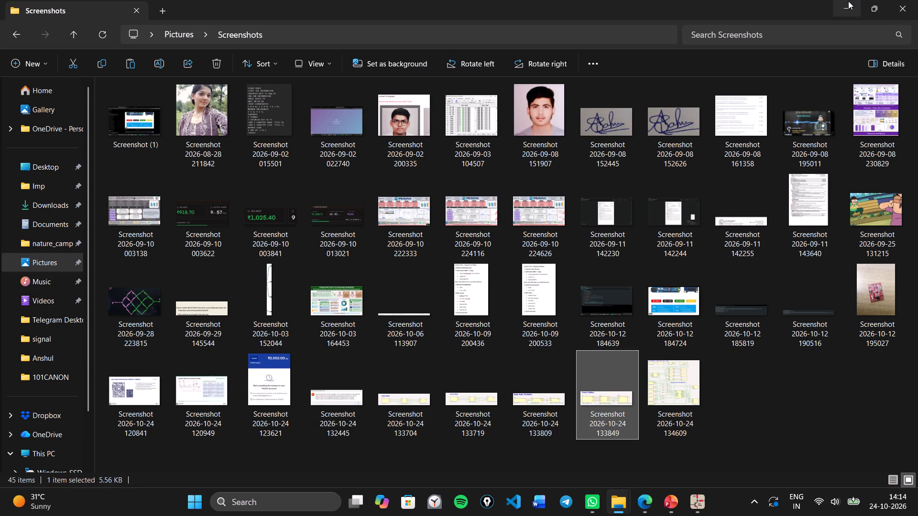
pyautogui.click(848, 1)
pyautogui.click(848, 1)
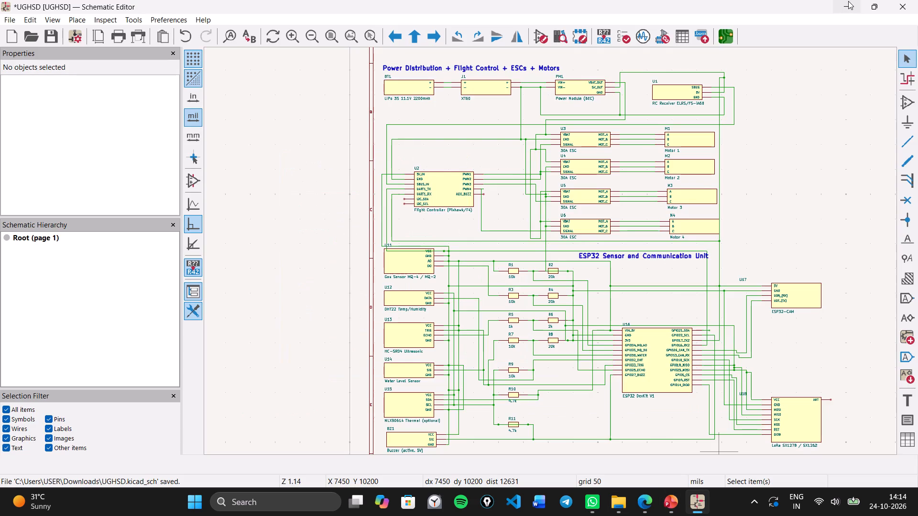
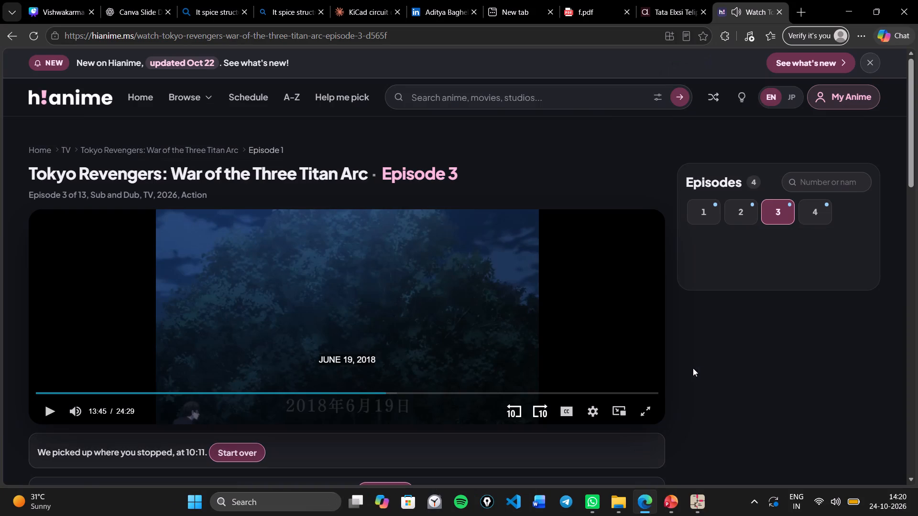
# Resume playing episode 3 and watch it in full screen, after briefly switching to the UGHSD schematic and back to the browser.
pyautogui.click(567, 341)
pyautogui.click(692, 499)
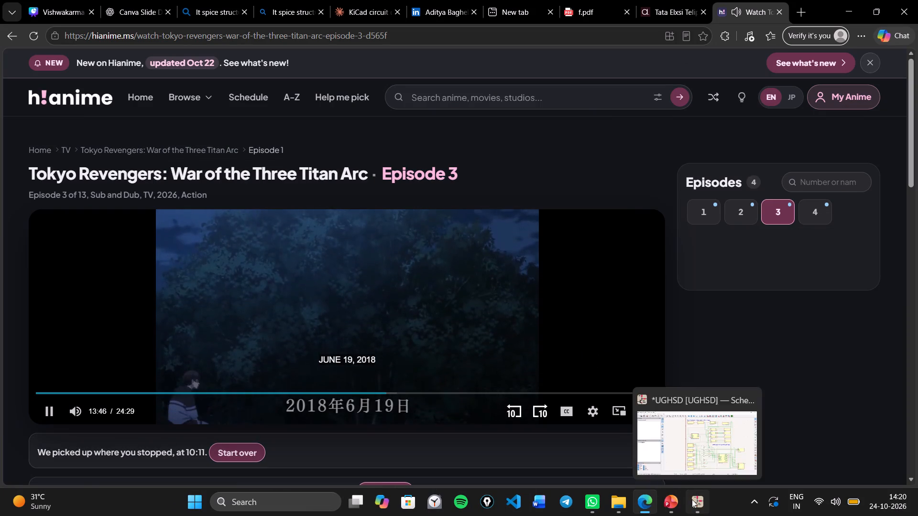
pyautogui.click(651, 504)
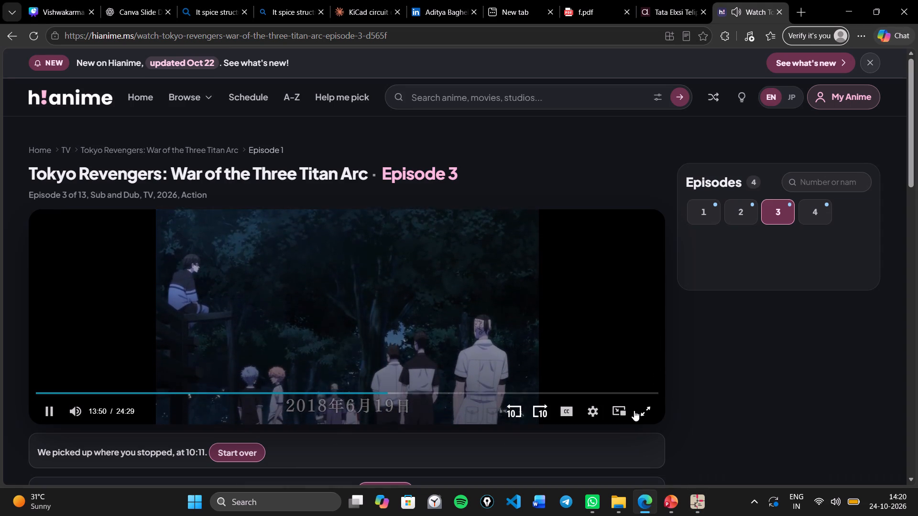
pyautogui.click(634, 410)
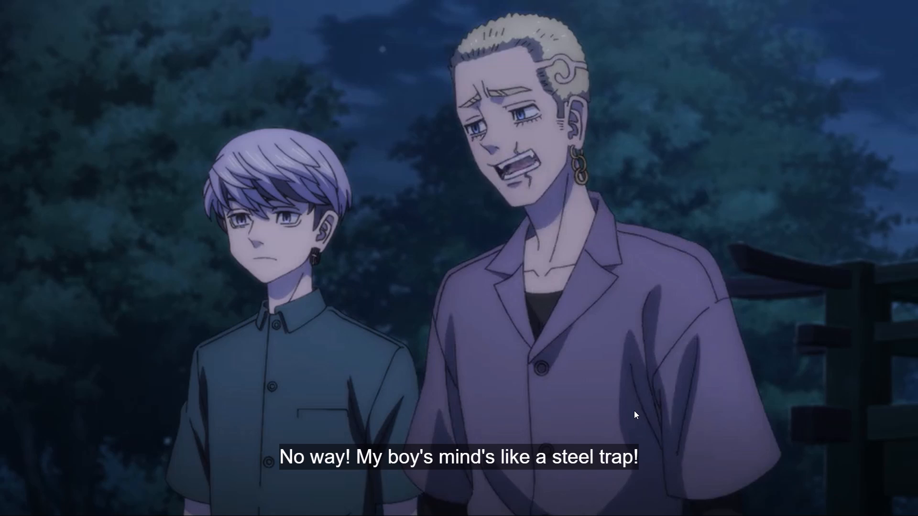
# Exit full-screen playback and pause episode 3 of the anime.
pyautogui.click(881, 490)
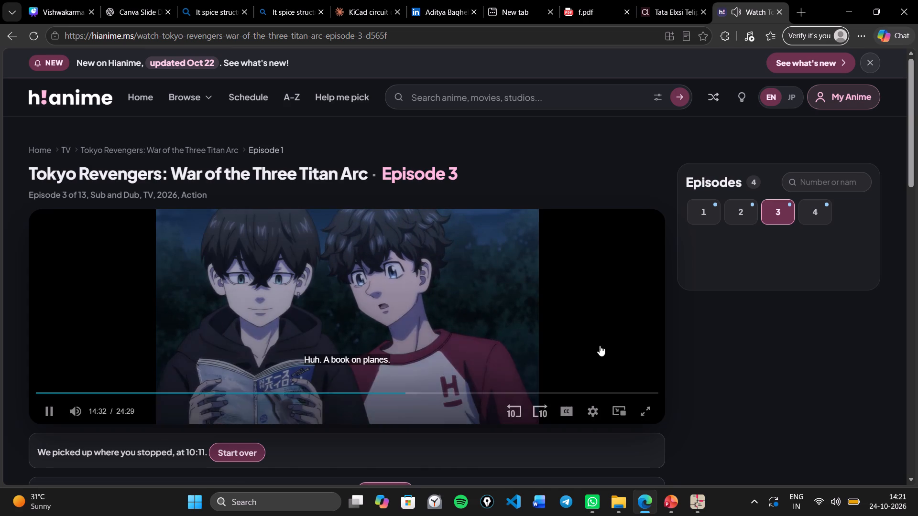
pyautogui.click(476, 341)
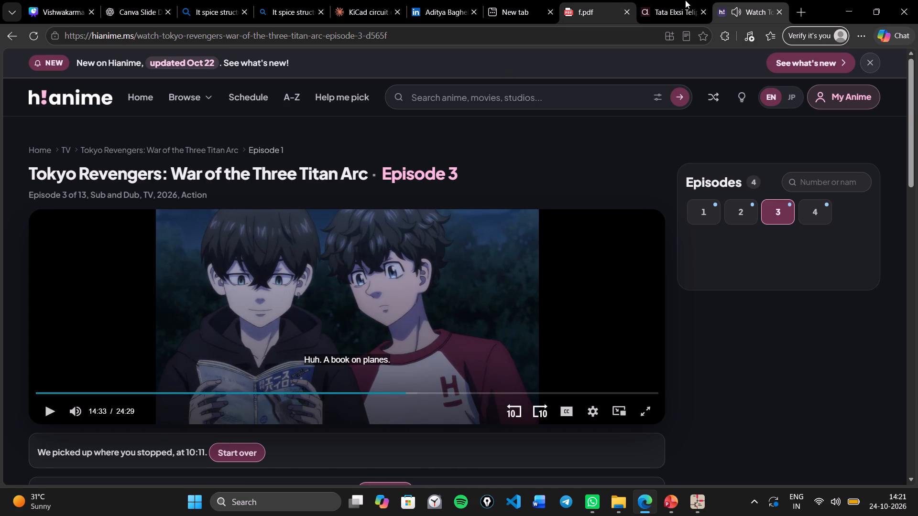
# Close the Visual Search pane on the Tata Elxsi Teliport page and return to the Vishwakarma Awards Project design.
pyautogui.click(685, 0)
pyautogui.click(685, 0)
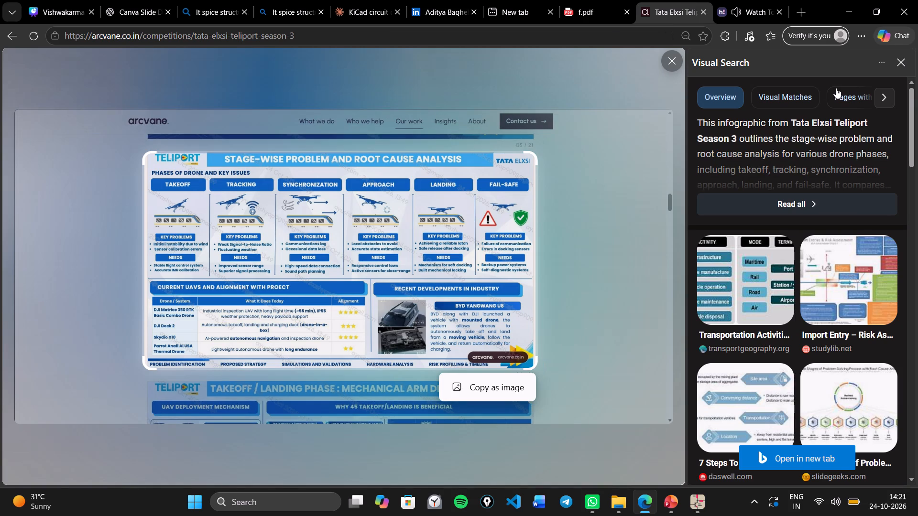
pyautogui.click(898, 66)
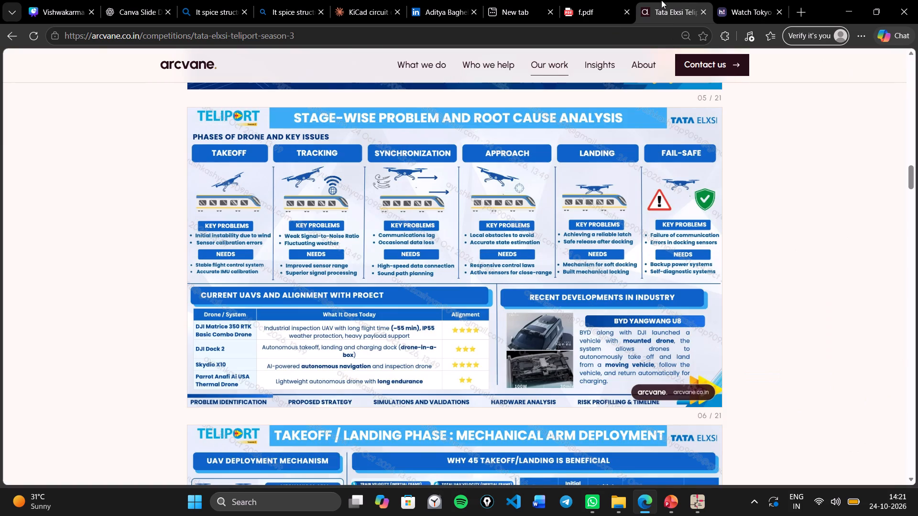
pyautogui.click(582, 0)
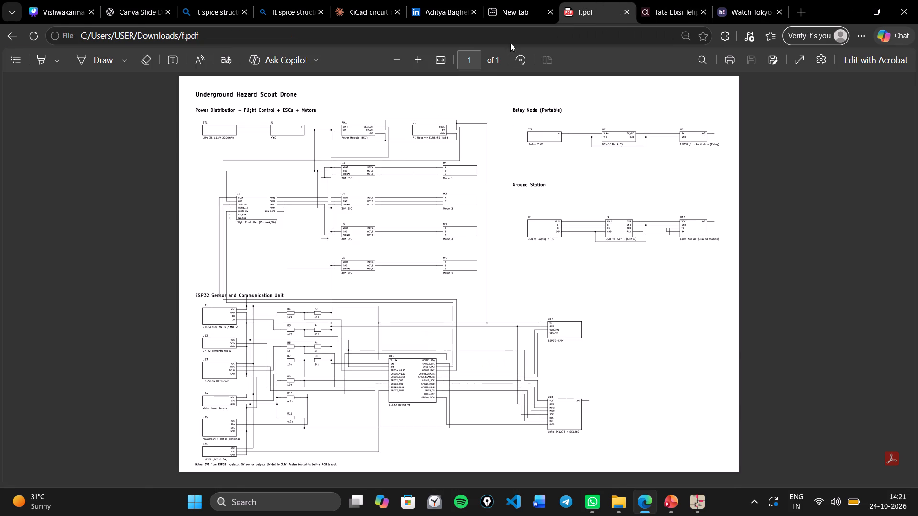
pyautogui.click(491, 0)
pyautogui.click(379, 0)
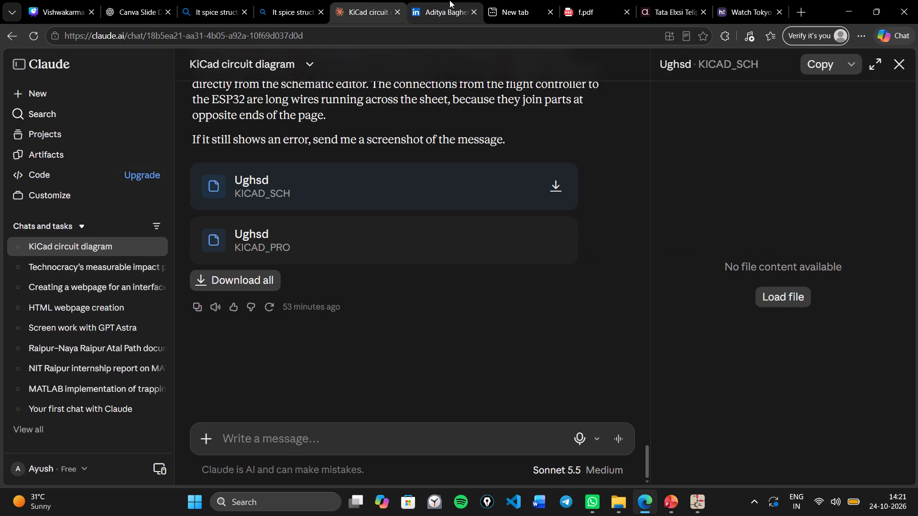
pyautogui.click(449, 0)
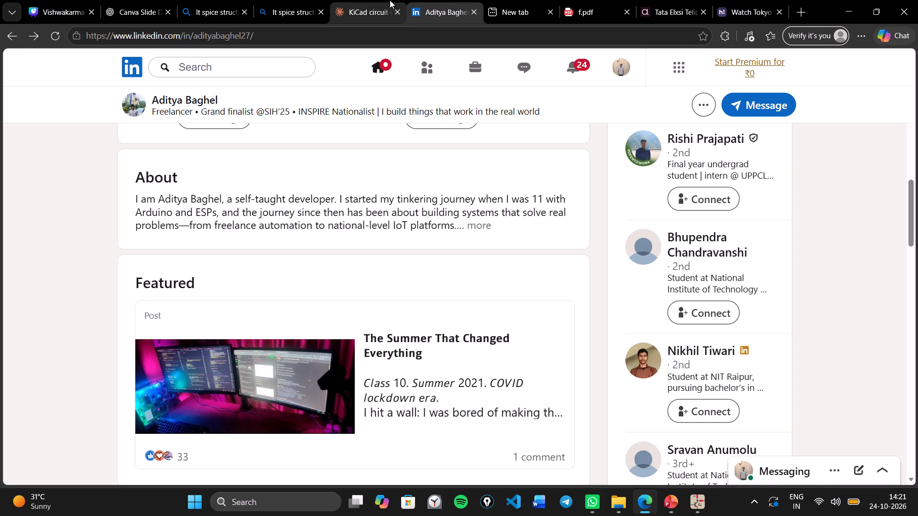
pyautogui.click(390, 0)
pyautogui.click(129, 0)
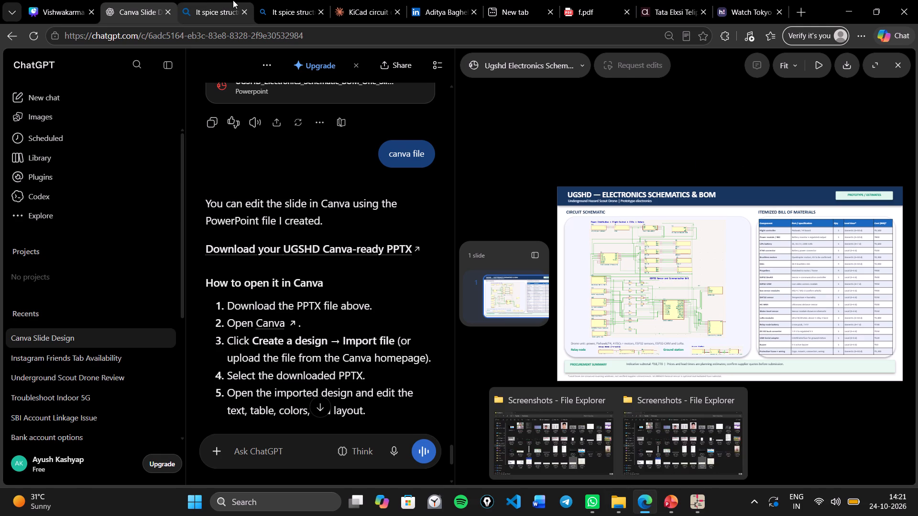
pyautogui.click(58, 0)
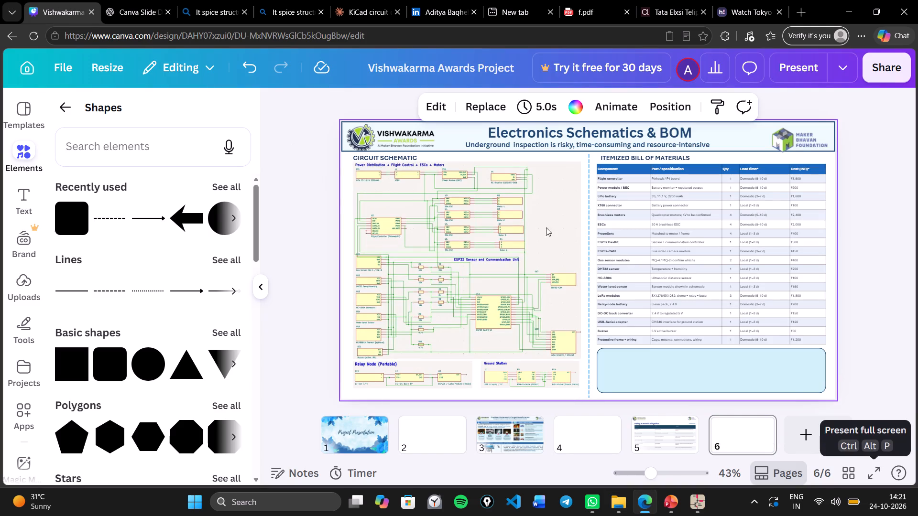
# Examine the components and costs in page 6's itemized bill of materials, glancing at page 5 for comparison.
pyautogui.click(888, 257)
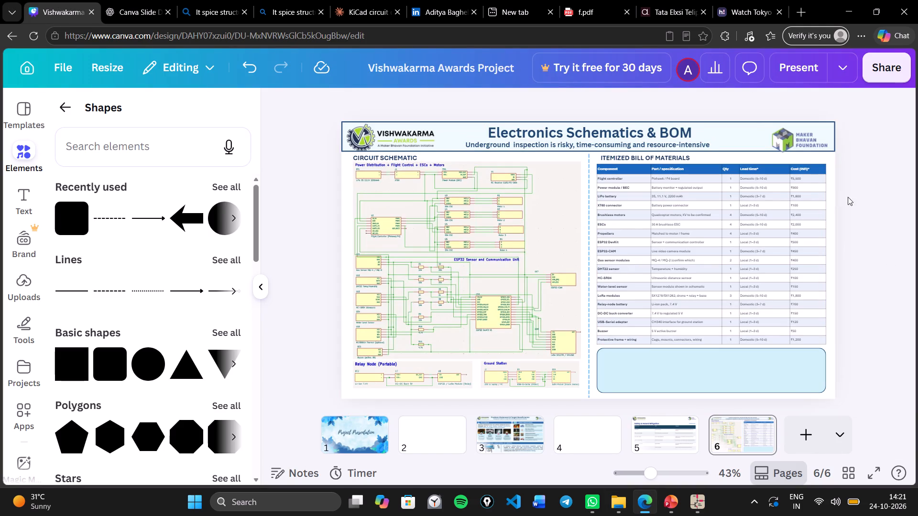
pyautogui.scroll(2, 833, 231)
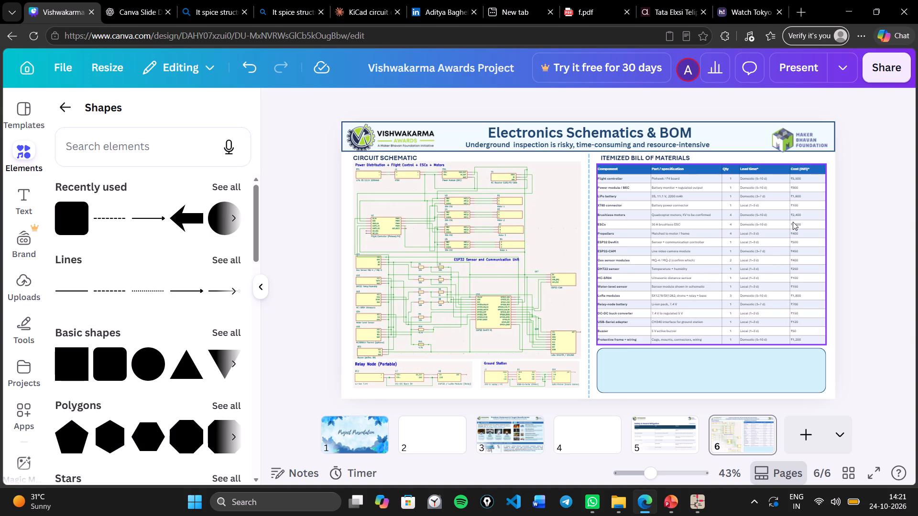
pyautogui.scroll(2, 729, 235)
pyautogui.scroll(-1, 729, 236)
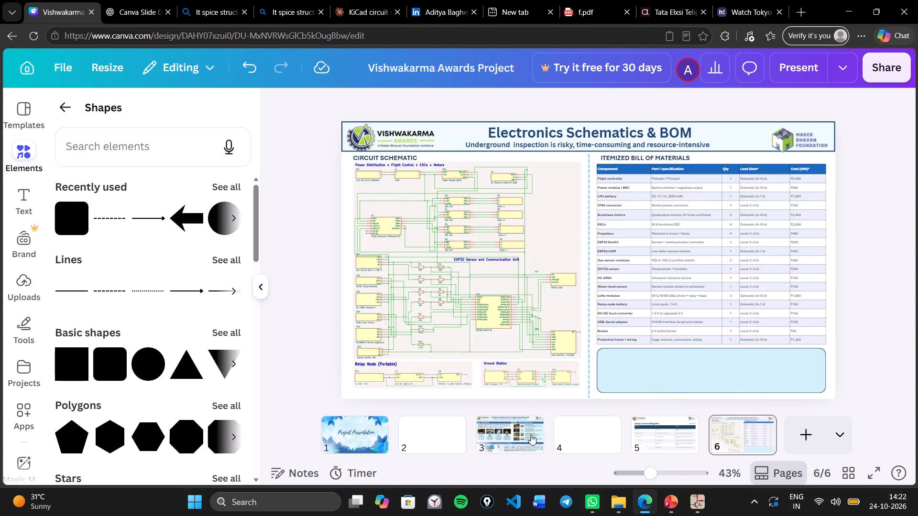
pyautogui.click(676, 434)
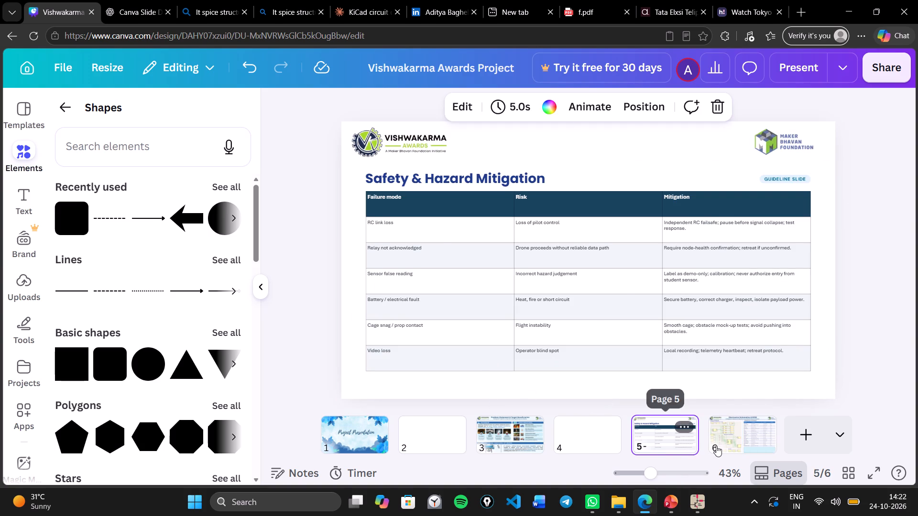
pyautogui.click(716, 446)
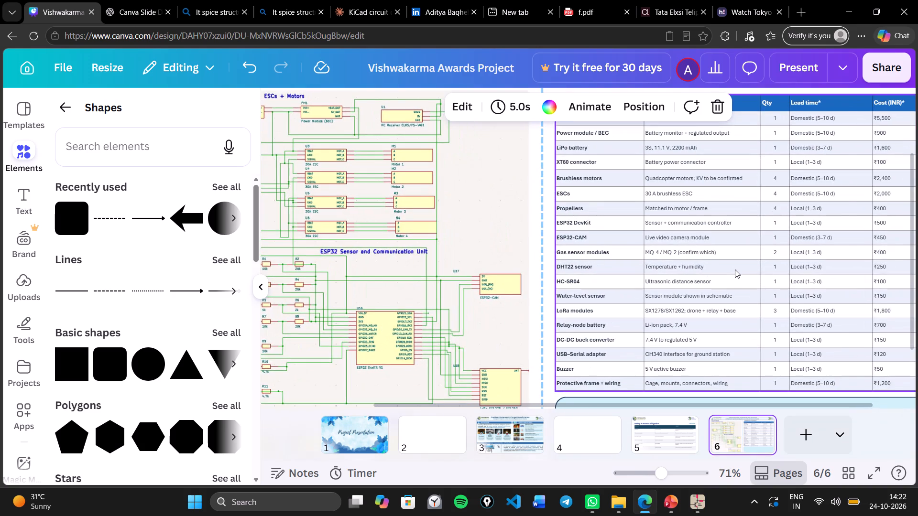
pyautogui.hscroll(-5, 739, 268)
pyautogui.scroll(2, 739, 268)
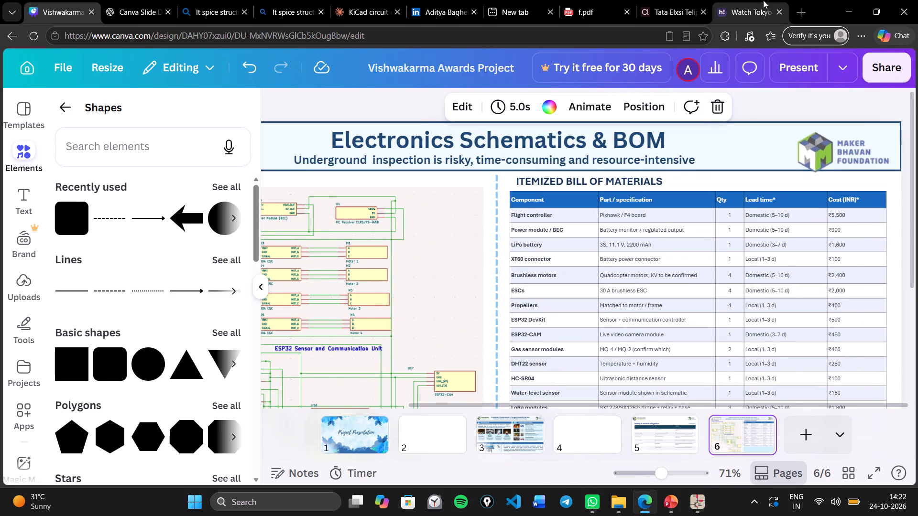
# Search the web for "flight controller" in a new browser tab and browse the image and shopping results for prices.
pyautogui.click(794, 15)
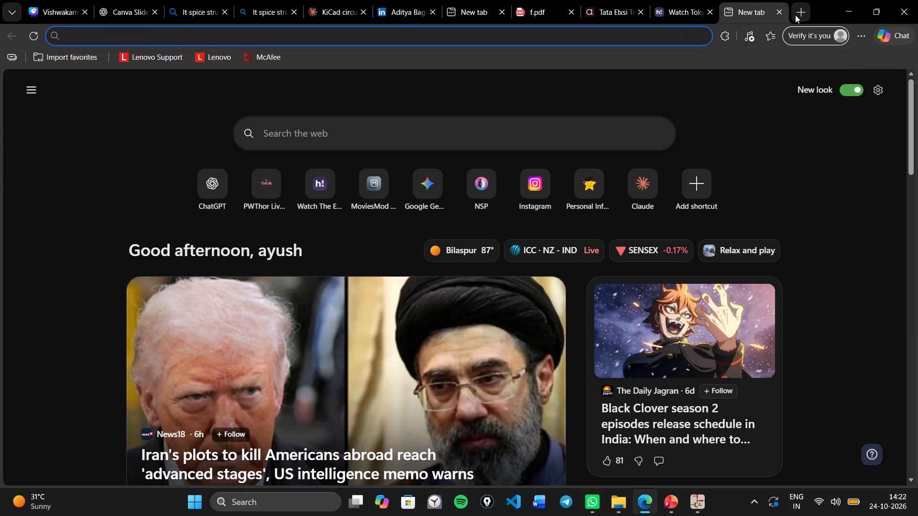
pyautogui.write('flight controller')
pyautogui.press('Return')
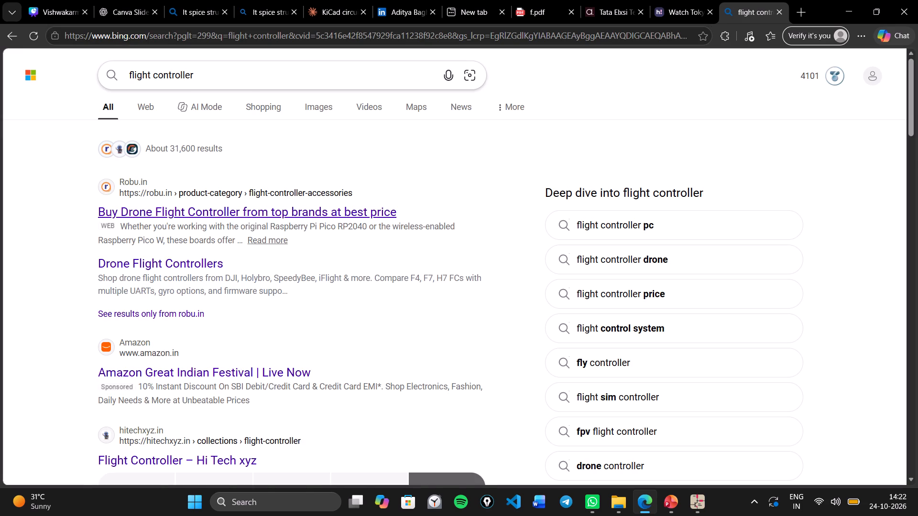
pyautogui.click(306, 104)
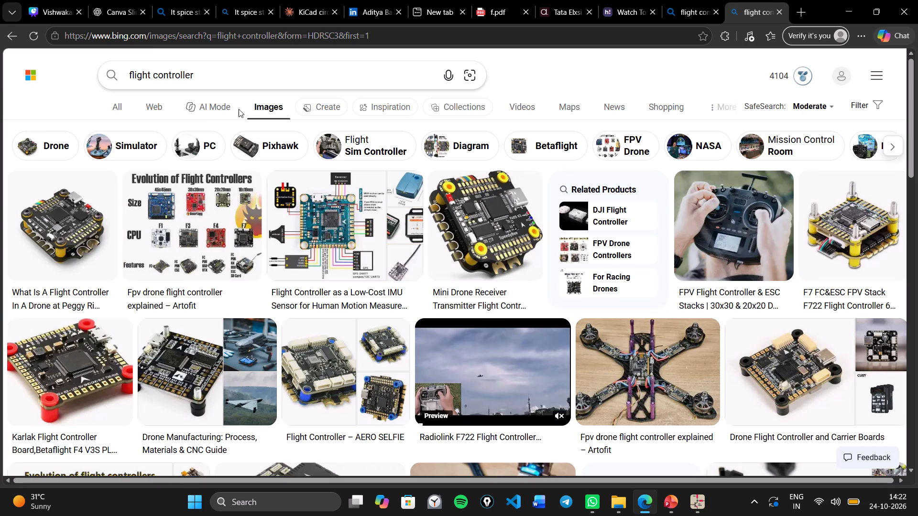
pyautogui.click(656, 101)
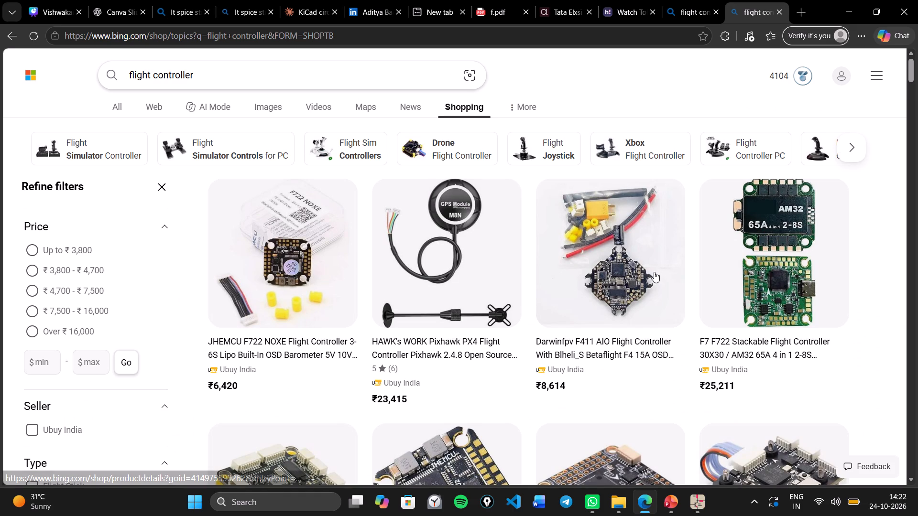
pyautogui.scroll(-5, 654, 272)
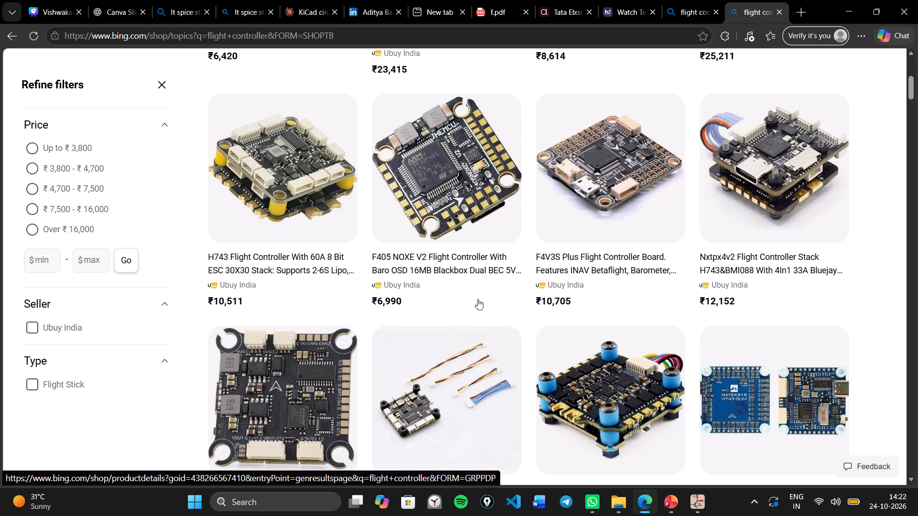
pyautogui.scroll(-2, 478, 299)
pyautogui.scroll(3, 478, 299)
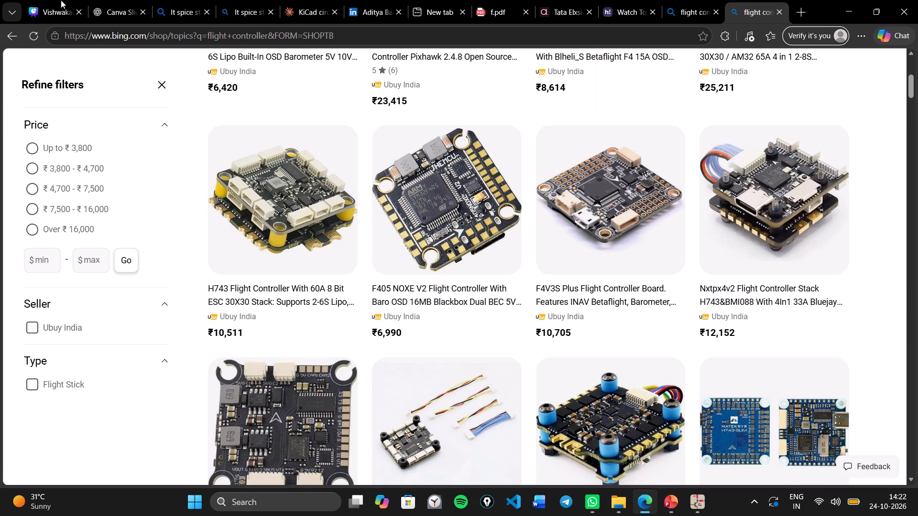
# Move the Vishwakarma Awards Project tab beside the anime tab and ungroup the accidental tab group.
pyautogui.moveTo(62, 0); pyautogui.dragTo(590, 0)
pyautogui.moveTo(575, 0); pyautogui.dragTo(602, 1)
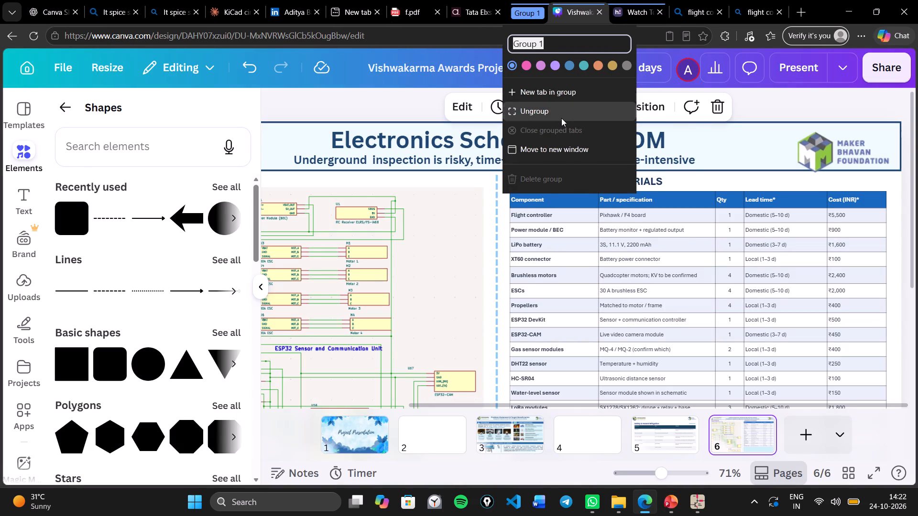
pyautogui.click(561, 118)
# Set the flight controller's cost in the bill of materials table to ₹8,000.
pyautogui.doubleClick(852, 215)
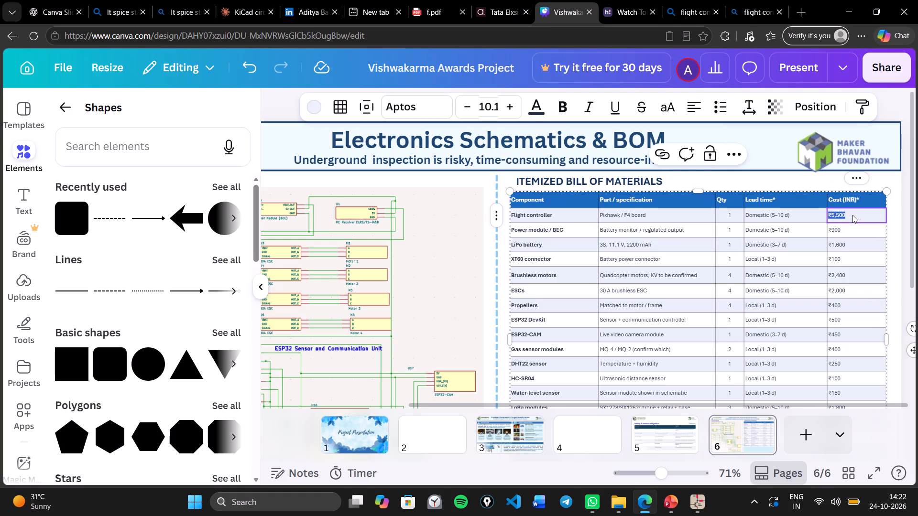
pyautogui.click(850, 214)
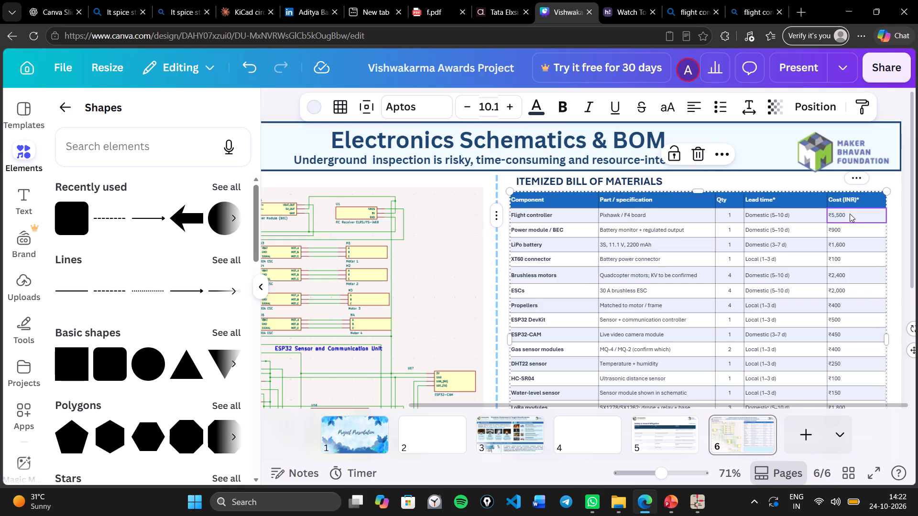
pyautogui.doubleClick(850, 214)
pyautogui.click(834, 217)
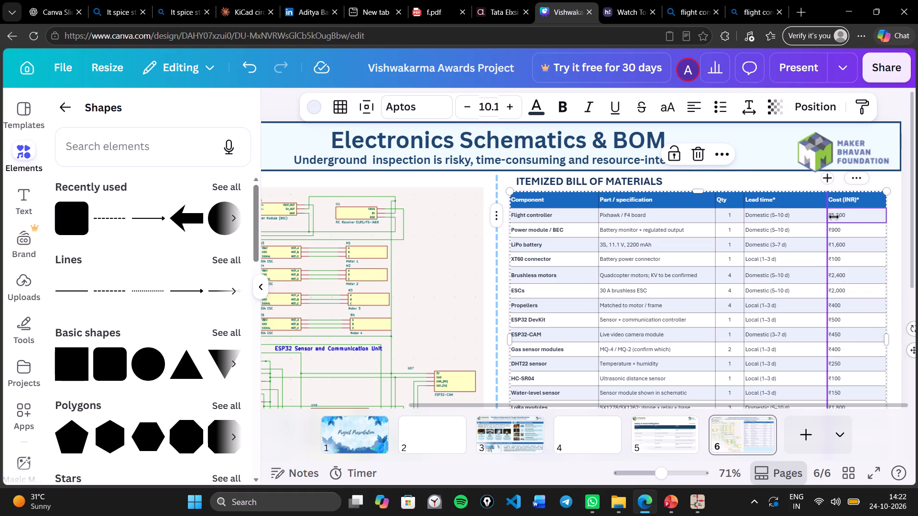
pyautogui.click(838, 215)
pyautogui.doubleClick(838, 215)
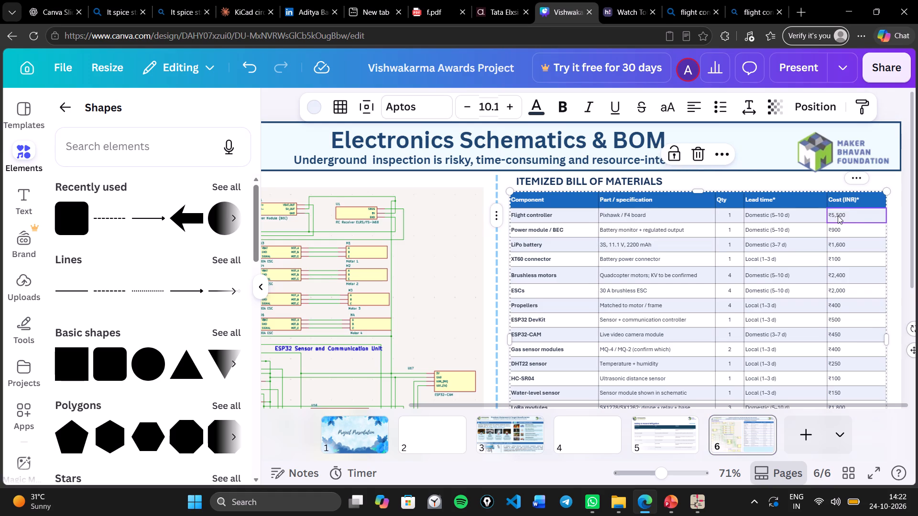
pyautogui.click(838, 215)
pyautogui.click(838, 215)
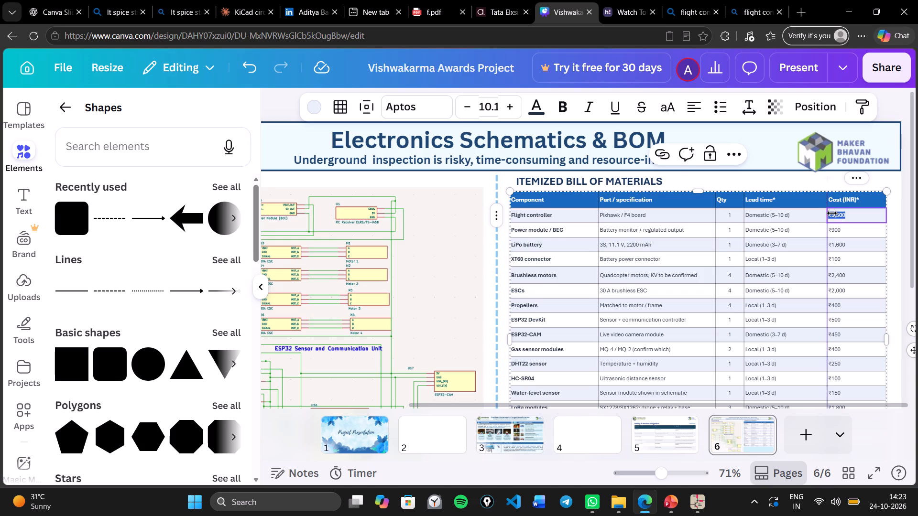
pyautogui.press('8')
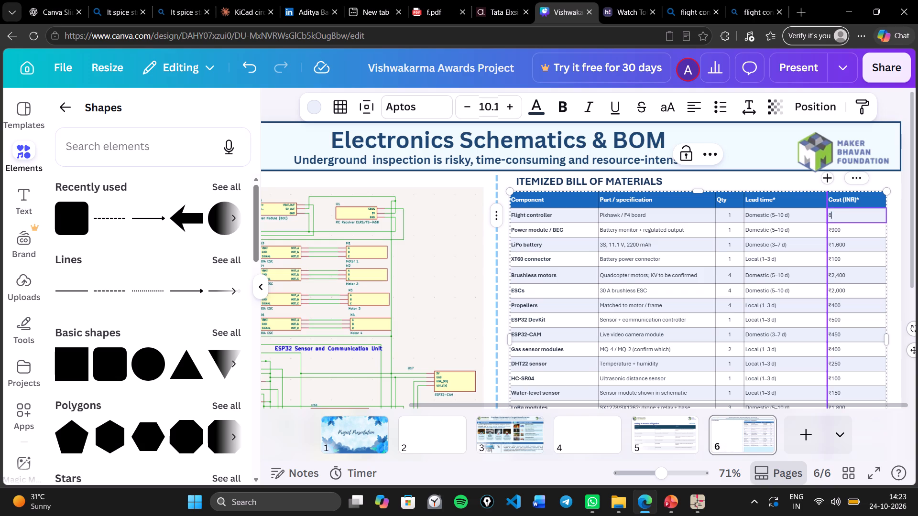
pyautogui.write('00')
pyautogui.press('BackSpace')
pyautogui.press('BackSpace')
pyautogui.press('BackSpace')
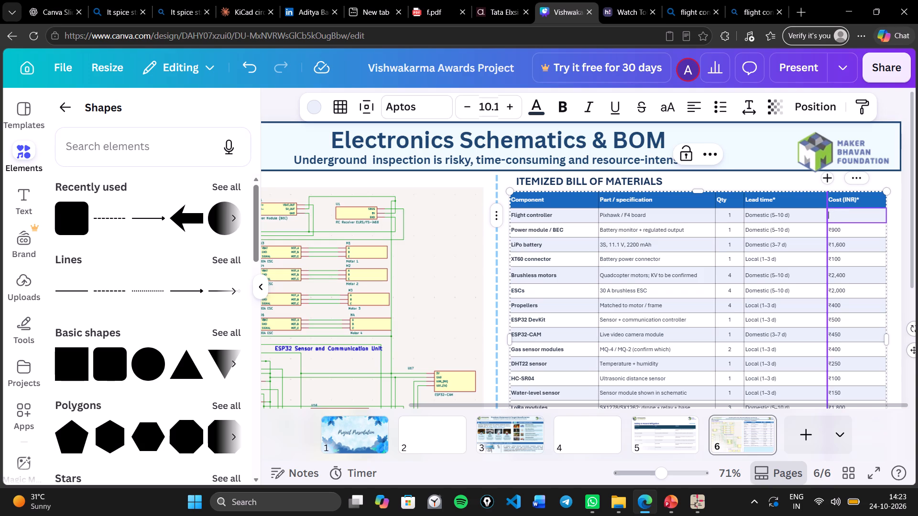
pyautogui.press('BackSpace')
pyautogui.hotkey('ctrl', 'z')
pyautogui.hotkey('ctrl', 'z')
pyautogui.press('BackSpace')
pyautogui.press('BackSpace')
pyautogui.press('BackSpace')
pyautogui.press('BackSpace')
pyautogui.press('BackSpace')
pyautogui.write('8,000')
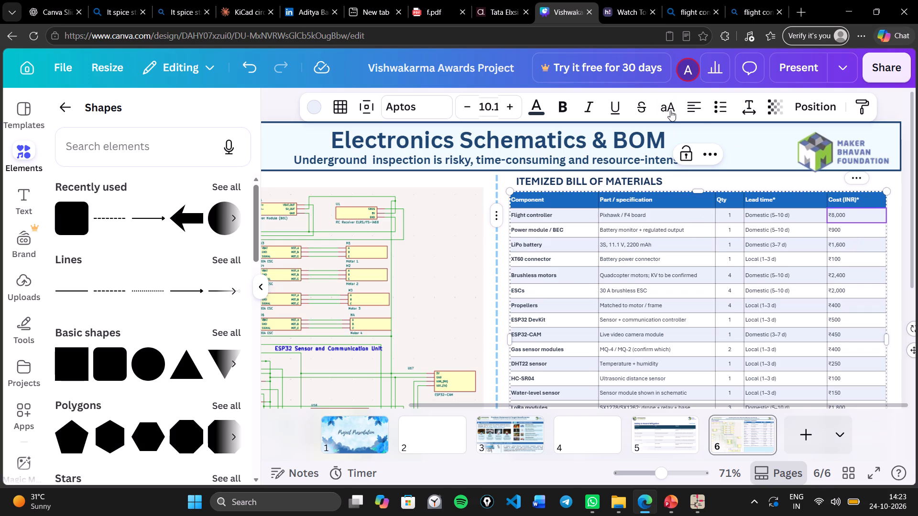
# Replace the flight controller shopping query with a search for "robu in" and open the Robu.in electronics store website.
pyautogui.click(679, 0)
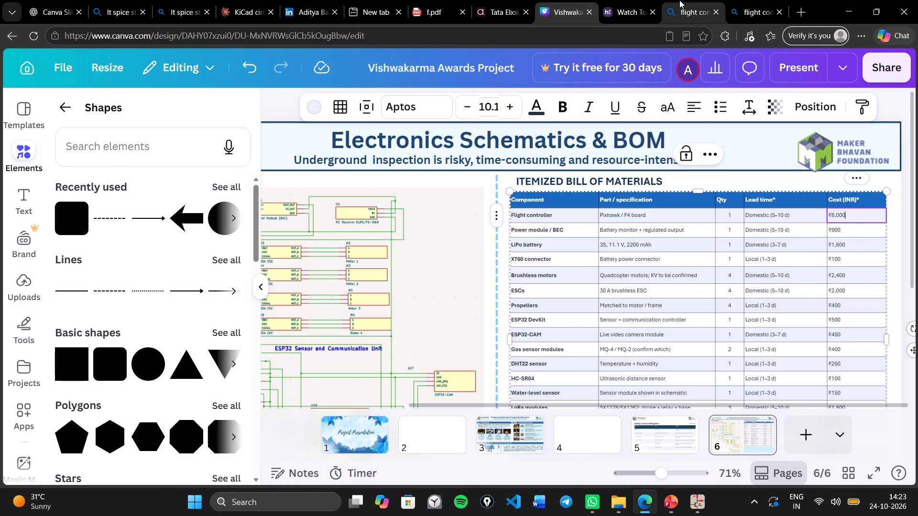
pyautogui.click(752, 0)
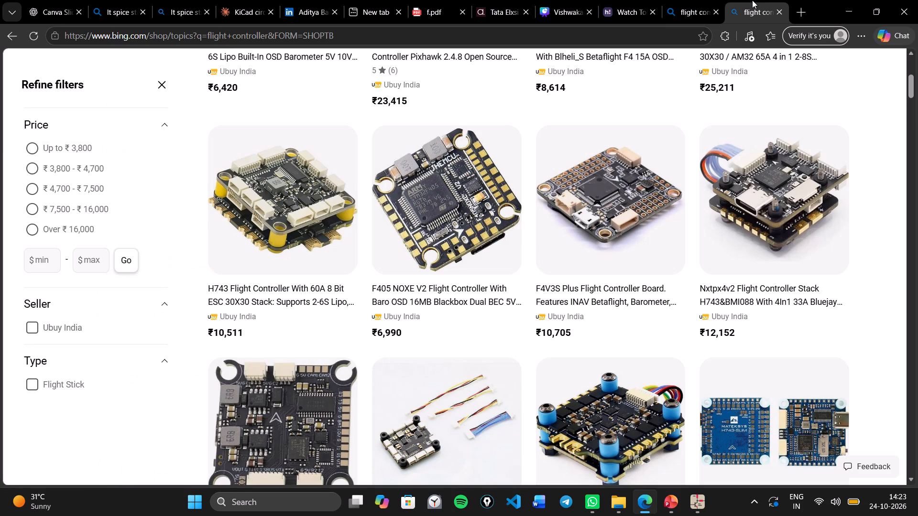
pyautogui.scroll(11, 322, 120)
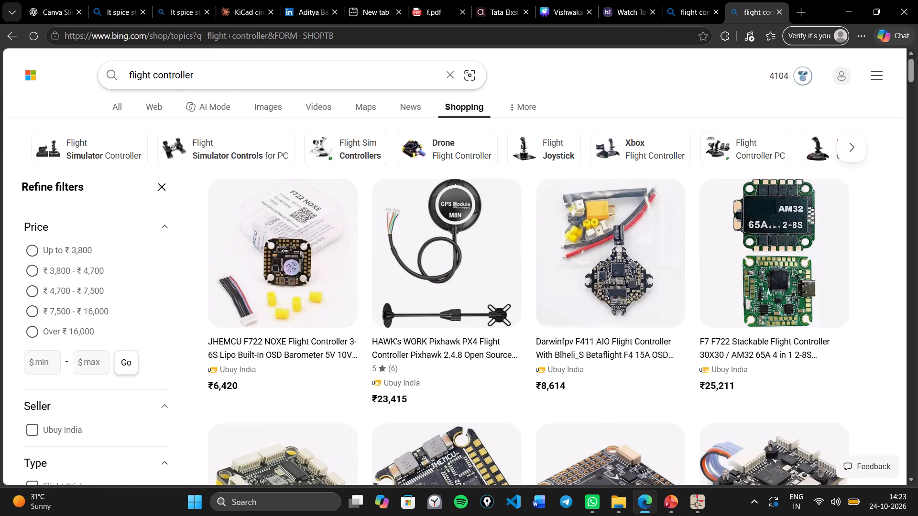
pyautogui.click(197, 79)
pyautogui.press('BackSpace')
pyautogui.press('BackSpace')
pyautogui.press('BackSpace')
pyautogui.press('BackSpace')
pyautogui.press('BackSpace')
pyautogui.press('BackSpace')
pyautogui.press('BackSpace')
pyautogui.press('BackSpace')
pyautogui.press('BackSpace')
pyautogui.press('BackSpace')
pyautogui.press('BackSpace')
pyautogui.press('BackSpace')
pyautogui.press('BackSpace')
pyautogui.press('BackSpace')
pyautogui.press('BackSpace')
pyautogui.press('BackSpace')
pyautogui.press('BackSpace')
pyautogui.press('BackSpace')
pyautogui.press('BackSpace')
pyautogui.press('BackSpace')
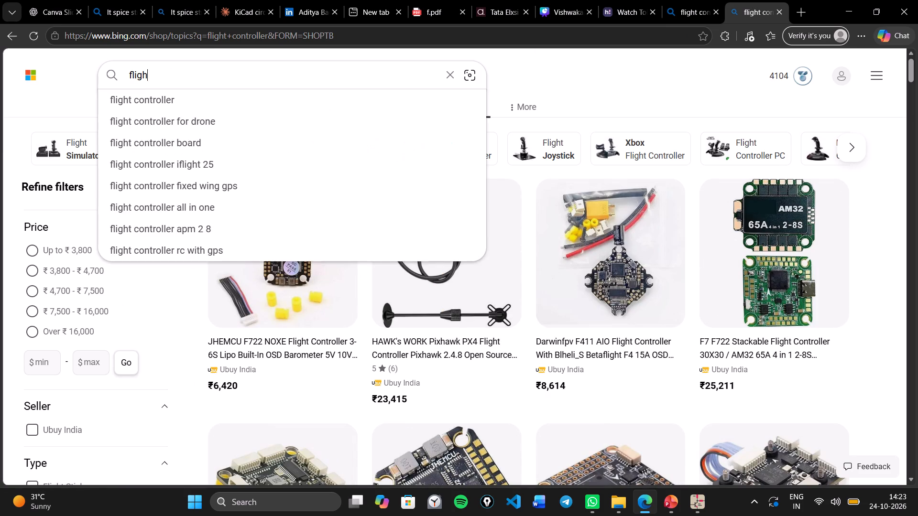
pyautogui.write('robu in')
pyautogui.press('Return')
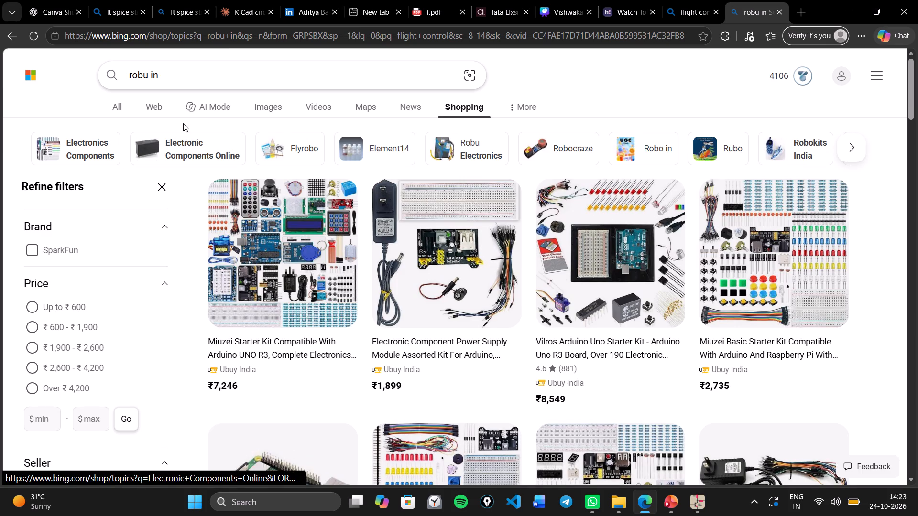
pyautogui.click(118, 106)
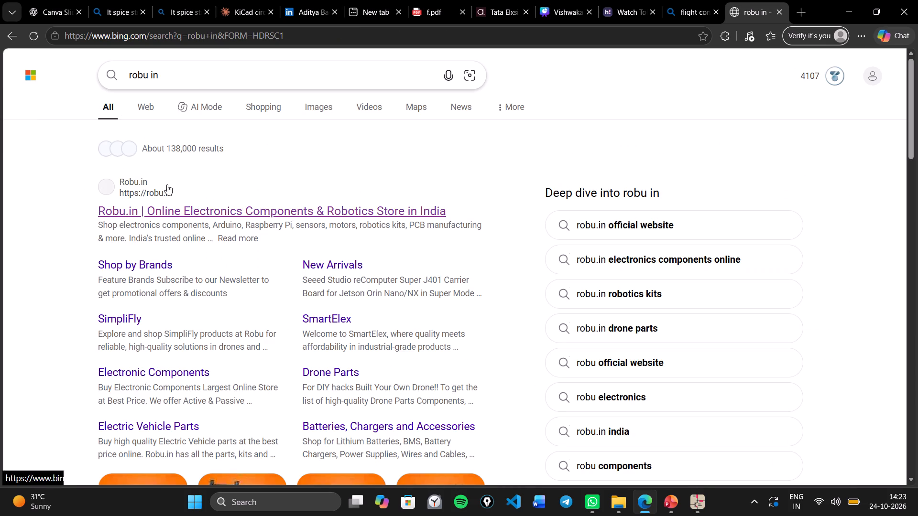
pyautogui.click(179, 206)
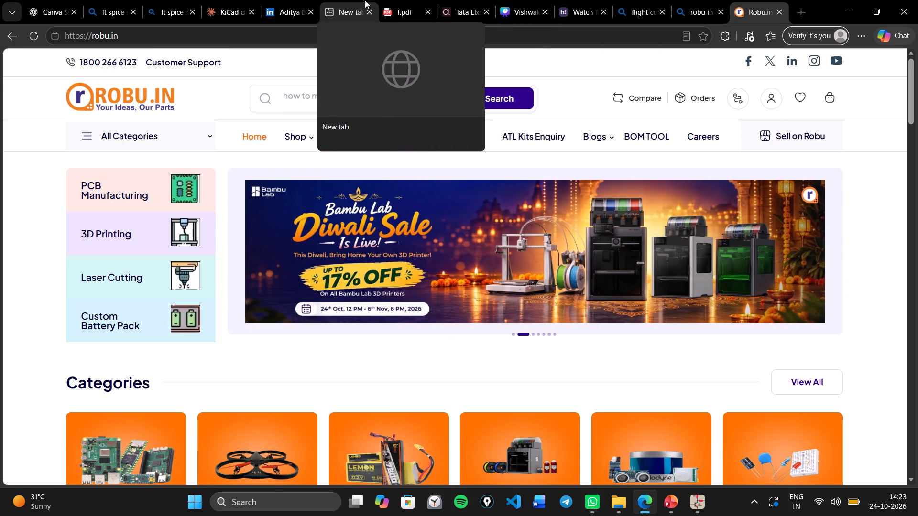
# Glance at the f.pdf schematic, return to the Robu.in tab, and close the leftover flight controller and "robu in" search tabs.
pyautogui.click(404, 0)
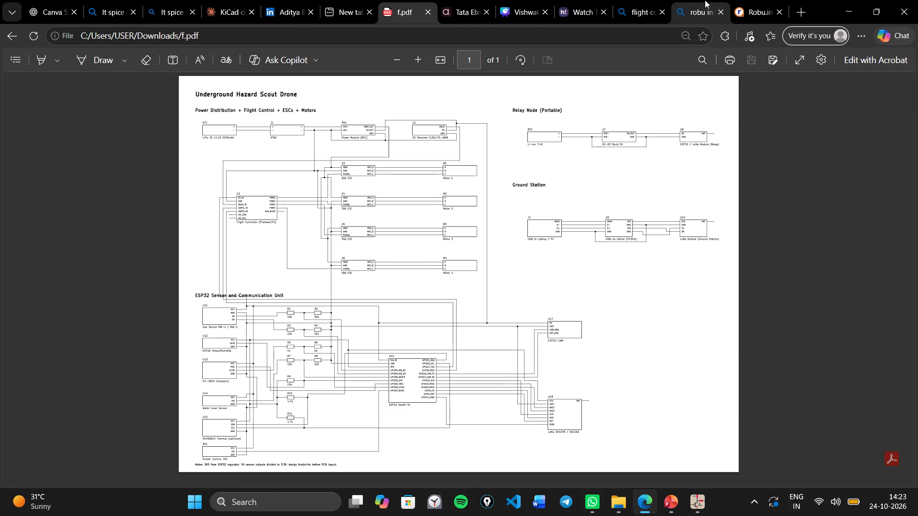
pyautogui.click(787, 0)
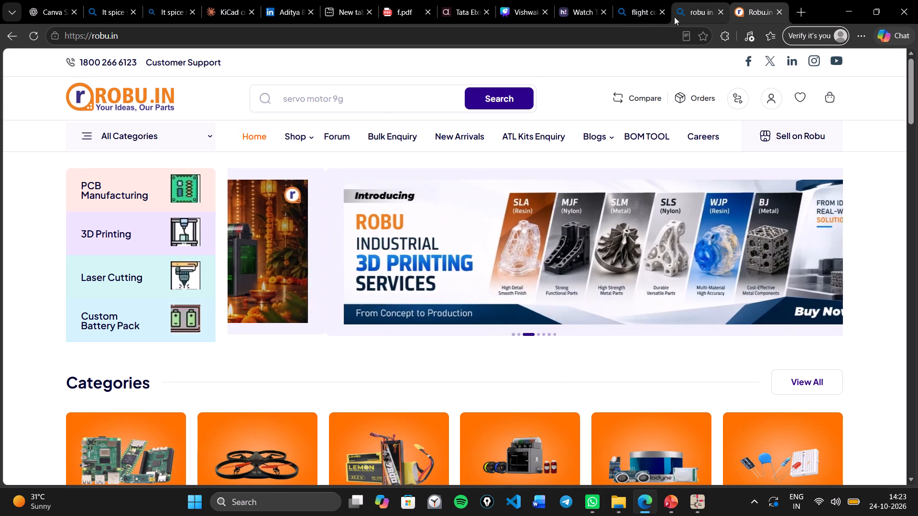
pyautogui.click(665, 10)
pyautogui.click(665, 10)
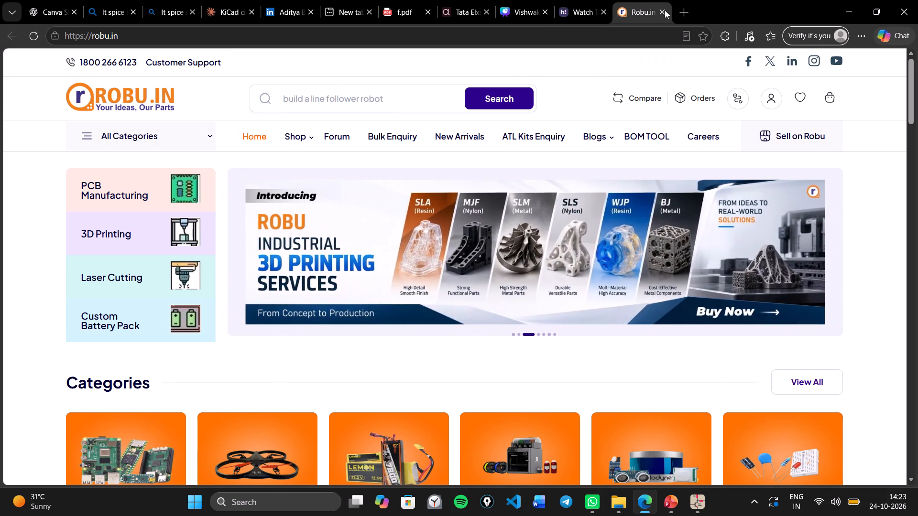
# Search the Robu.in store for "flight controller" and browse the product prices.
pyautogui.click(410, 95)
pyautogui.write('flight controller')
pyautogui.press('Return')
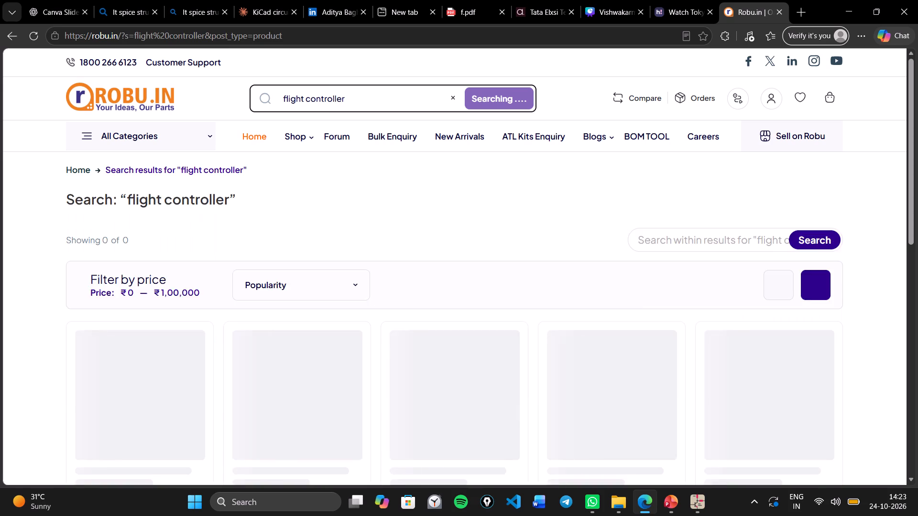
pyautogui.scroll(-4, 389, 178)
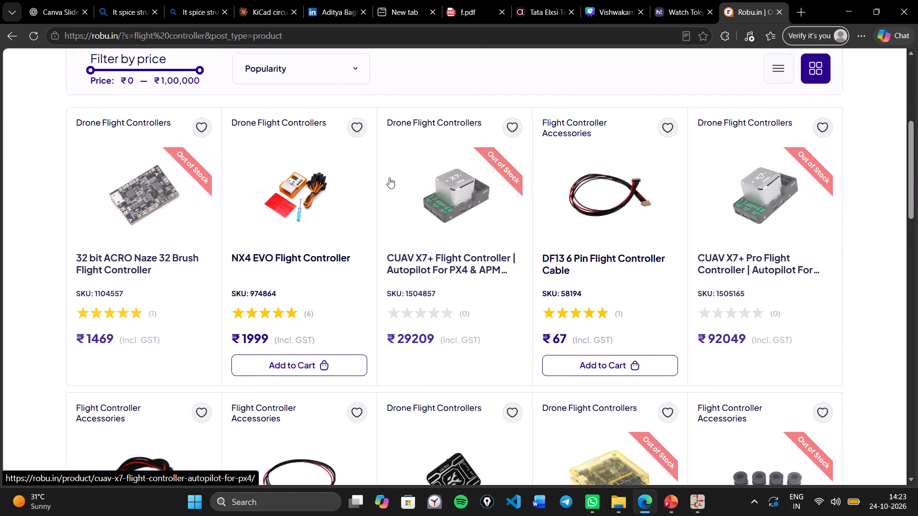
pyautogui.scroll(-10, 389, 178)
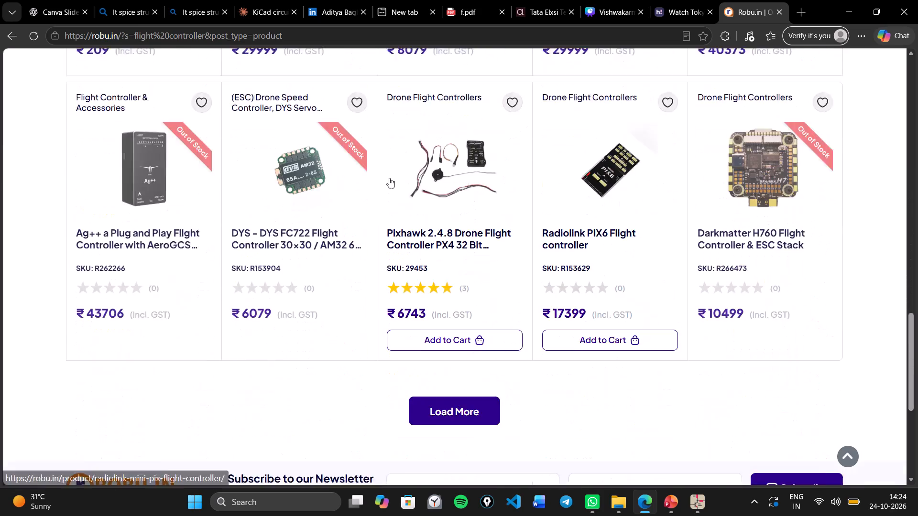
pyautogui.scroll(-1, 389, 178)
pyautogui.scroll(10, 389, 178)
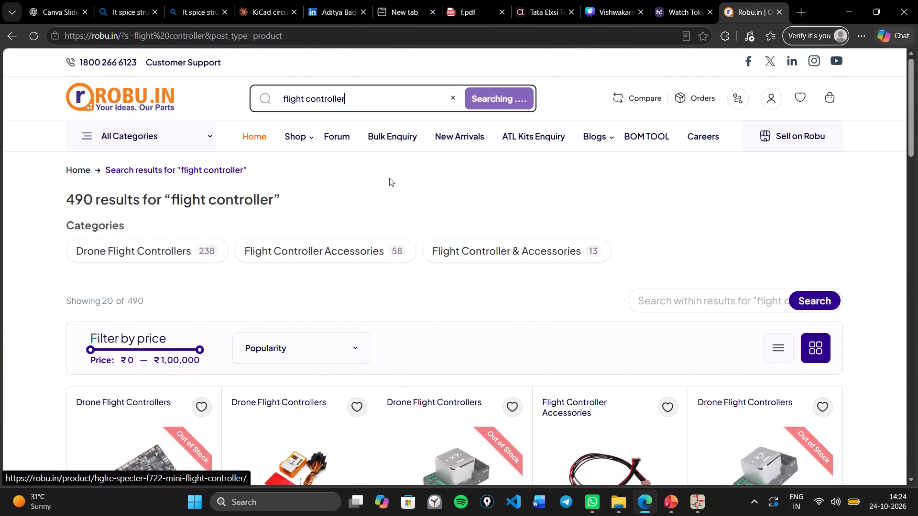
# Move the Vishwakarma Awards Project tab past the anime tab so it sits beside the Robu.in tab.
pyautogui.click(653, 0)
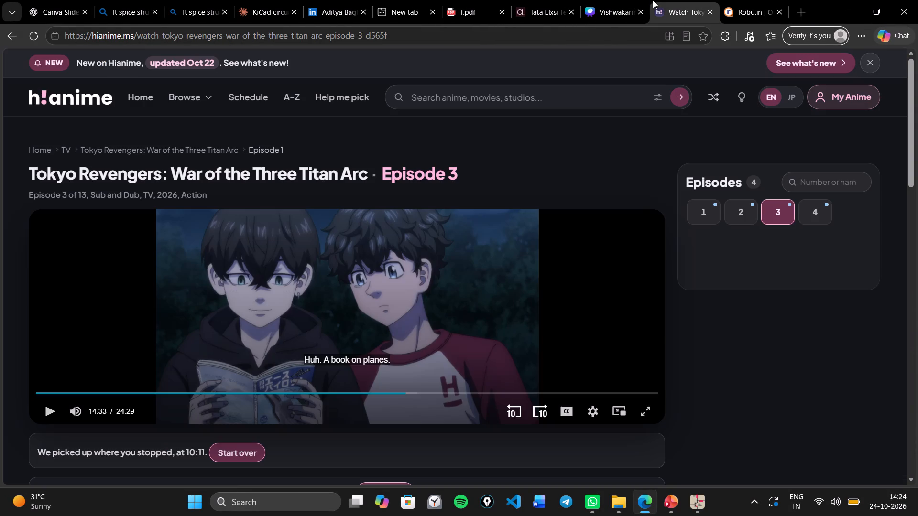
pyautogui.click(590, 0)
pyautogui.moveTo(590, 0); pyautogui.dragTo(613, 0)
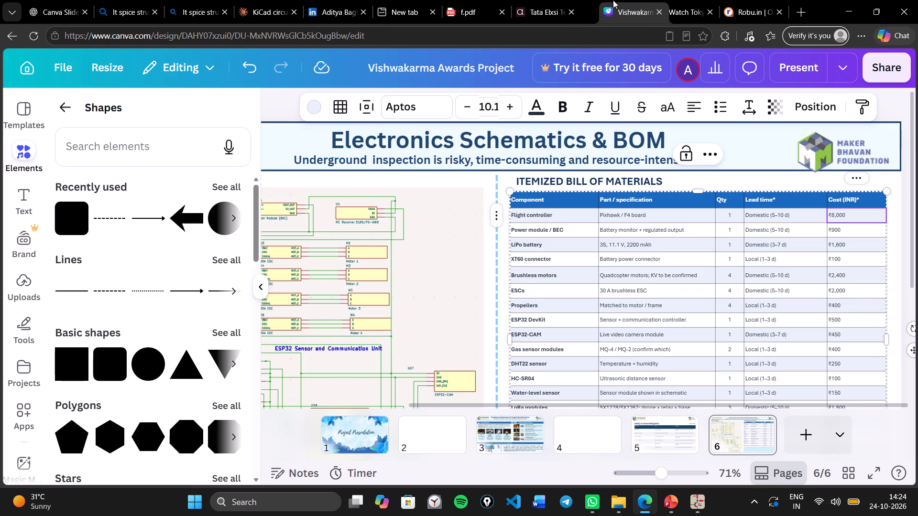
pyautogui.moveTo(613, 0); pyautogui.dragTo(639, 0)
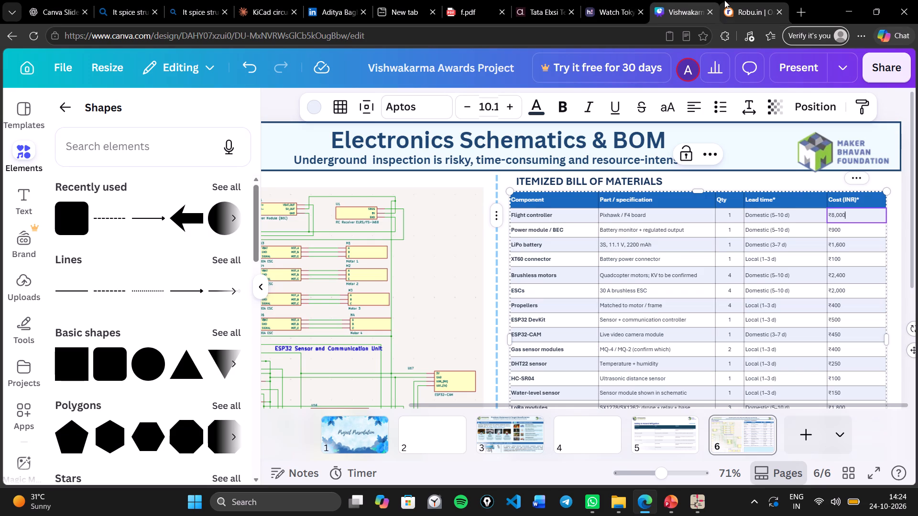
# Search the web for "f4 boards" in the Robu.in tab.
pyautogui.click(724, 0)
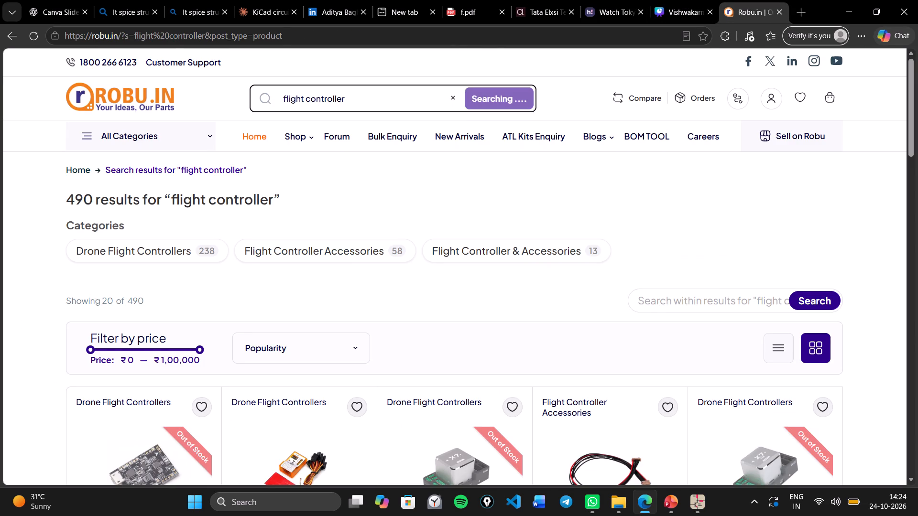
pyautogui.click(426, 43)
pyautogui.write('f4 b')
pyautogui.write('oard')
pyautogui.press('Return')
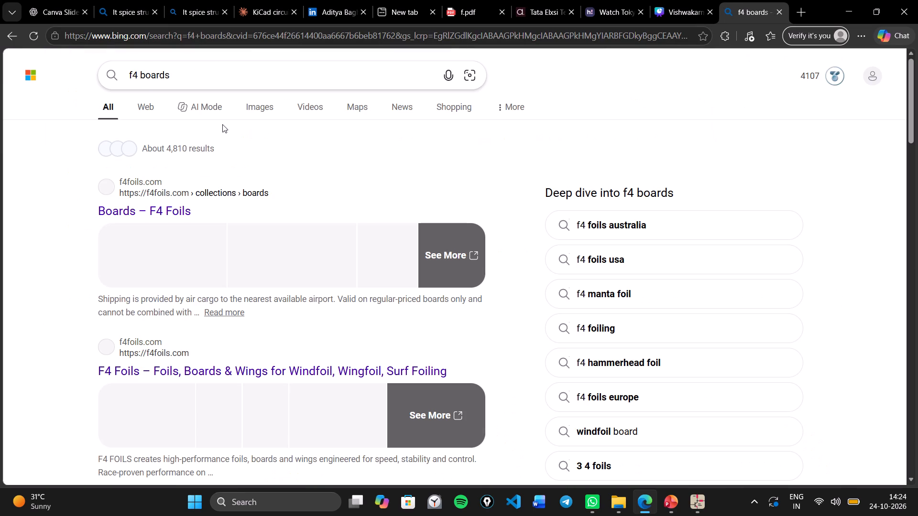
# Refine the web search to "f4 board flight controller", checking the part specification in the bill of materials table.
pyautogui.click(191, 82)
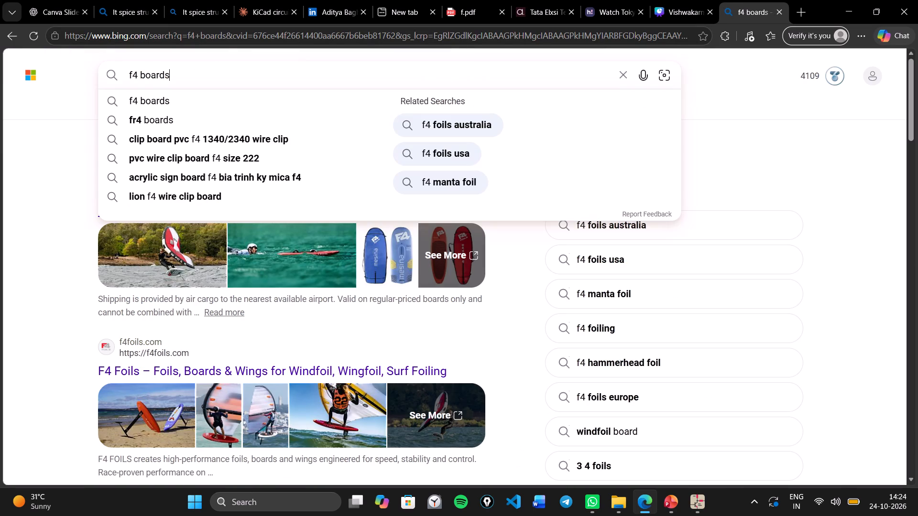
pyautogui.press('BackSpace')
pyautogui.press('space')
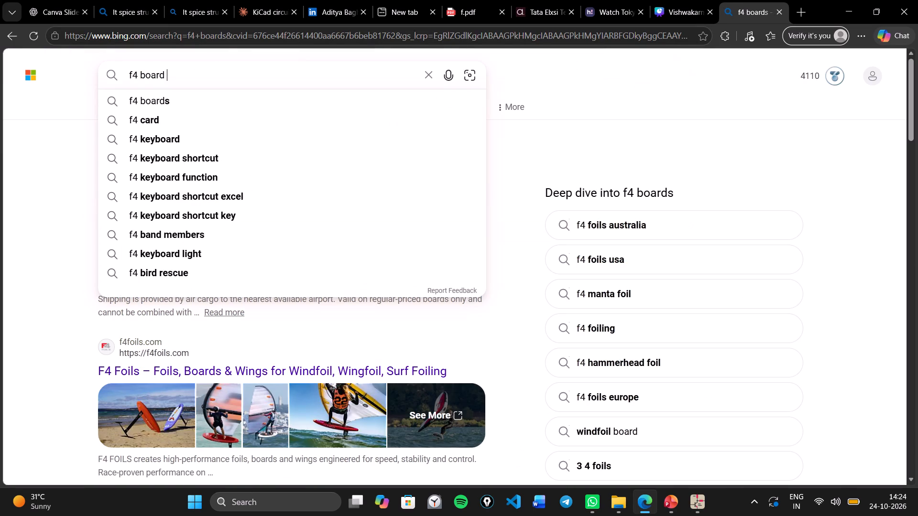
pyautogui.click(680, 2)
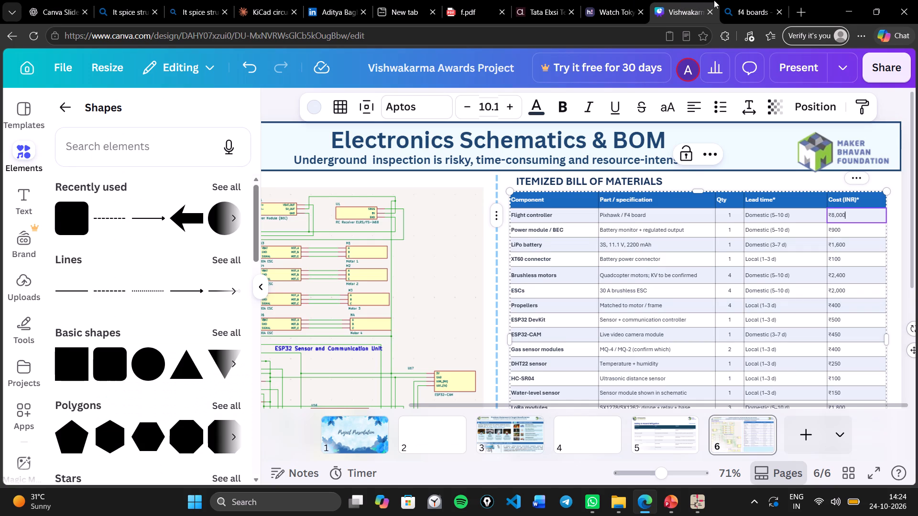
pyautogui.click(741, 0)
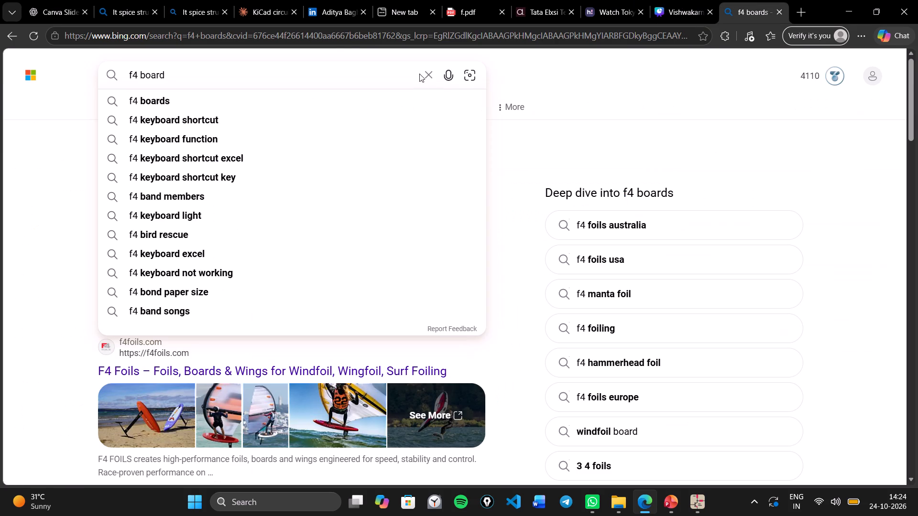
pyautogui.write('flight')
pyautogui.press('space')
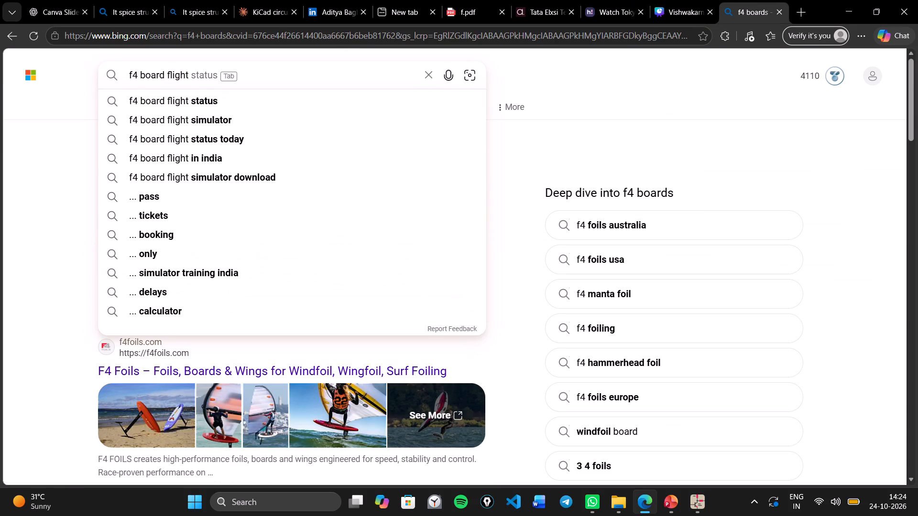
pyautogui.write('con')
pyautogui.press('BackSpace')
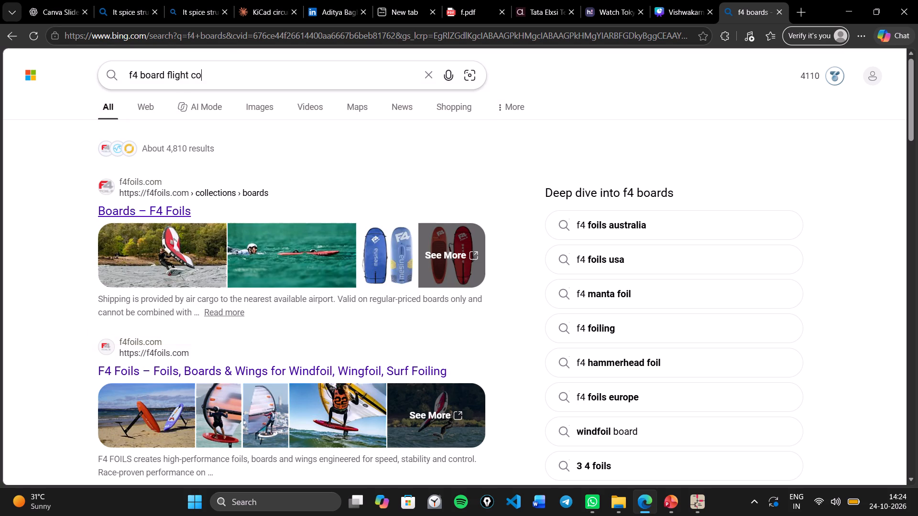
pyautogui.click(256, 108)
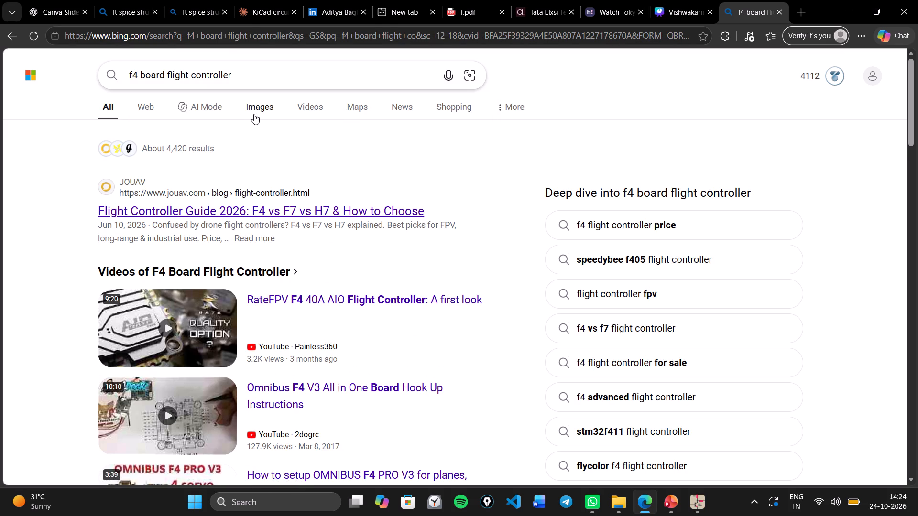
# Browse the video results for "f4 board flight controller".
pyautogui.click(324, 108)
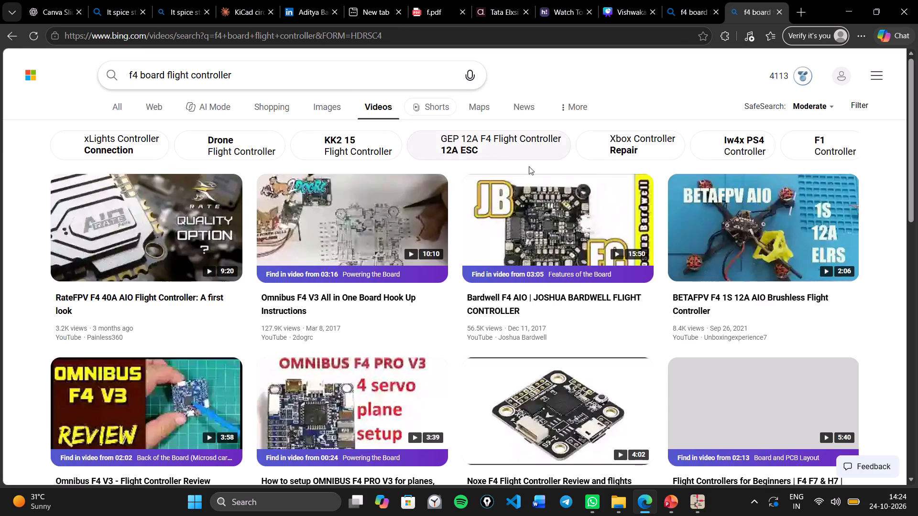
pyautogui.scroll(-1, 557, 246)
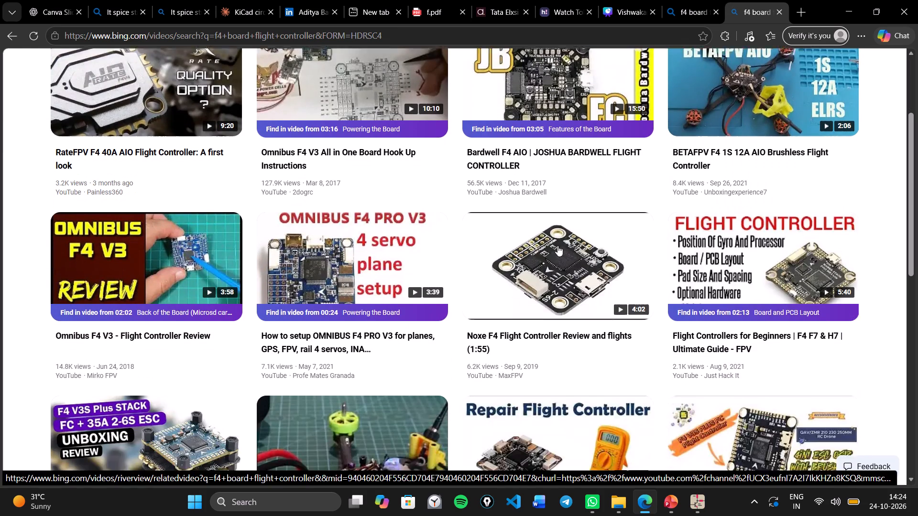
pyautogui.scroll(-1, 557, 246)
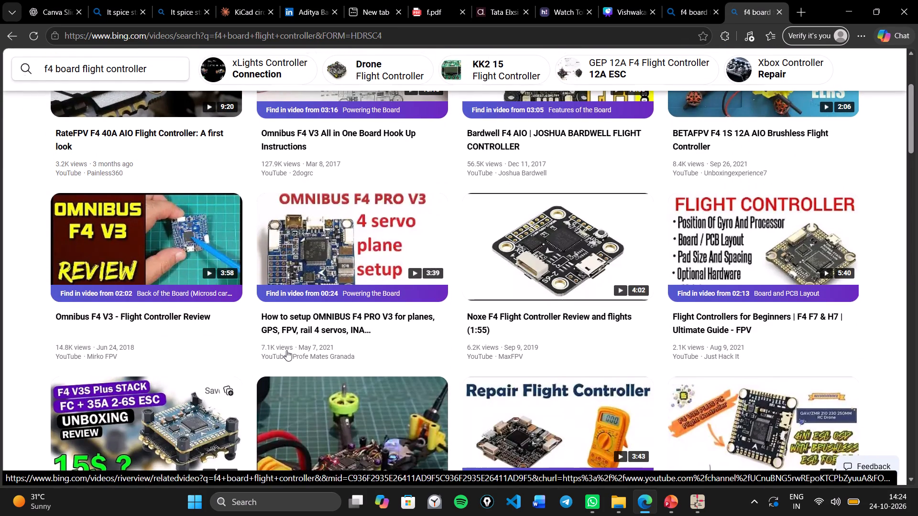
pyautogui.scroll(-2, 310, 343)
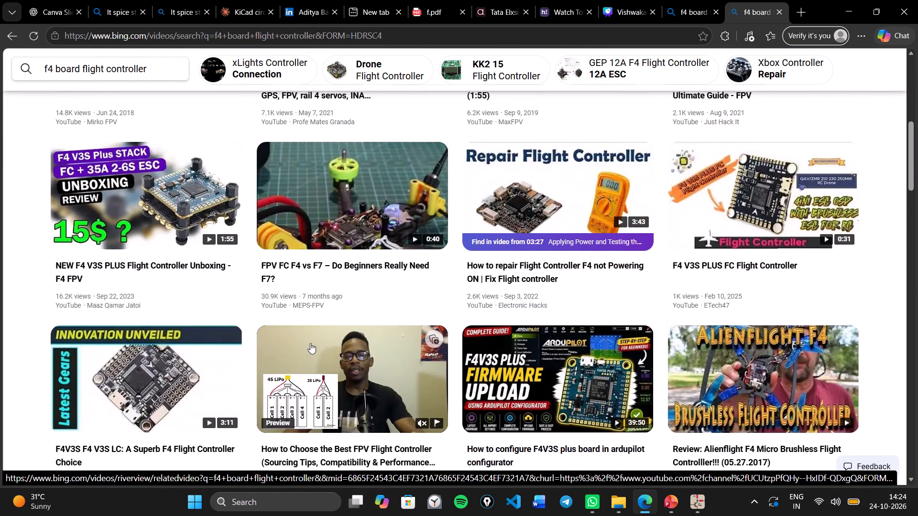
pyautogui.scroll(-1, 310, 343)
pyautogui.scroll(6, 310, 343)
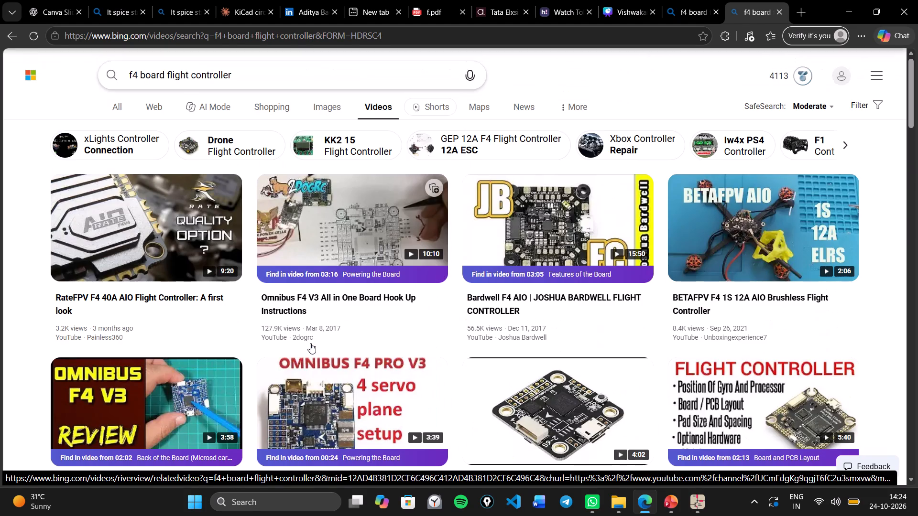
# Browse the shopping results for "f4 board flight controller" to compare flight controller prices.
pyautogui.click(261, 104)
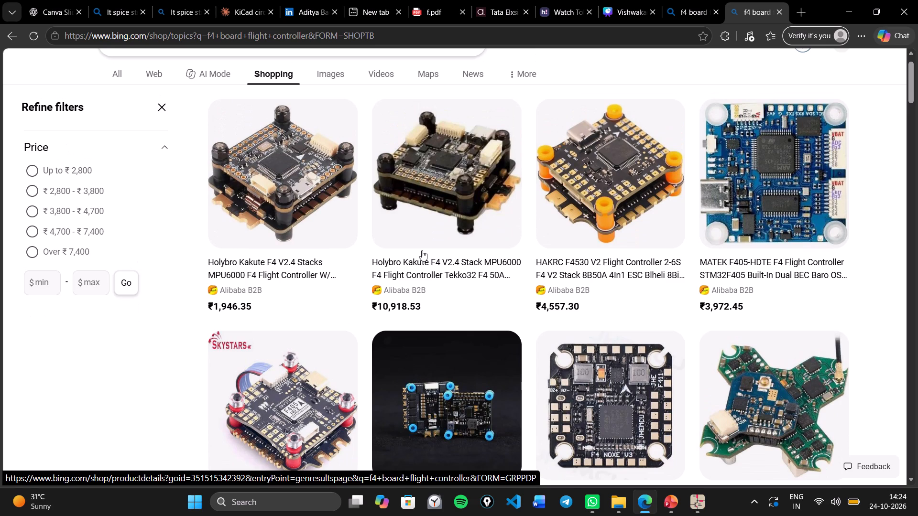
pyautogui.scroll(-4, 422, 250)
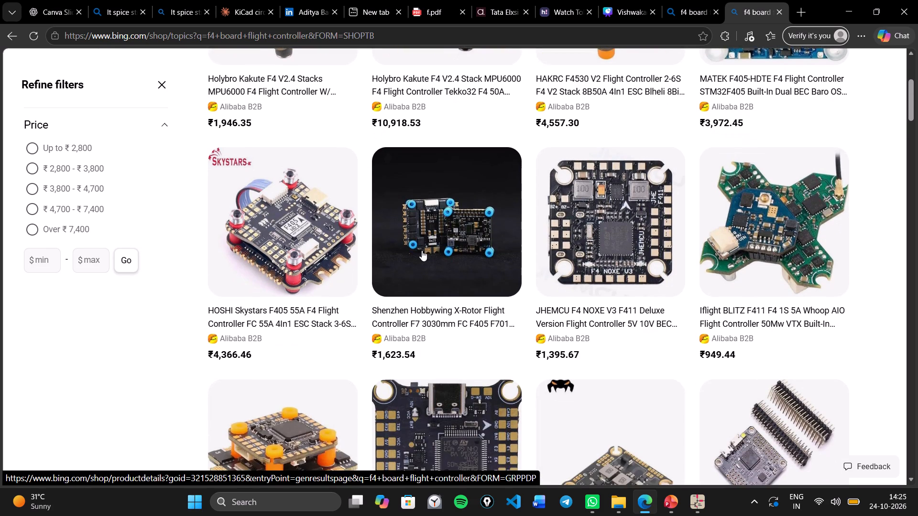
pyautogui.scroll(-1, 422, 250)
pyautogui.scroll(-3, 464, 315)
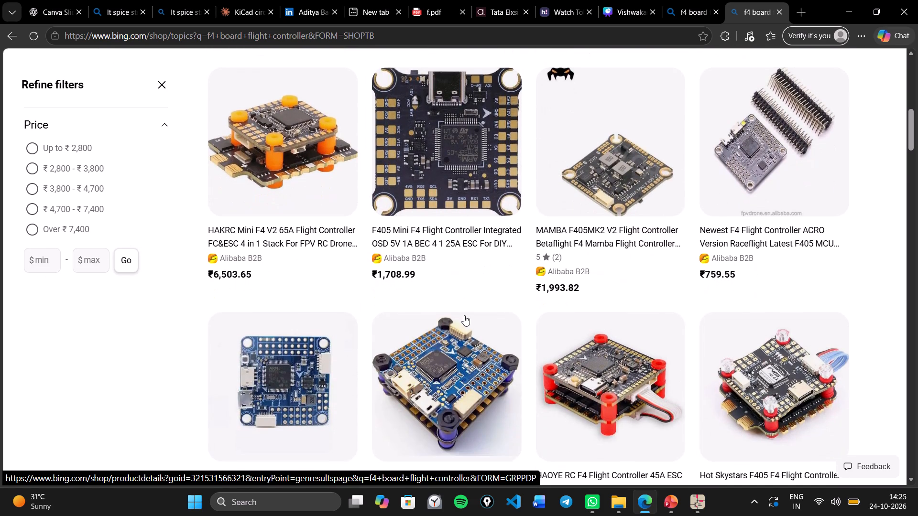
pyautogui.scroll(-5, 464, 315)
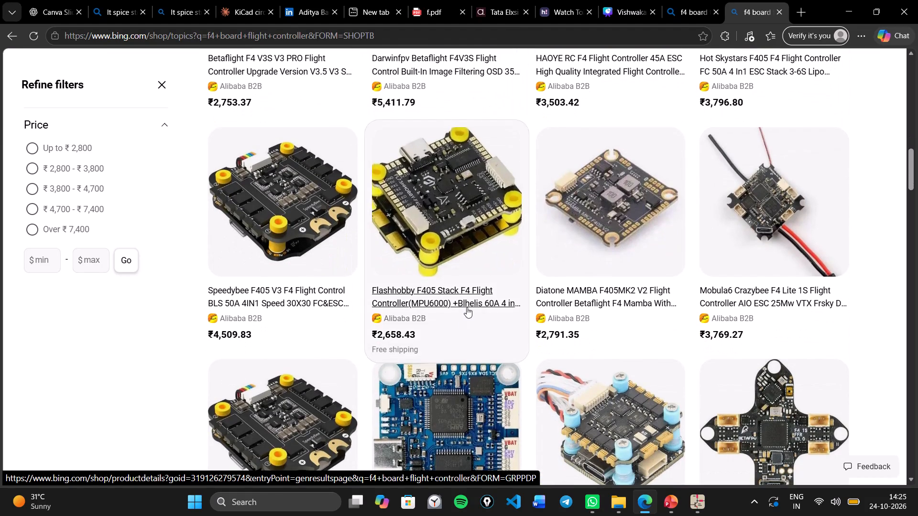
# Search the web for "bec power module", after checking the component's row in the bill of materials table.
pyautogui.click(615, 0)
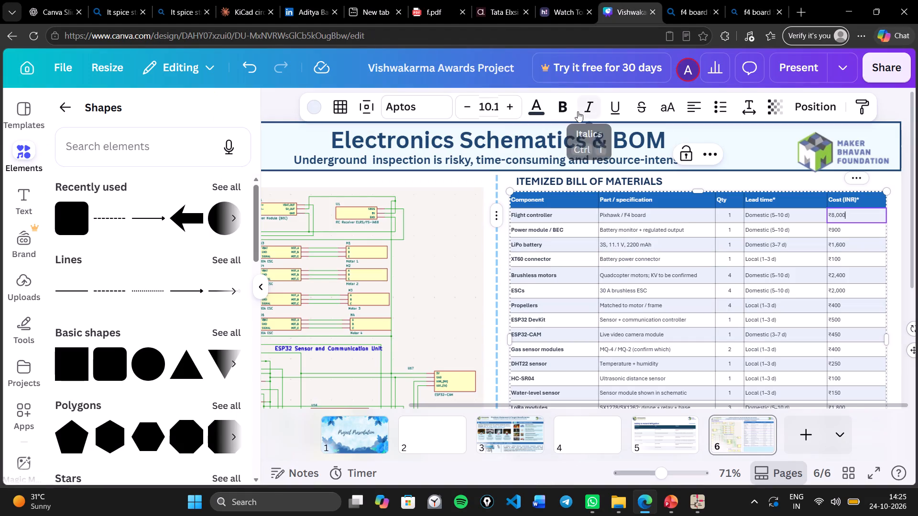
pyautogui.click(707, 0)
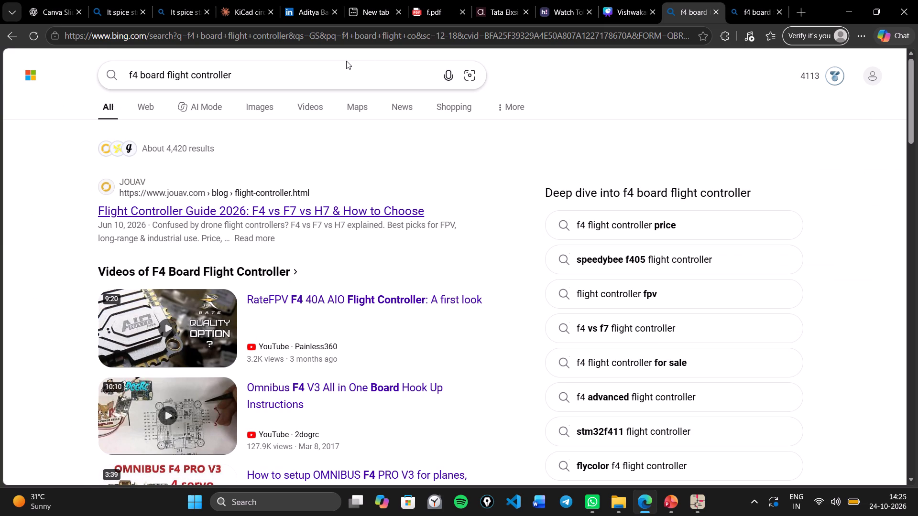
pyautogui.click(346, 61)
pyautogui.click(342, 73)
pyautogui.press('BackSpace')
pyautogui.press('BackSpace')
pyautogui.press('BackSpace')
pyautogui.press('BackSpace')
pyautogui.press('BackSpace')
pyautogui.press('BackSpace')
pyautogui.press('BackSpace')
pyautogui.press('BackSpace')
pyautogui.press('BackSpace')
pyautogui.press('BackSpace')
pyautogui.press('BackSpace')
pyautogui.press('BackSpace')
pyautogui.press('BackSpace')
pyautogui.press('BackSpace')
pyautogui.press('BackSpace')
pyautogui.press('BackSpace')
pyautogui.press('BackSpace')
pyautogui.press('BackSpace')
pyautogui.press('BackSpace')
pyautogui.press('BackSpace')
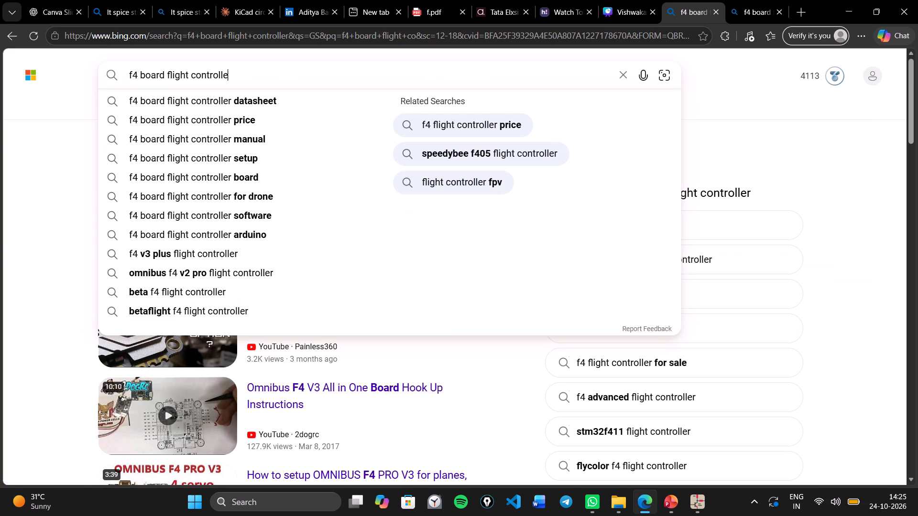
pyautogui.write('bec')
pyautogui.press('space')
pyautogui.write('power mo')
pyautogui.write('dule')
pyautogui.press('Return')
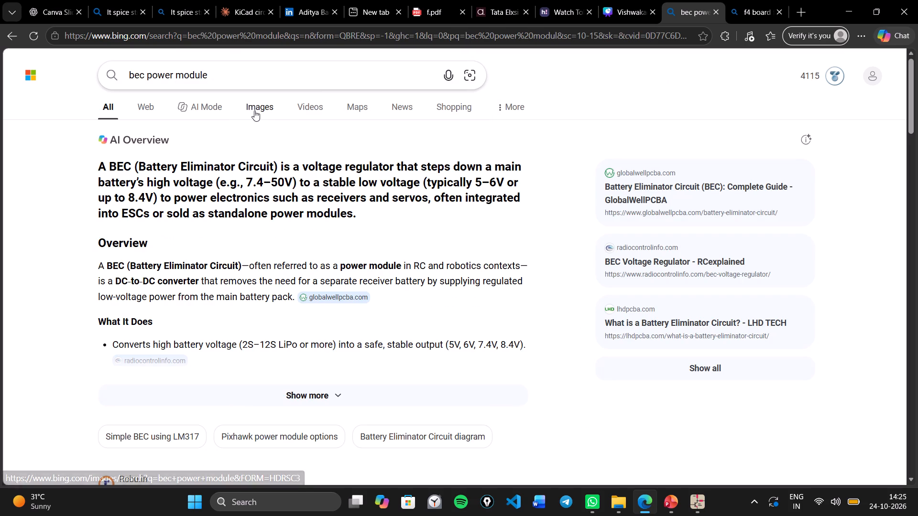
# Examine the image and shopping results for "bec power module", comparing prices against the bill of materials entry.
pyautogui.click(254, 110)
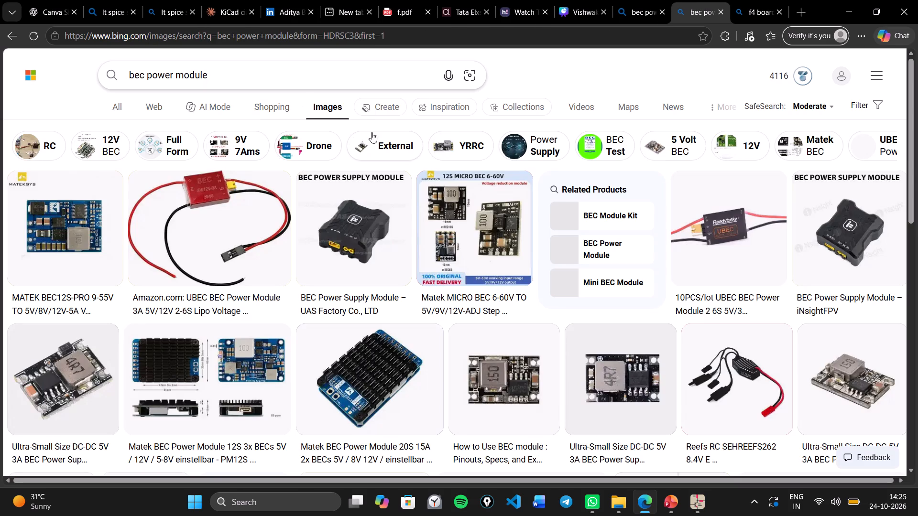
pyautogui.click(282, 113)
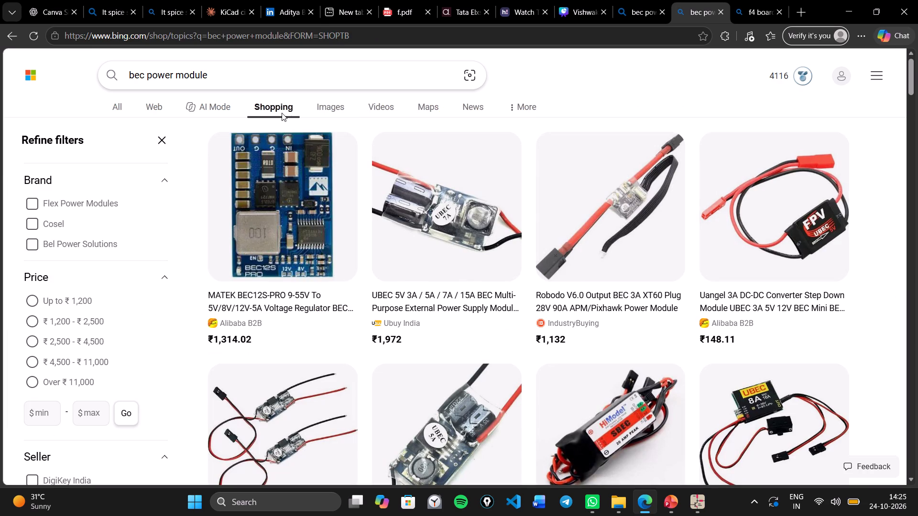
pyautogui.click(560, 0)
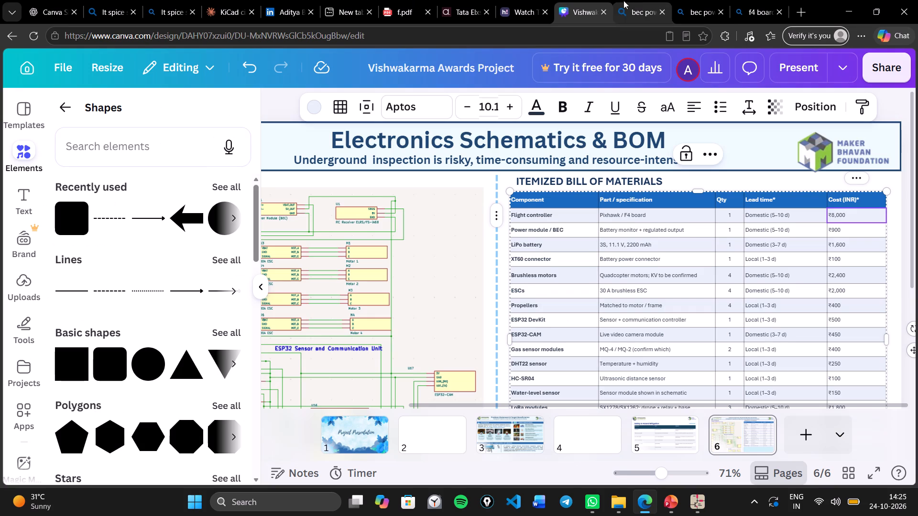
pyautogui.click(656, 0)
pyautogui.click(690, 0)
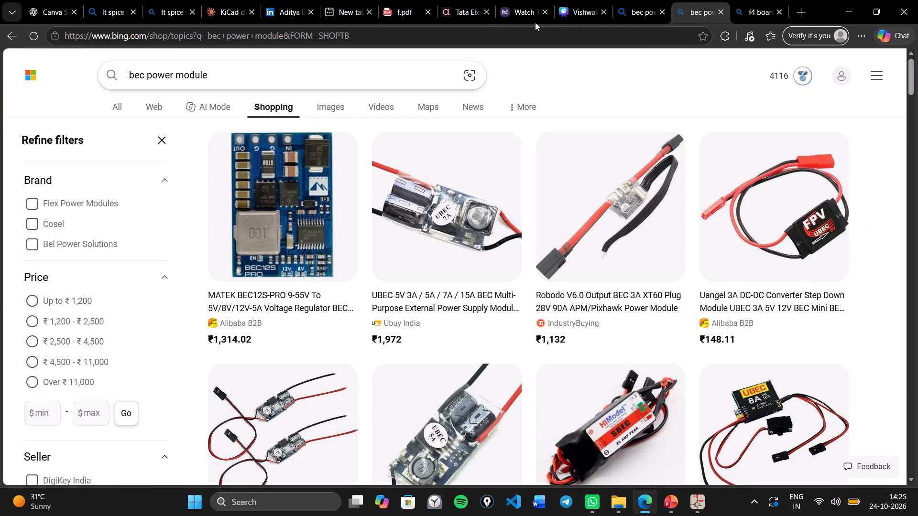
pyautogui.scroll(-2, 559, 128)
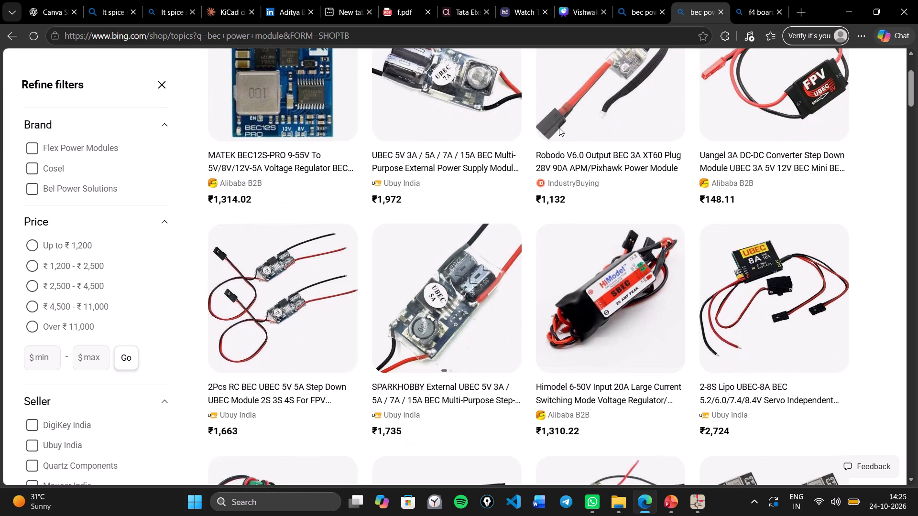
pyautogui.scroll(-1, 559, 128)
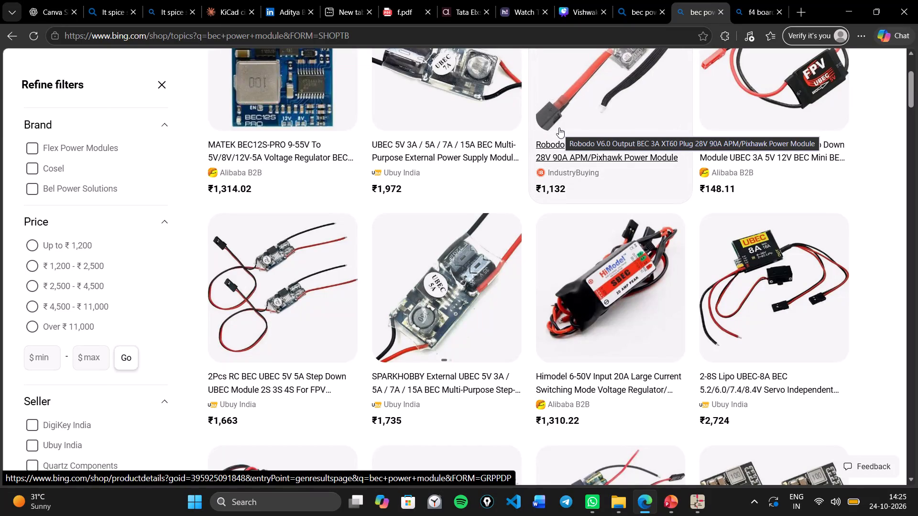
# Set the Power module / BEC cost in the bill of materials table to ₹1,500.
pyautogui.click(519, 0)
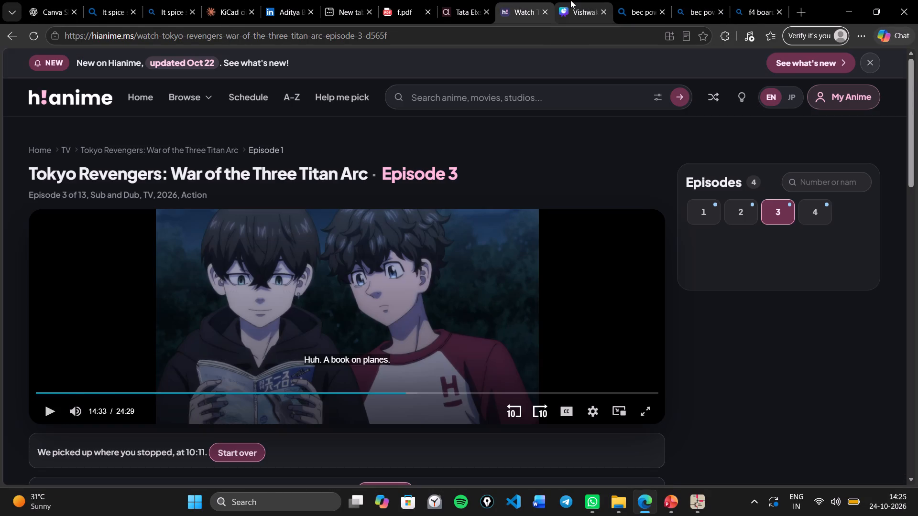
pyautogui.click(570, 0)
pyautogui.doubleClick(840, 230)
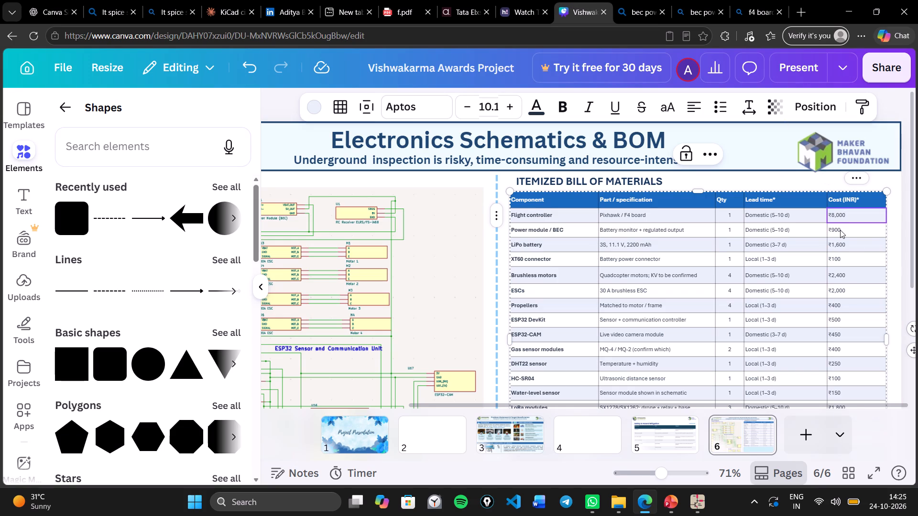
pyautogui.click(843, 230)
pyautogui.doubleClick(843, 230)
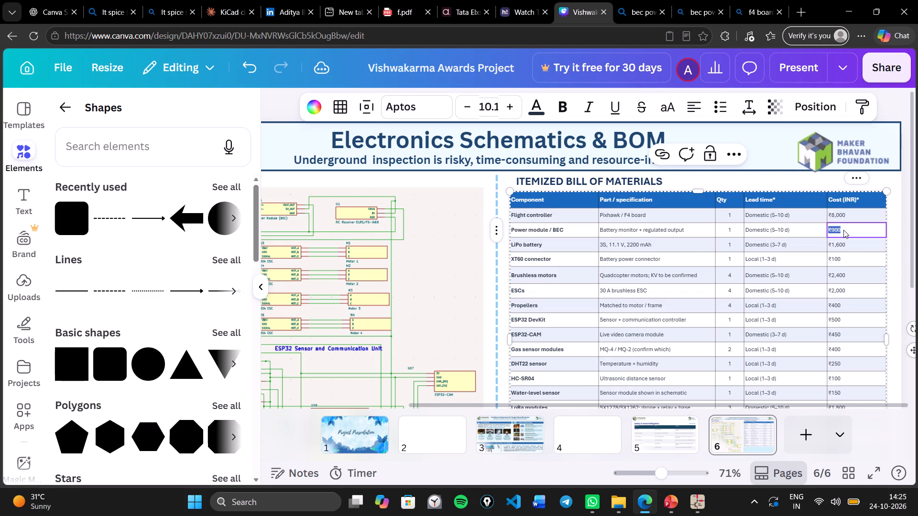
pyautogui.click(843, 230)
pyautogui.click(843, 230)
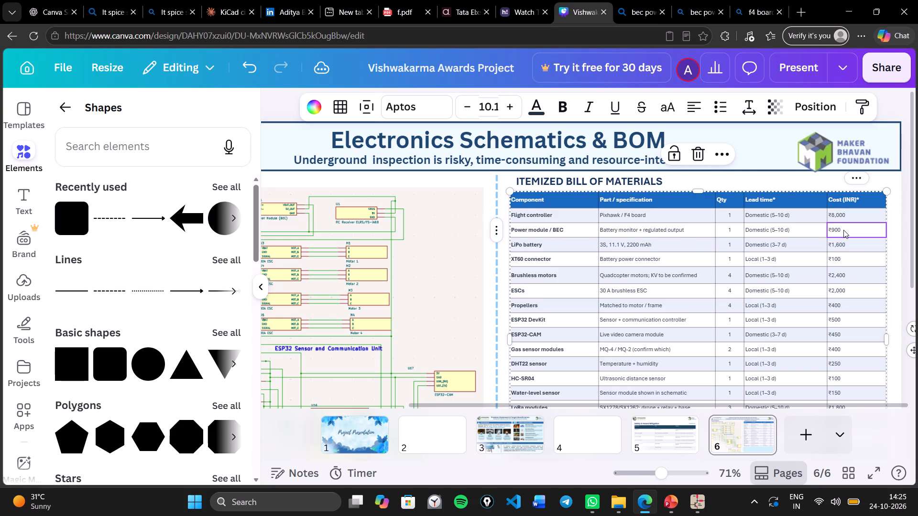
pyautogui.click(843, 230)
pyautogui.doubleClick(841, 228)
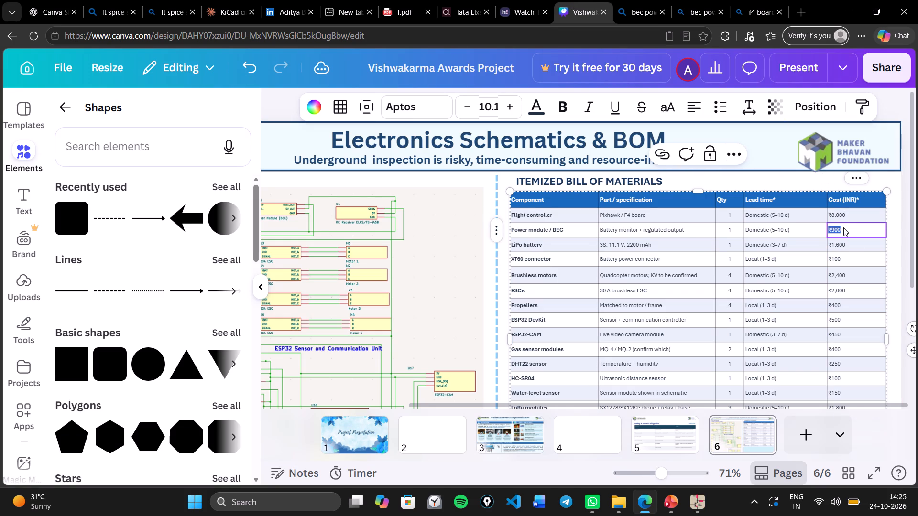
pyautogui.click(843, 227)
pyautogui.click(843, 227)
pyautogui.doubleClick(843, 227)
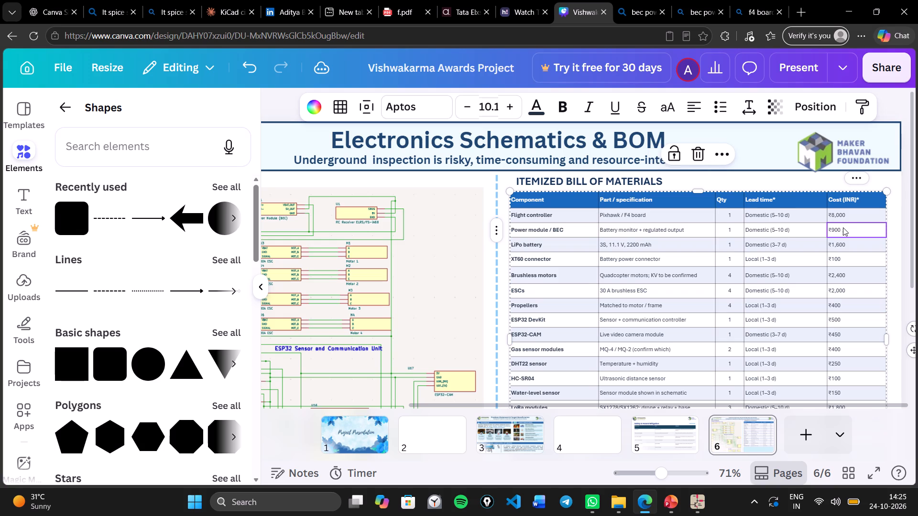
pyautogui.click(843, 227)
pyautogui.press('BackSpace')
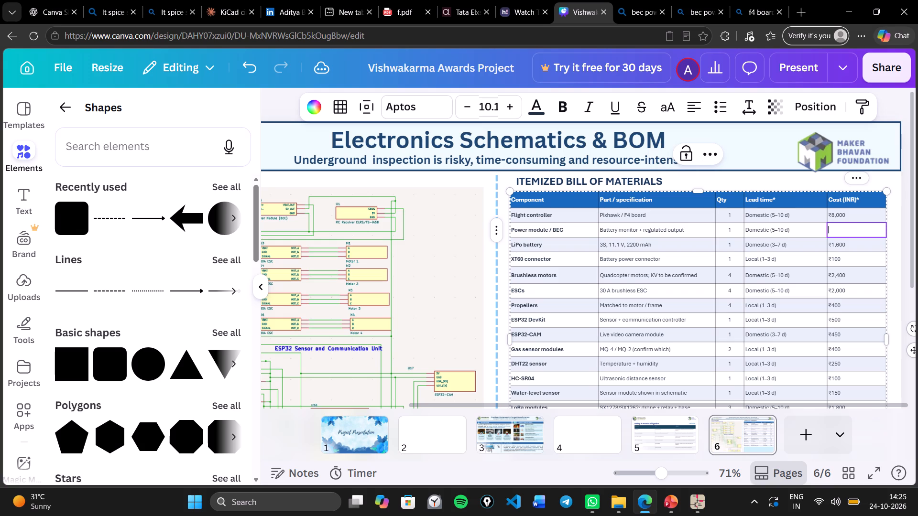
pyautogui.hotkey('ctrl', 'z')
pyautogui.press('BackSpace')
pyautogui.press('BackSpace')
pyautogui.press('BackSpace')
pyautogui.press('BackSpace')
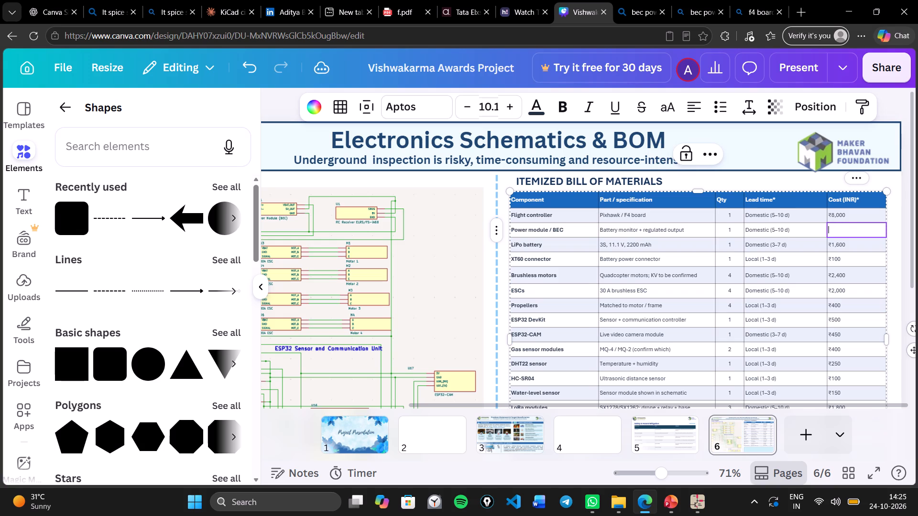
pyautogui.hotkey('ctrl', 'z')
pyautogui.press('BackSpace')
pyautogui.press('BackSpace')
pyautogui.press('BackSpace')
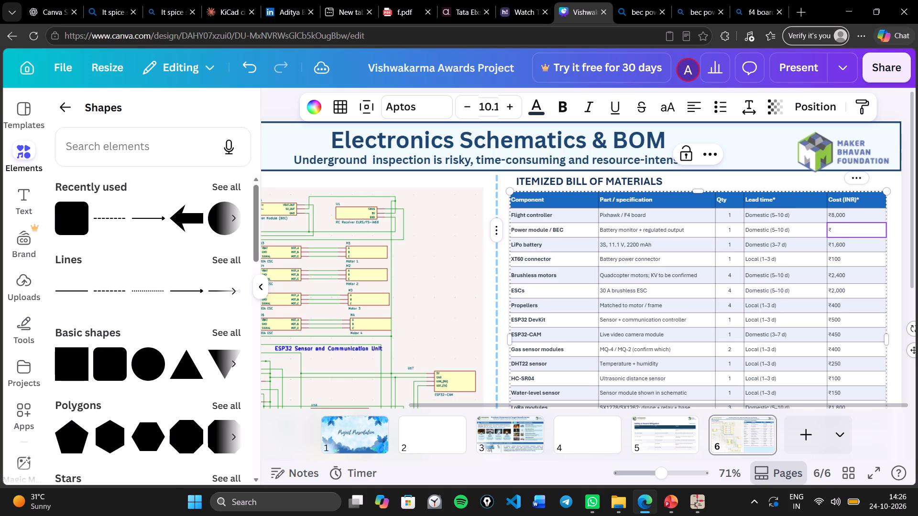
pyautogui.press('1')
pyautogui.write(',200')
pyautogui.press('BackSpace')
pyautogui.press('BackSpace')
pyautogui.press('BackSpace')
pyautogui.write('500')
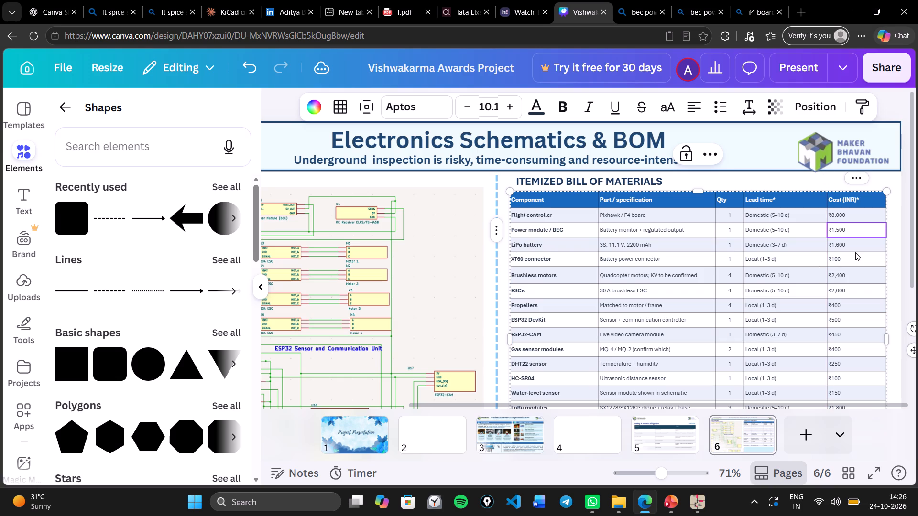
# Search the web for "lipo 11.1 V", after selecting the LiPo battery's cost cell in the bill of materials table.
pyautogui.click(852, 247)
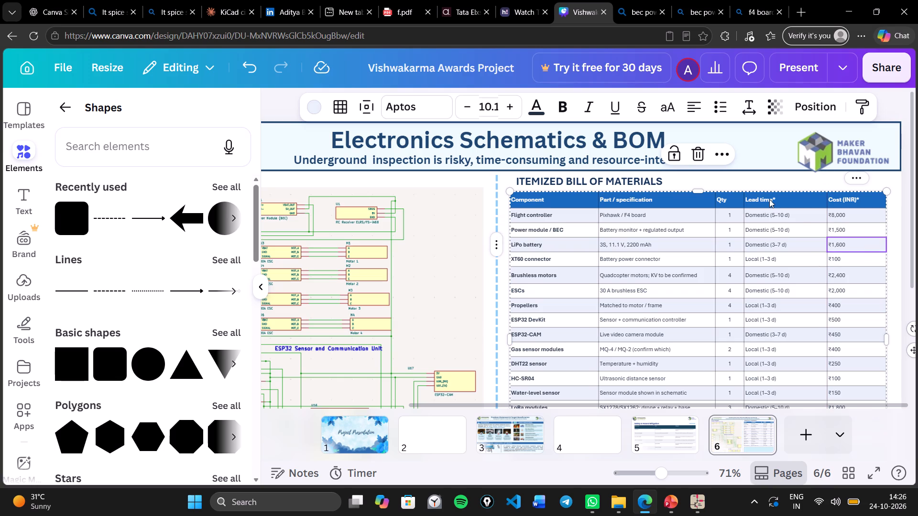
pyautogui.click(639, 0)
pyautogui.click(378, 81)
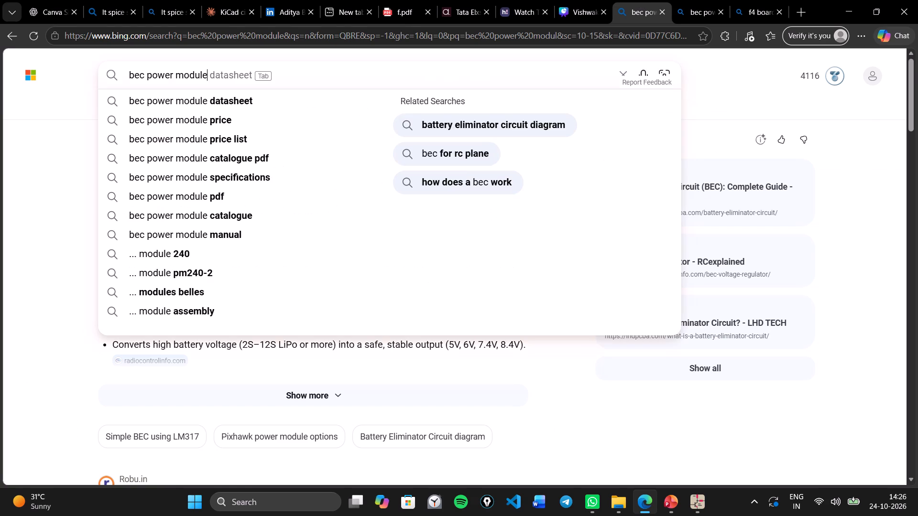
pyautogui.press('BackSpace')
pyautogui.press('BackSpace')
pyautogui.press('BackSpace')
pyautogui.press('BackSpace')
pyautogui.press('BackSpace')
pyautogui.press('BackSpace')
pyautogui.press('BackSpace')
pyautogui.press('BackSpace')
pyautogui.press('BackSpace')
pyautogui.press('BackSpace')
pyautogui.press('BackSpace')
pyautogui.press('BackSpace')
pyautogui.press('BackSpace')
pyautogui.press('BackSpace')
pyautogui.press('BackSpace')
pyautogui.press('BackSpace')
pyautogui.press('BackSpace')
pyautogui.press('BackSpace')
pyautogui.press('BackSpace')
pyautogui.press('BackSpace')
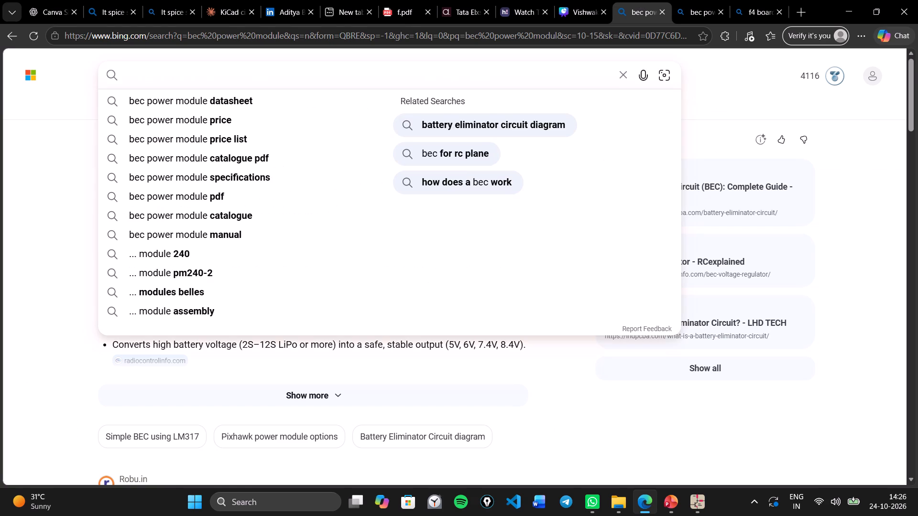
pyautogui.write('lipo 11,')
pyautogui.press('BackSpace')
pyautogui.write('.1 V')
pyautogui.press('Return')
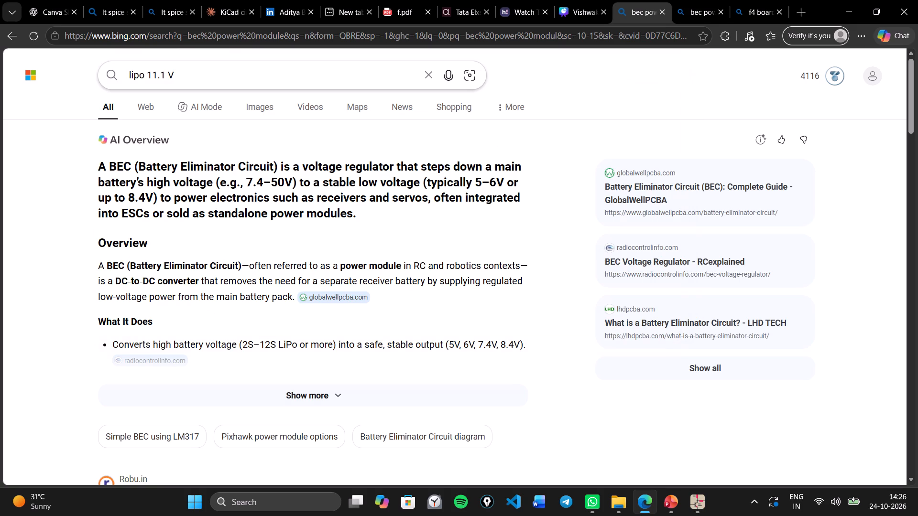
pyautogui.press('Return')
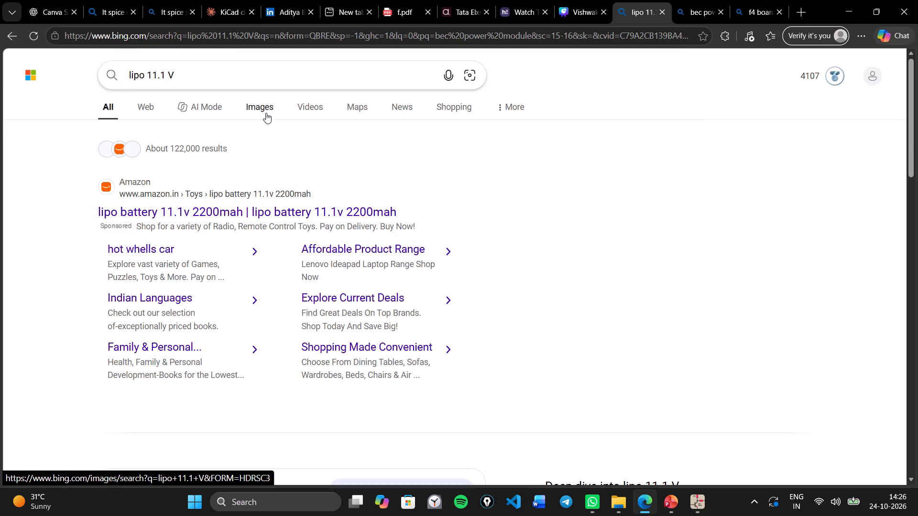
# Examine the shopping results for "lipo 11.1 V", comparing battery prices for the LiPo battery row of the bill of materials.
pyautogui.click(473, 110)
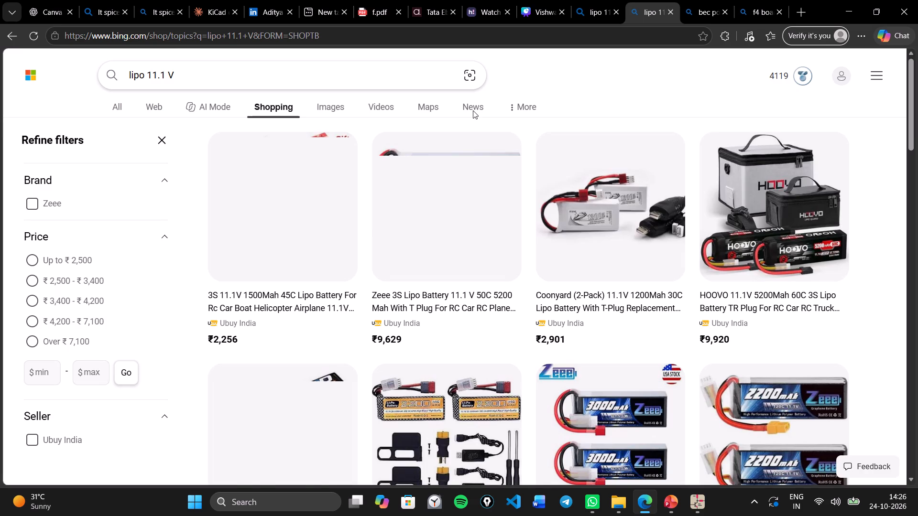
pyautogui.scroll(-4, 473, 110)
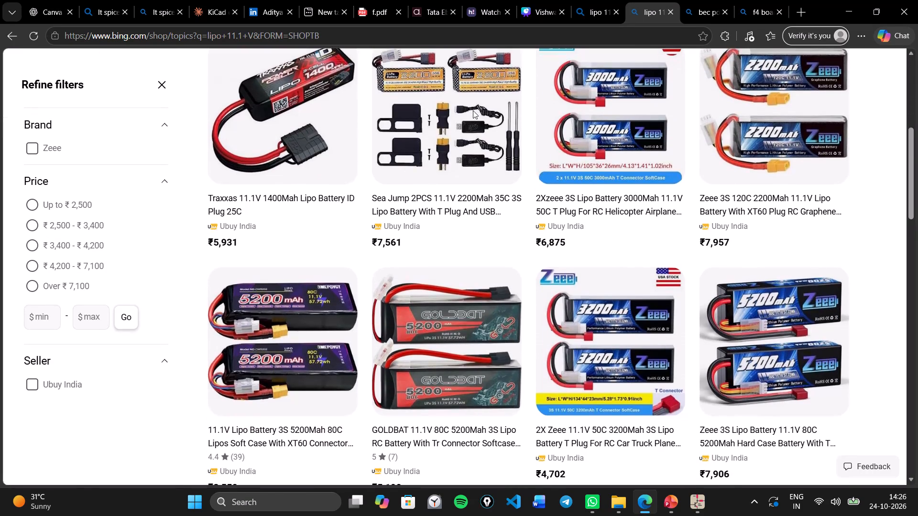
pyautogui.scroll(-3, 473, 110)
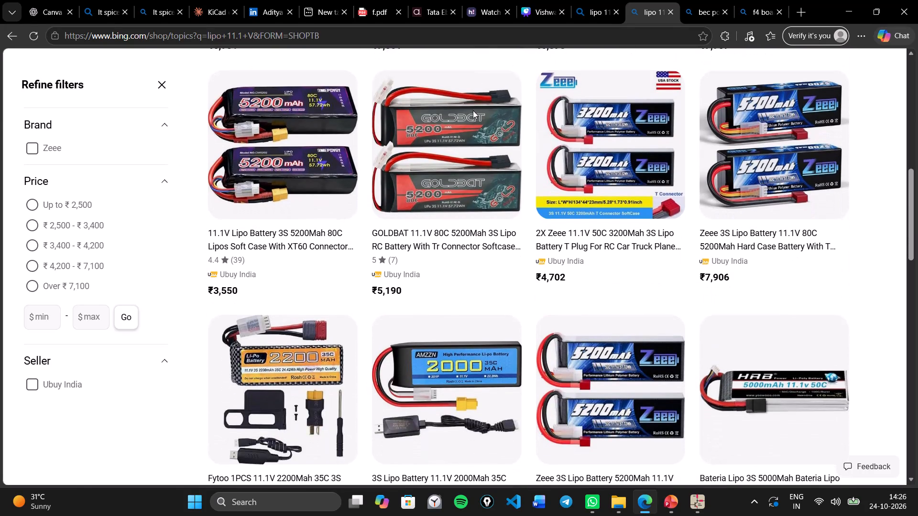
pyautogui.scroll(-2, 473, 110)
# Set the LiPo battery cost in the bill of materials table to ₹2,500.
pyautogui.click(590, 0)
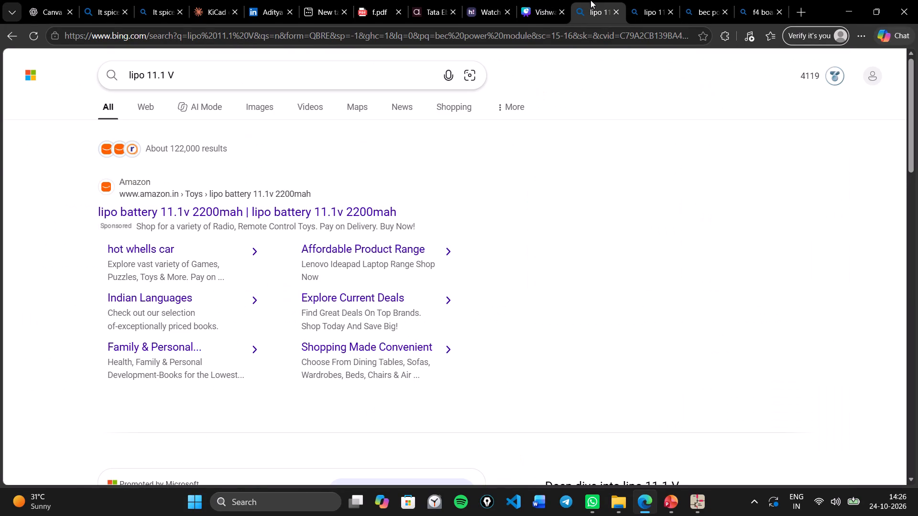
pyautogui.click(525, 0)
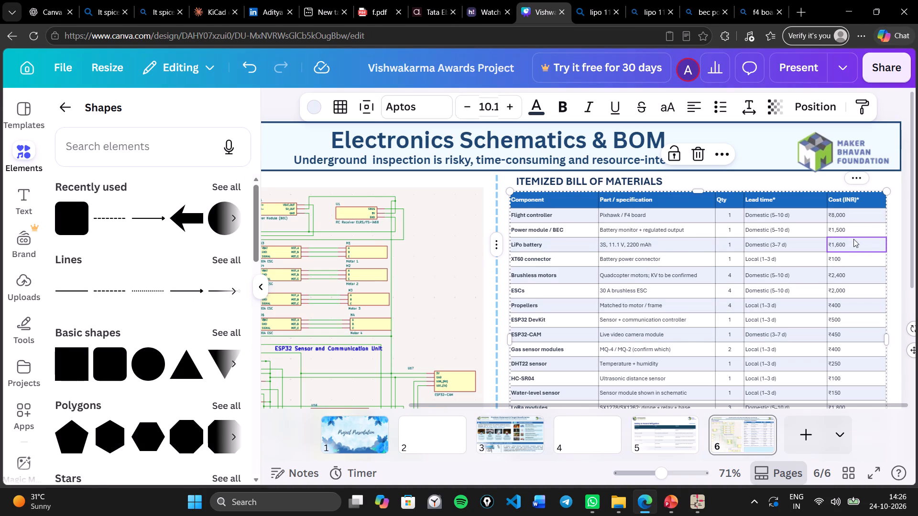
pyautogui.doubleClick(853, 242)
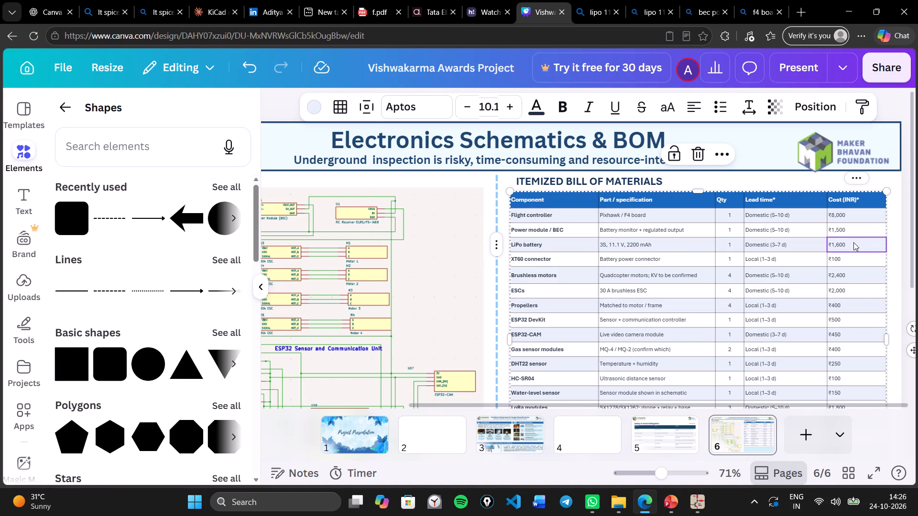
pyautogui.click(853, 242)
pyautogui.press('2')
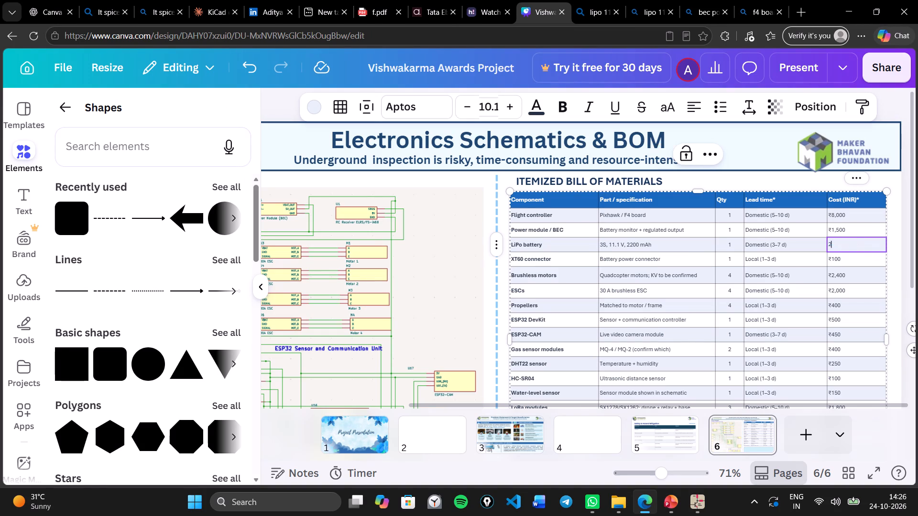
pyautogui.press('BackSpace')
pyautogui.hotkey('ctrl', 'z')
pyautogui.press('BackSpace')
pyautogui.press('BackSpace')
pyautogui.press('BackSpace')
pyautogui.press('BackSpace')
pyautogui.press('BackSpace')
pyautogui.press('2')
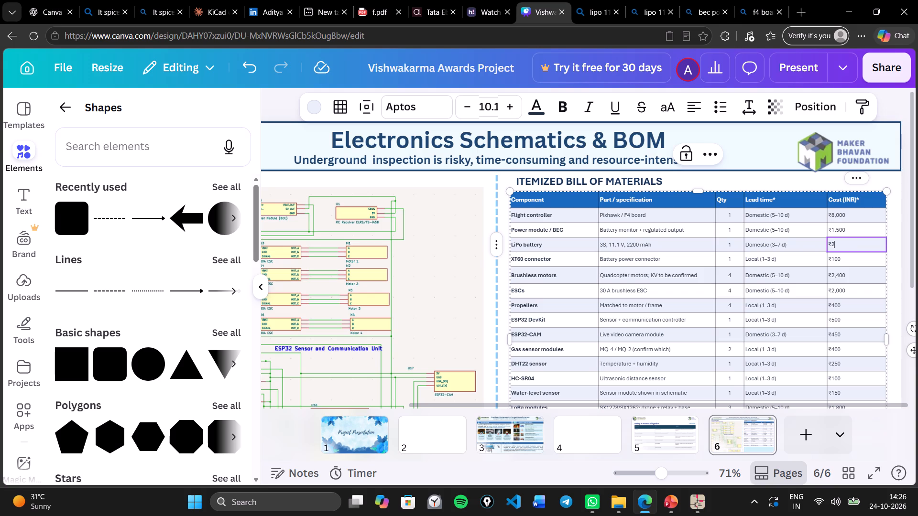
pyautogui.write(',500')
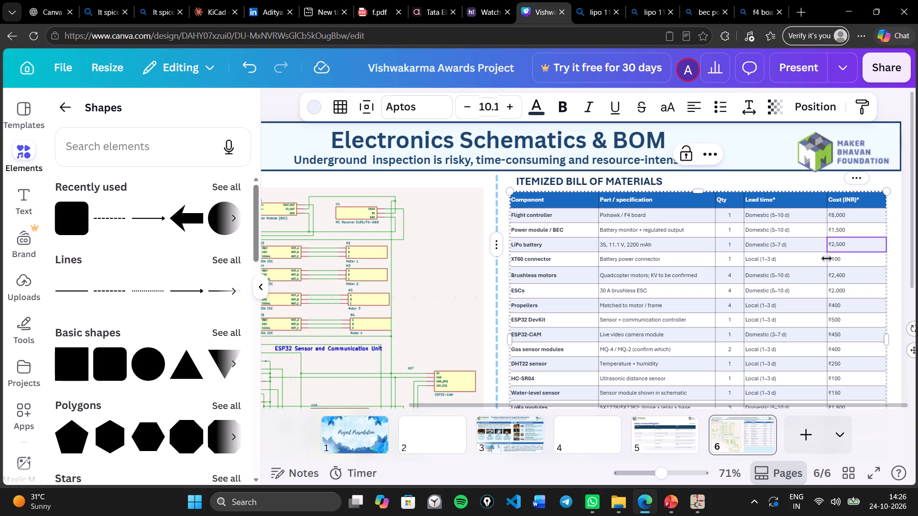
# Search the shopping results for "xt60 connector", replacing the LiPo battery query.
pyautogui.click(830, 268)
pyautogui.click(771, 267)
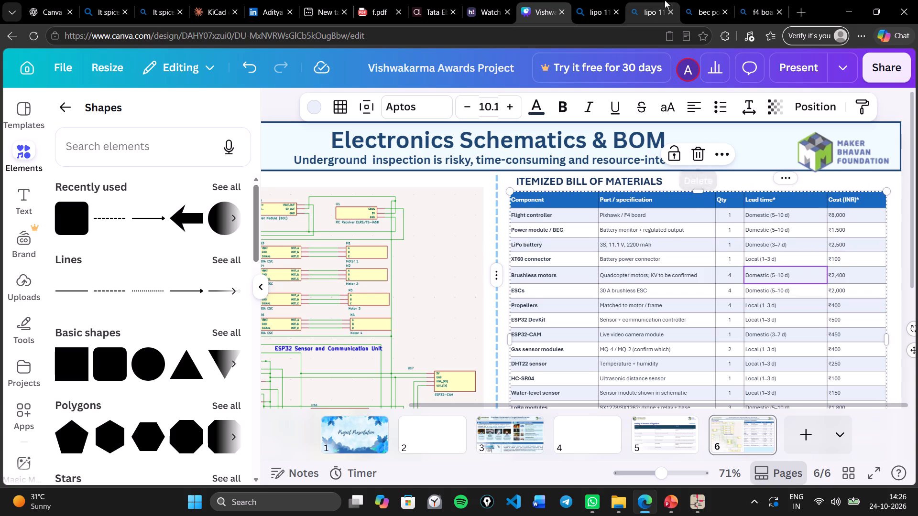
pyautogui.click(612, 0)
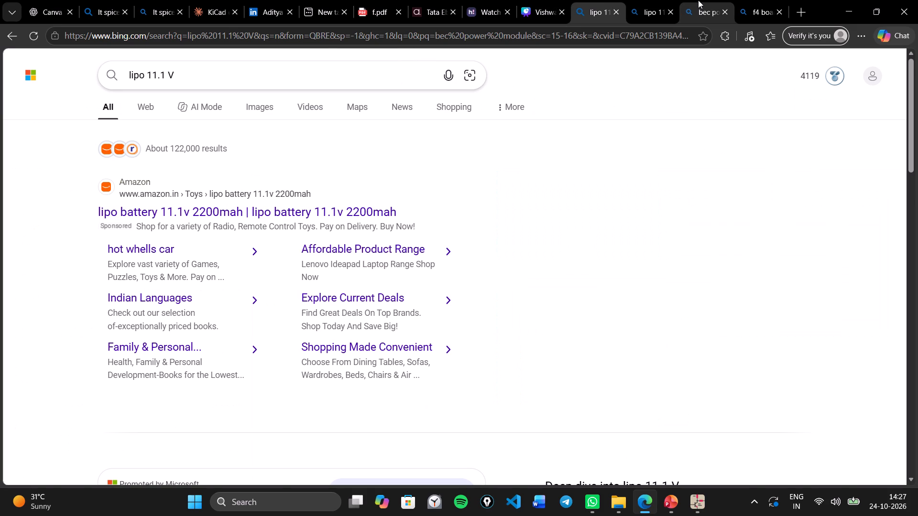
pyautogui.click(698, 0)
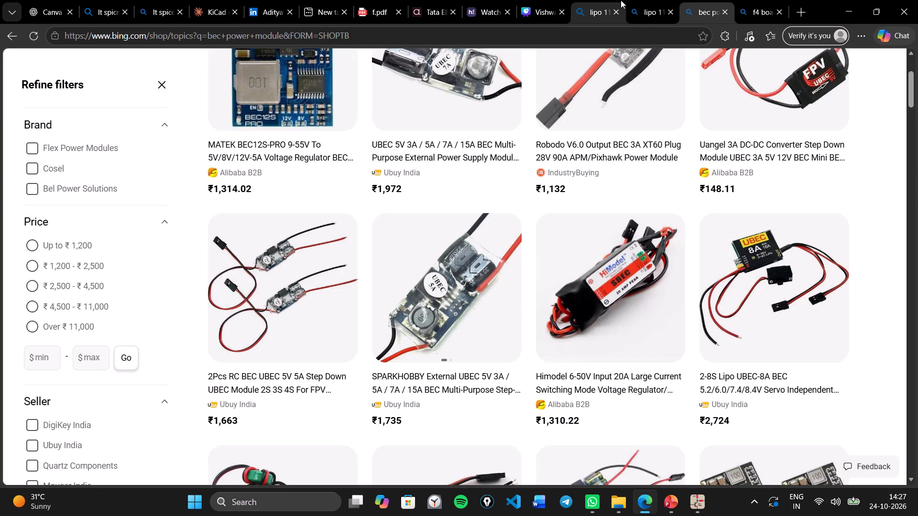
pyautogui.click(631, 0)
pyautogui.scroll(13, 386, 259)
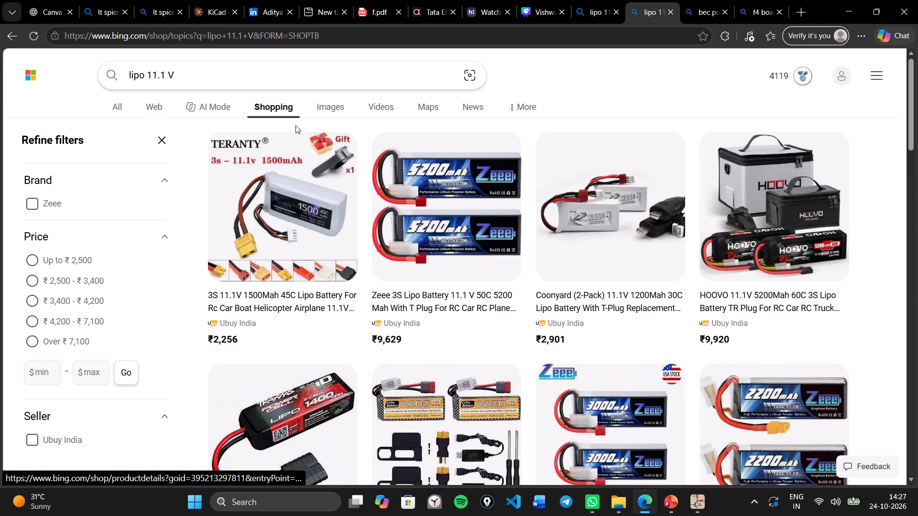
pyautogui.click(223, 76)
pyautogui.press('BackSpace')
pyautogui.press('BackSpace')
pyautogui.press('BackSpace')
pyautogui.press('BackSpace')
pyautogui.press('BackSpace')
pyautogui.press('BackSpace')
pyautogui.press('BackSpace')
pyautogui.press('BackSpace')
pyautogui.press('BackSpace')
pyautogui.press('BackSpace')
pyautogui.press('BackSpace')
pyautogui.press('BackSpace')
pyautogui.press('BackSpace')
pyautogui.press('BackSpace')
pyautogui.press('BackSpace')
pyautogui.press('BackSpace')
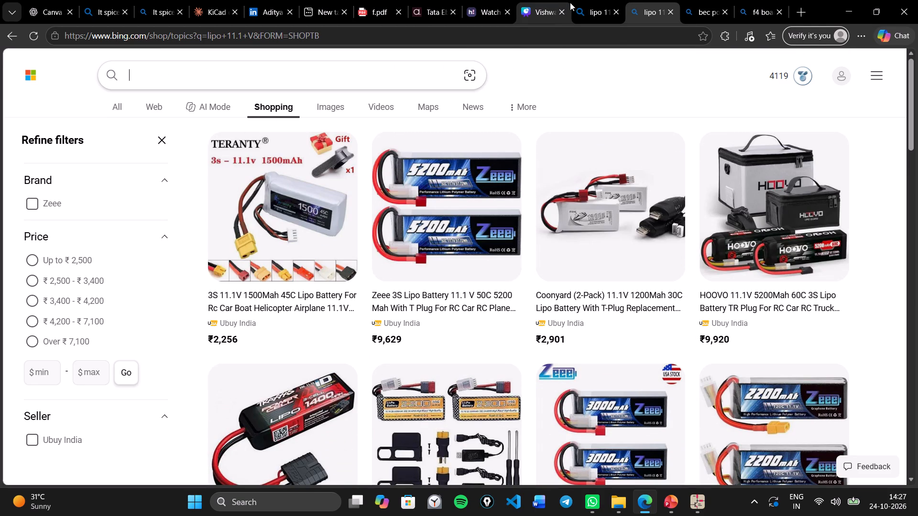
pyautogui.press('x')
pyautogui.write('t60')
pyautogui.press('space')
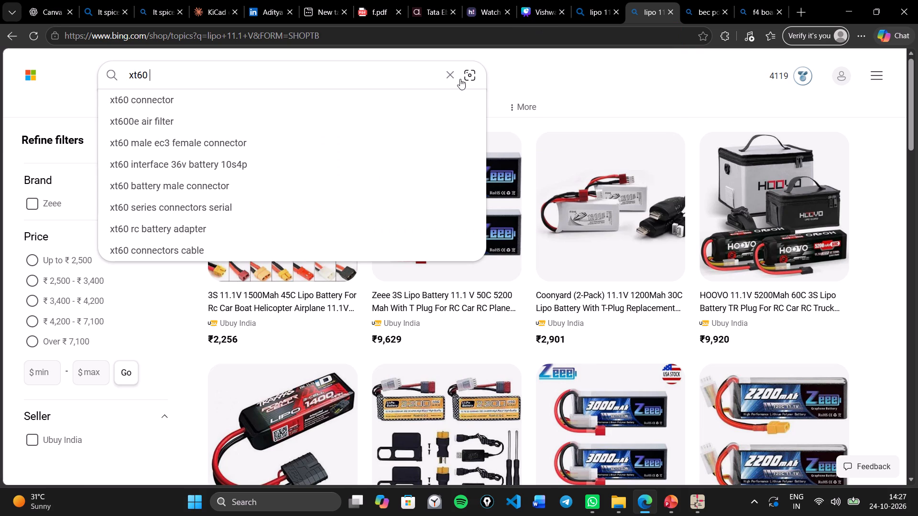
pyautogui.click(459, 94)
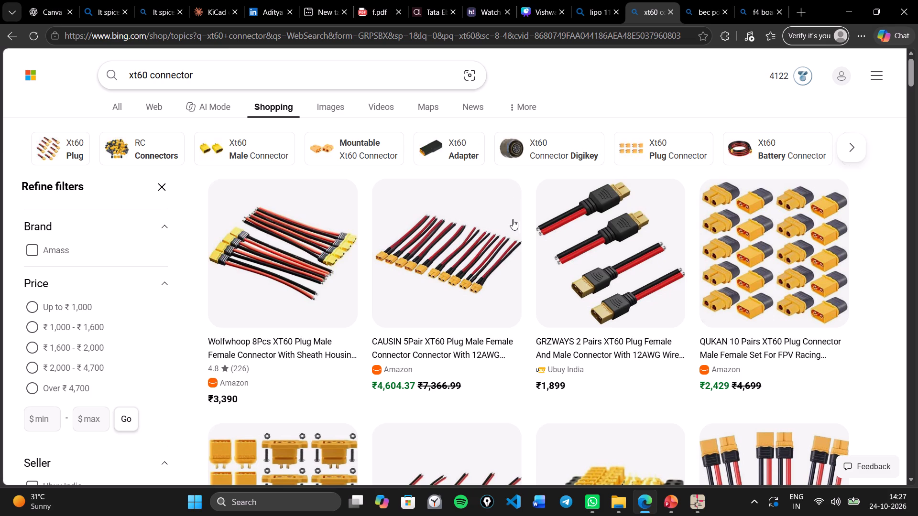
# Check the shopping results and the general web results for "xt60 connector".
pyautogui.scroll(-1, 515, 221)
pyautogui.scroll(6, 515, 221)
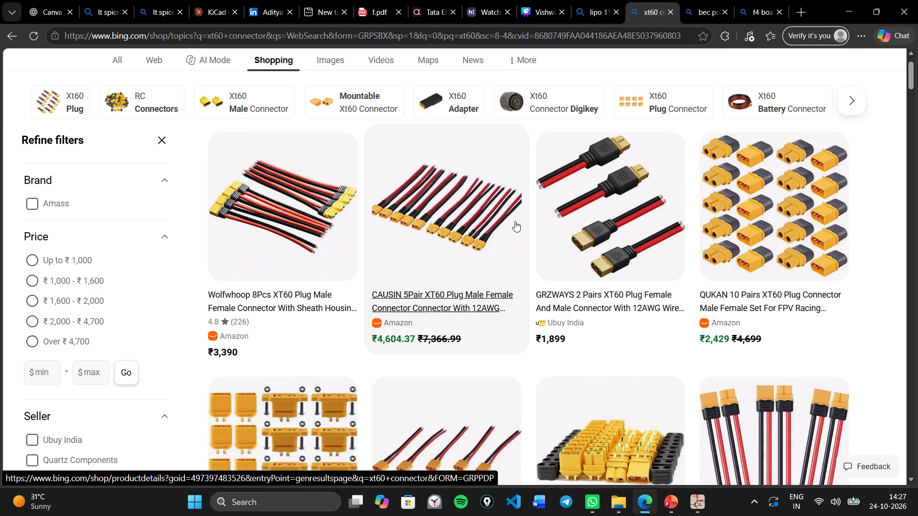
pyautogui.click(268, 77)
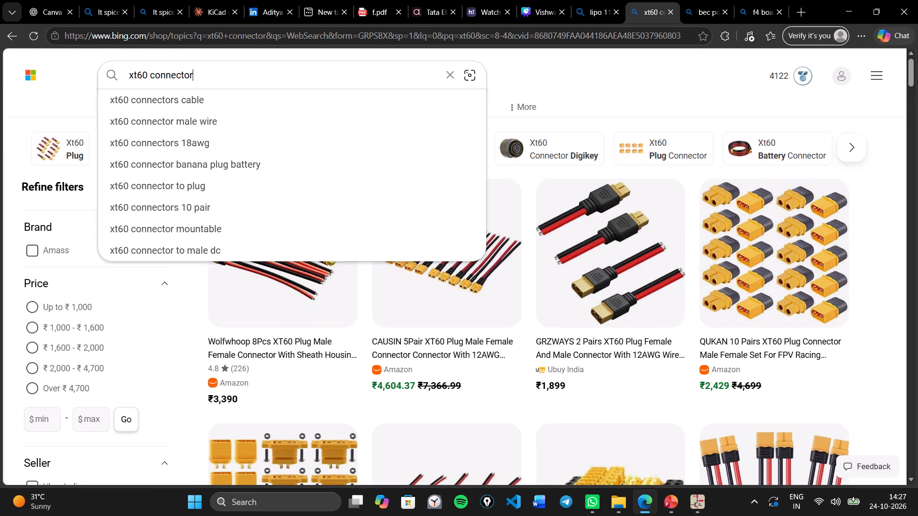
pyautogui.click(59, 103)
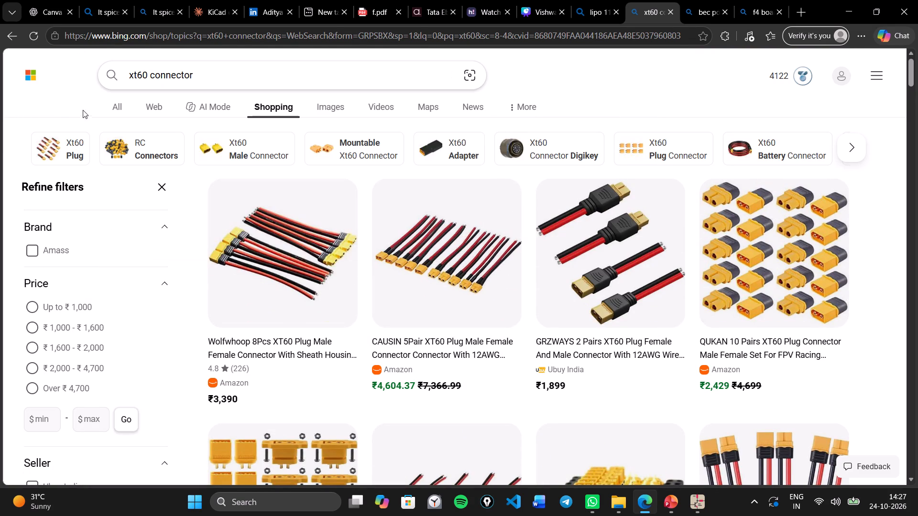
pyautogui.click(122, 101)
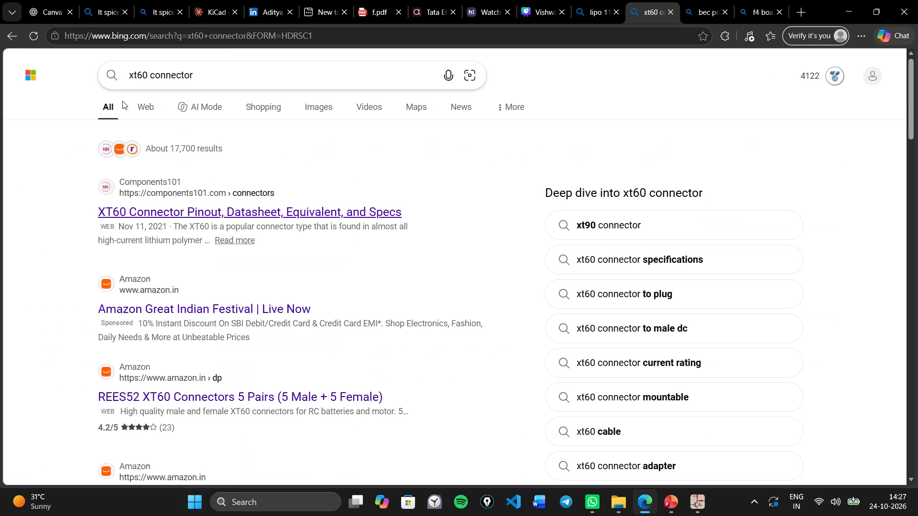
# Search the web for "robu in" and open the Robu.in electronics store website.
pyautogui.click(218, 84)
pyautogui.press('BackSpace')
pyautogui.press('BackSpace')
pyautogui.press('BackSpace')
pyautogui.press('BackSpace')
pyautogui.press('BackSpace')
pyautogui.press('BackSpace')
pyautogui.press('BackSpace')
pyautogui.press('BackSpace')
pyautogui.press('BackSpace')
pyautogui.press('BackSpace')
pyautogui.press('BackSpace')
pyautogui.press('BackSpace')
pyautogui.press('BackSpace')
pyautogui.press('BackSpace')
pyautogui.press('BackSpace')
pyautogui.press('BackSpace')
pyautogui.press('BackSpace')
pyautogui.press('BackSpace')
pyautogui.press('BackSpace')
pyautogui.press('BackSpace')
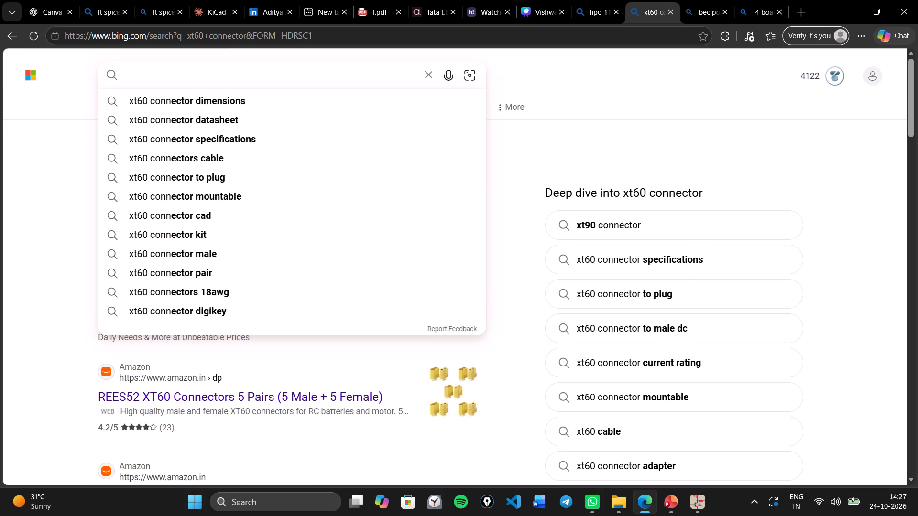
pyautogui.write('robu o')
pyautogui.press('BackSpace')
pyautogui.write('in')
pyautogui.press('Return')
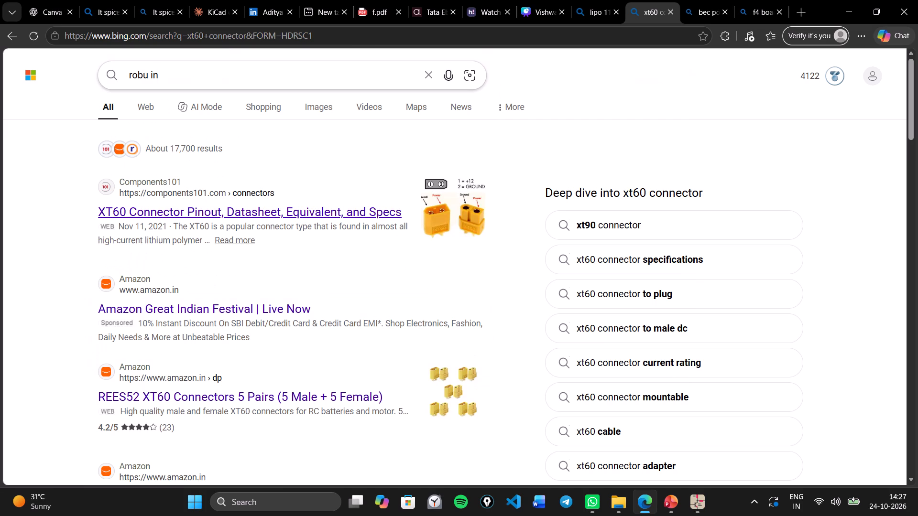
pyautogui.click(193, 215)
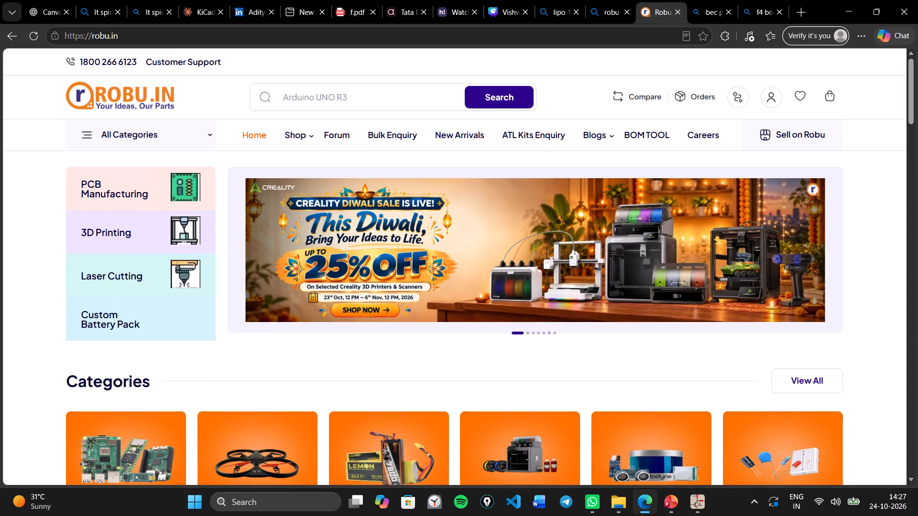
# Search the Robu.in store for "xt60 connector".
pyautogui.click(311, 101)
pyautogui.press('x')
pyautogui.write('t60')
pyautogui.press('space')
pyautogui.write('connector')
pyautogui.press('Return')
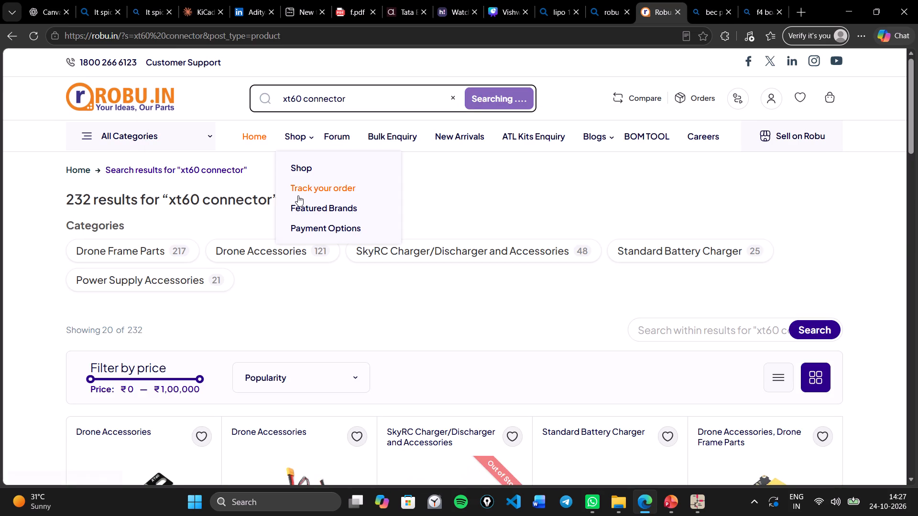
# Examine the Robu.in product results for "xt60 connector", comparing the listed items and their prices.
pyautogui.scroll(-4, 298, 195)
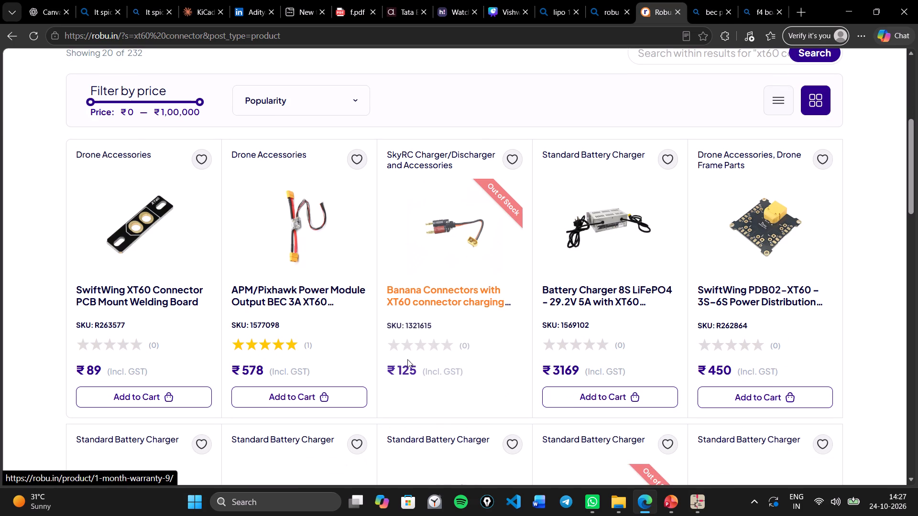
pyautogui.scroll(-1, 360, 280)
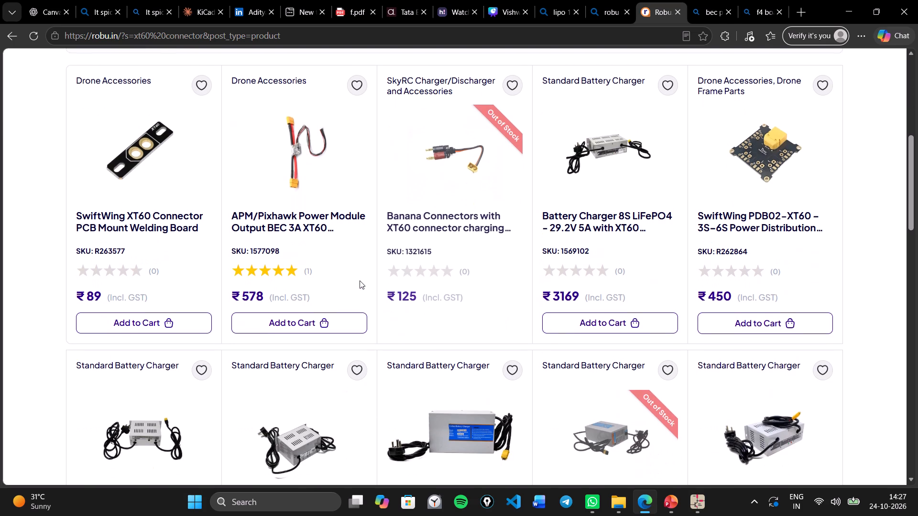
pyautogui.scroll(-1, 360, 280)
pyautogui.scroll(1, 360, 280)
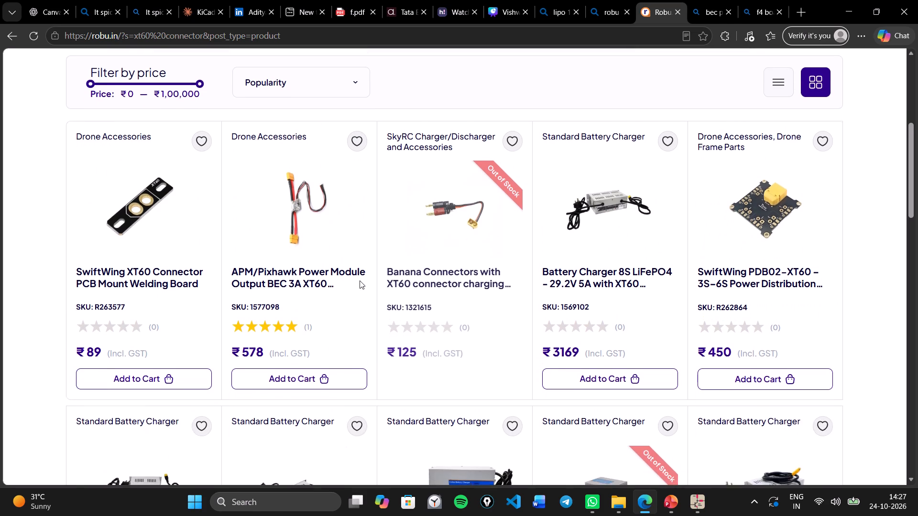
pyautogui.scroll(-1, 360, 280)
pyautogui.scroll(1, 360, 280)
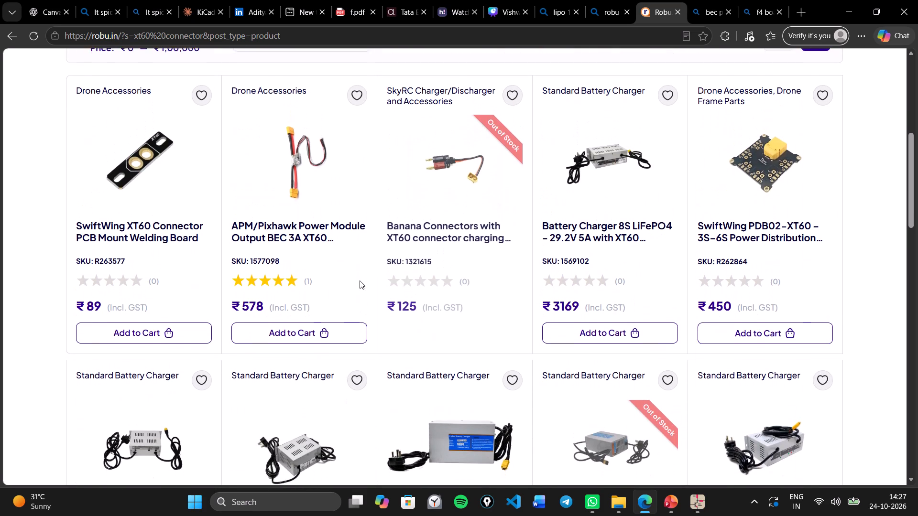
pyautogui.scroll(-3, 360, 280)
pyautogui.scroll(11, 360, 280)
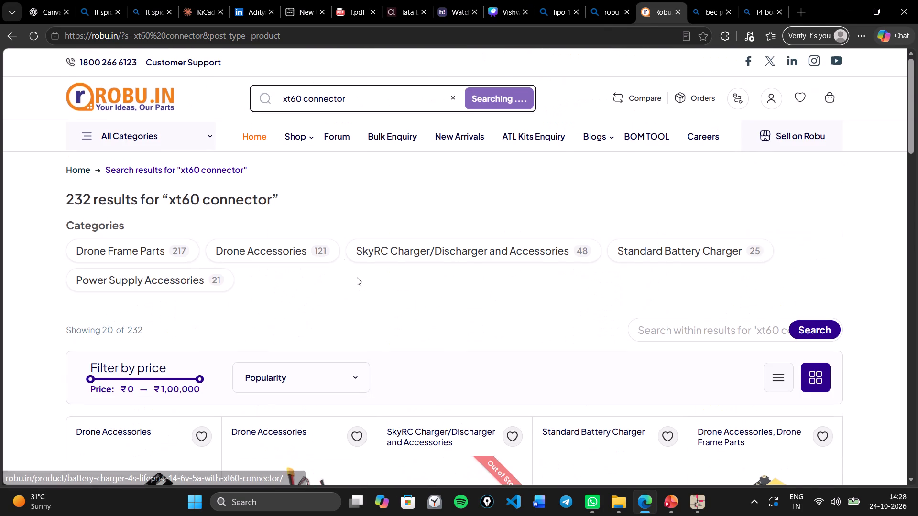
pyautogui.scroll(-5, 357, 161)
pyautogui.scroll(3, 357, 161)
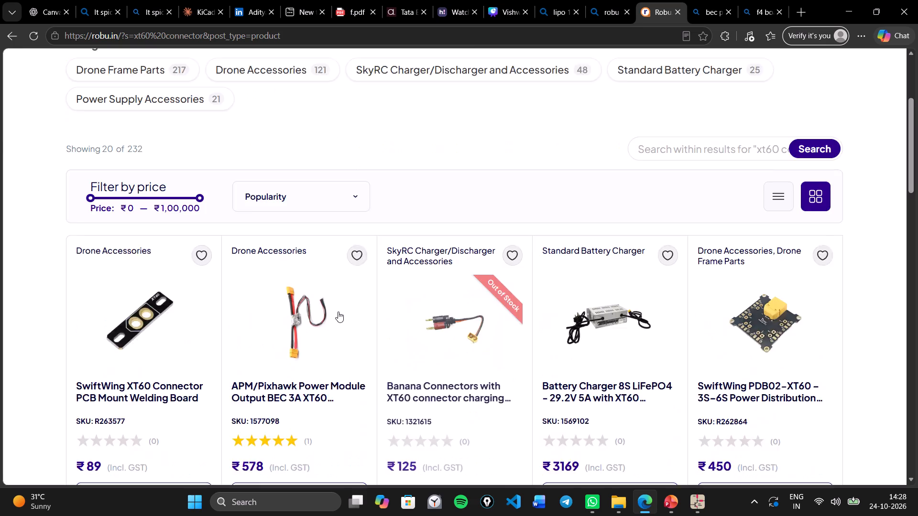
# Close the browser pages with the "robu in" and "bec power module" searches and return to the "lipo 11.1 V" search.
pyautogui.click(601, 0)
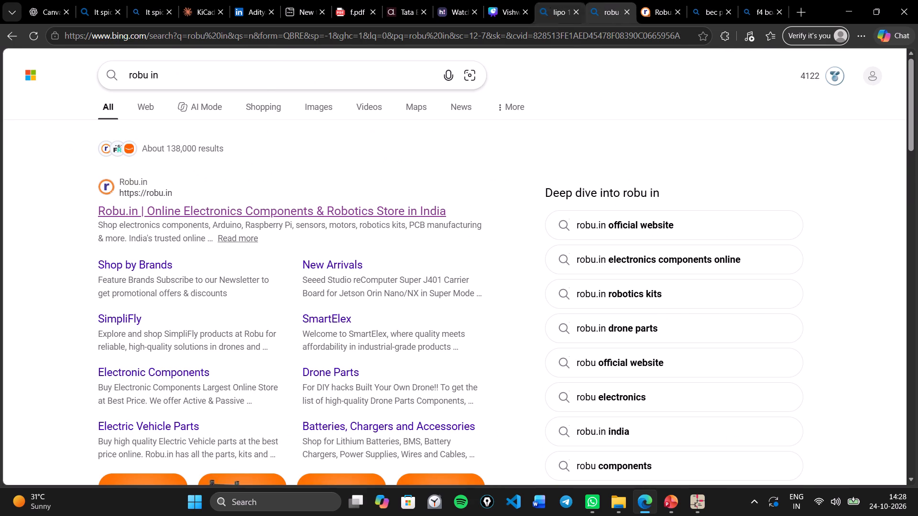
pyautogui.click(219, 74)
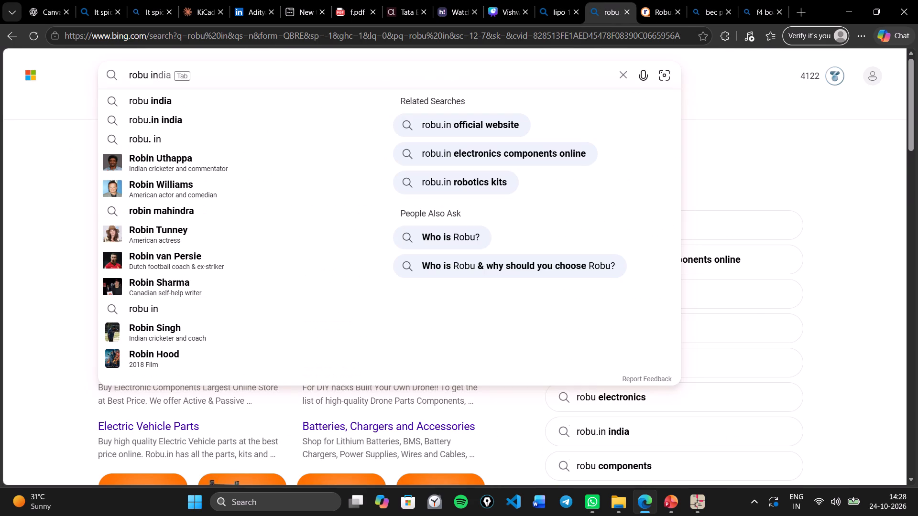
pyautogui.click(630, 14)
pyautogui.click(664, 0)
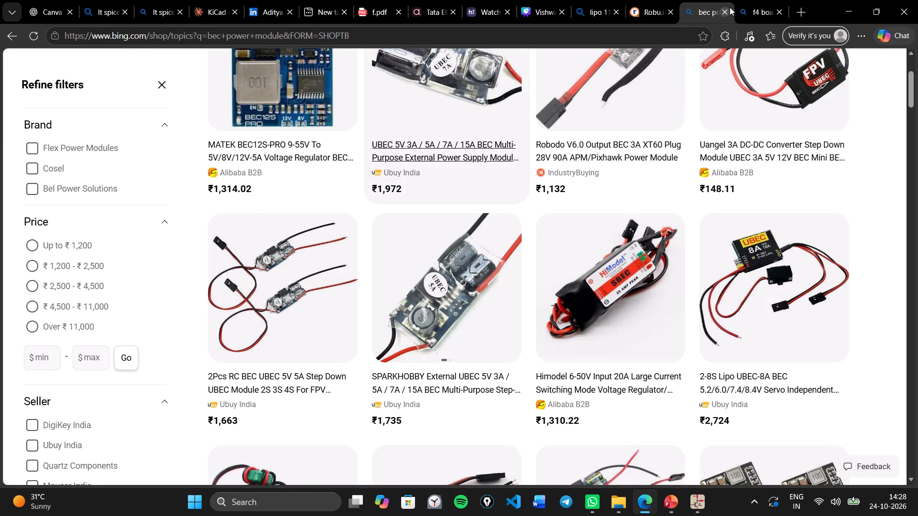
pyautogui.click(730, 7)
pyautogui.click(596, 0)
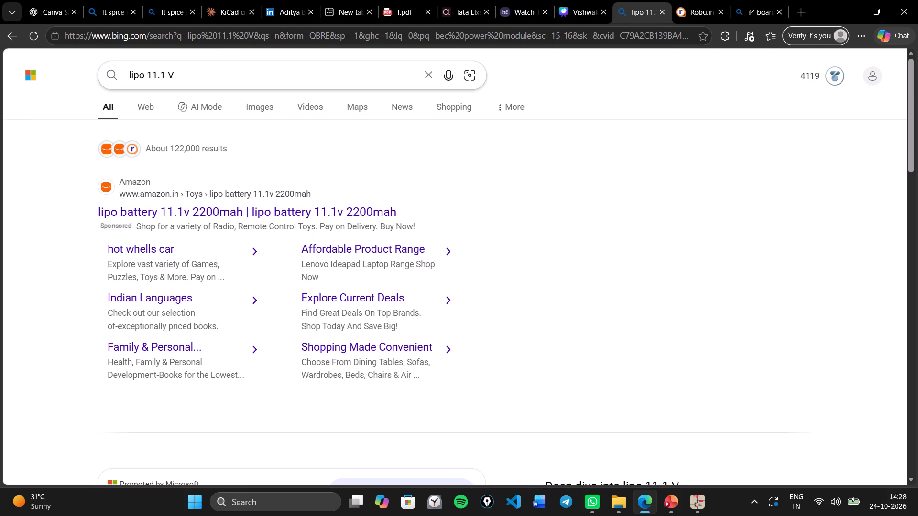
# Close the "lipo 11.1 V" search page and replace the "f4 board flight controller" shopping search with "xt60 connector".
pyautogui.click(664, 12)
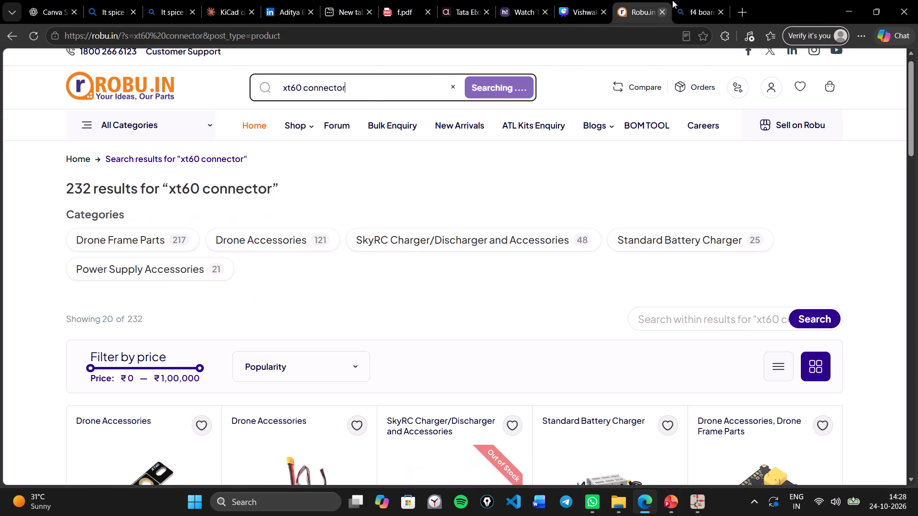
pyautogui.click(711, 0)
pyautogui.scroll(11, 480, 73)
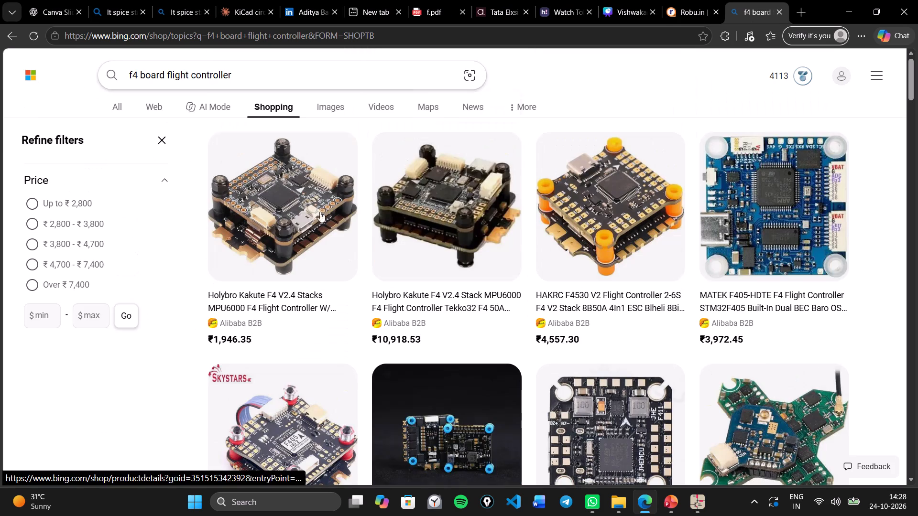
pyautogui.moveTo(255, 68); pyautogui.dragTo(23, 65)
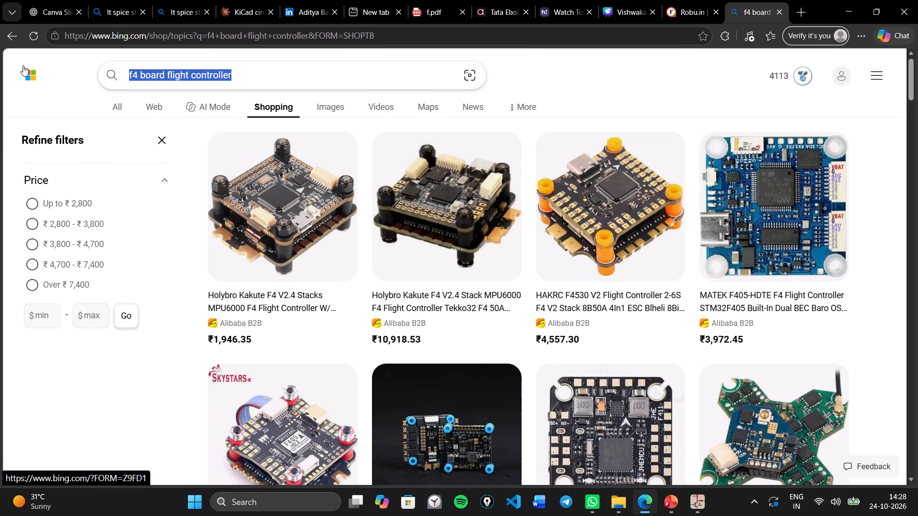
pyautogui.write('xt60 connector')
pyautogui.press('Return')
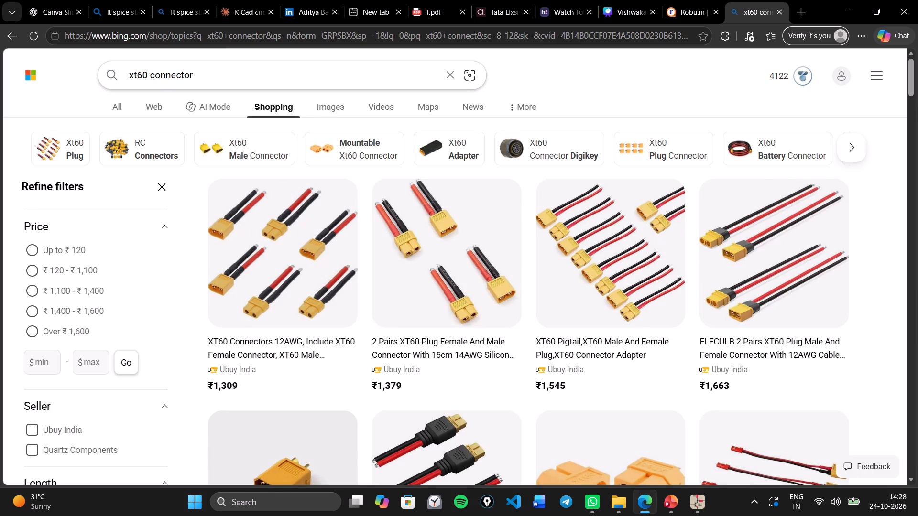
# Examine the shopping results for "xt60 connector", comparing the connector types, sellers and prices.
pyautogui.scroll(-3, 840, 266)
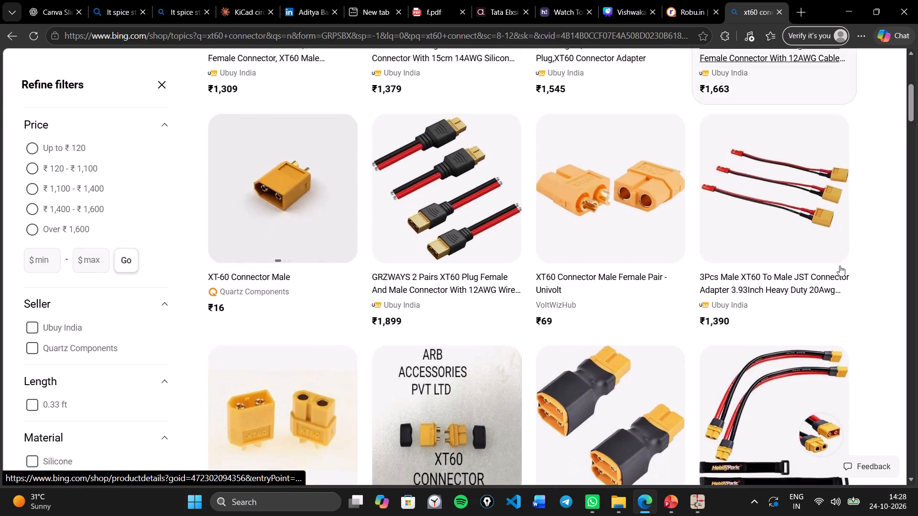
pyautogui.scroll(-3, 840, 266)
pyautogui.scroll(3, 840, 266)
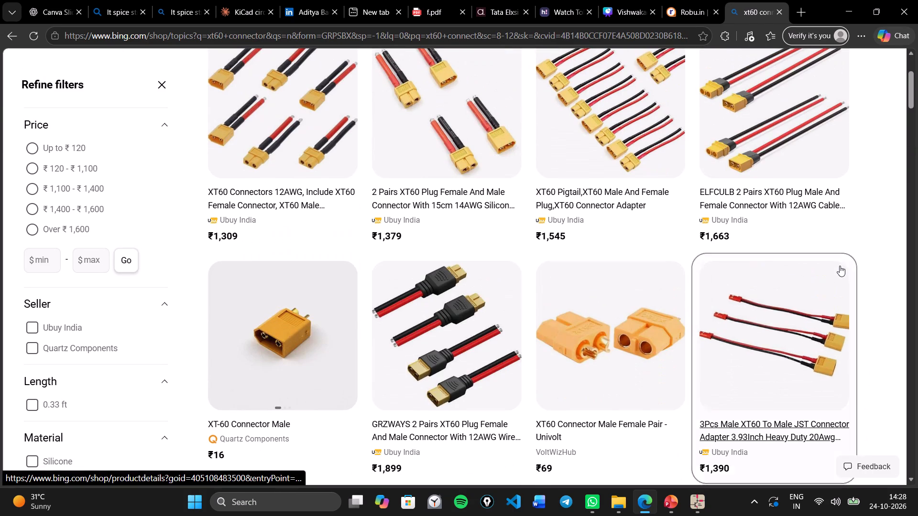
pyautogui.hscroll(-1, 748, 319)
pyautogui.scroll(1, 748, 319)
pyautogui.scroll(-3, 748, 319)
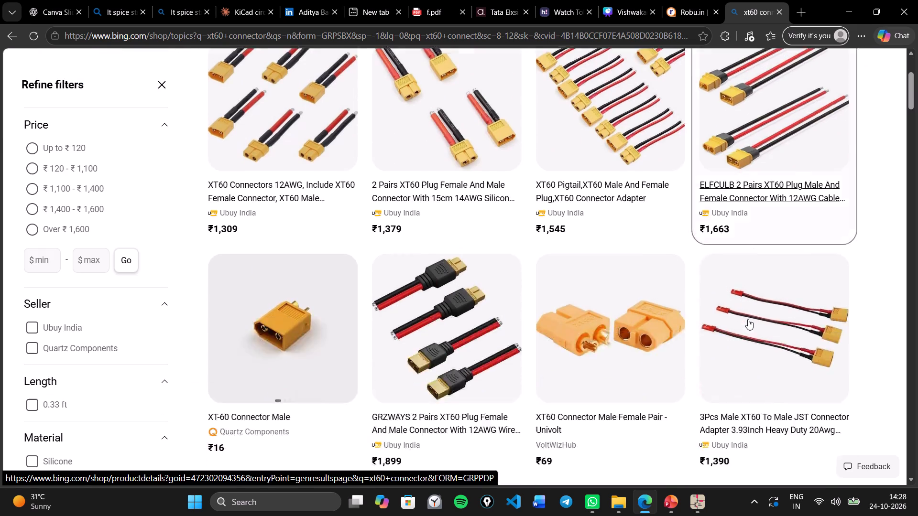
pyautogui.scroll(-9, 748, 319)
pyautogui.scroll(7, 748, 319)
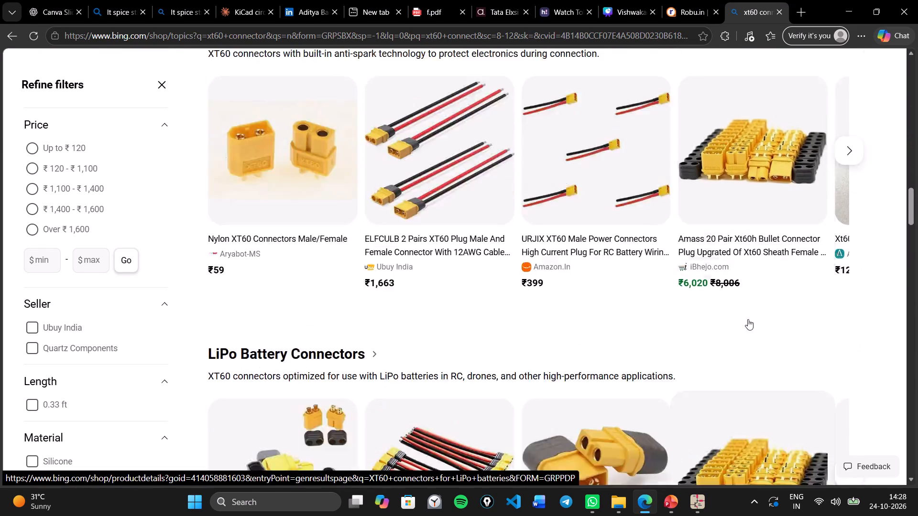
pyautogui.scroll(7, 286, 238)
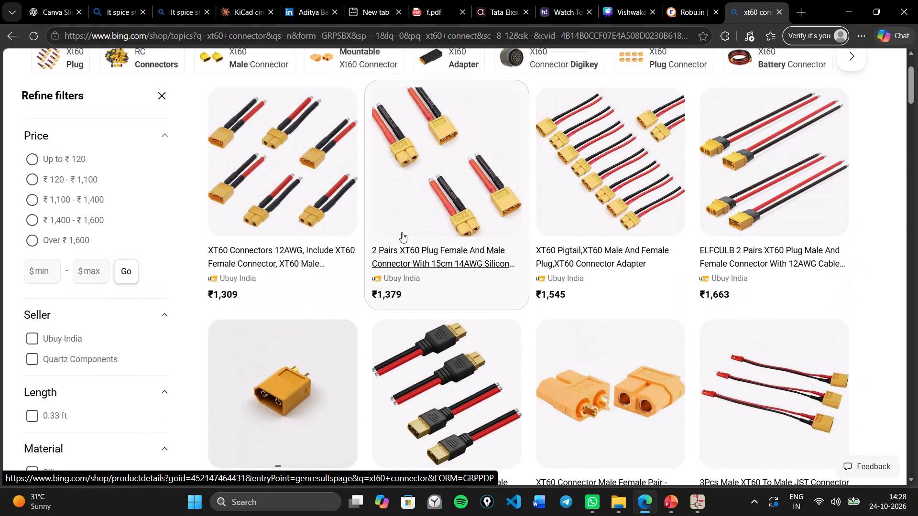
pyautogui.scroll(7, 555, 232)
pyautogui.scroll(-3, 780, 312)
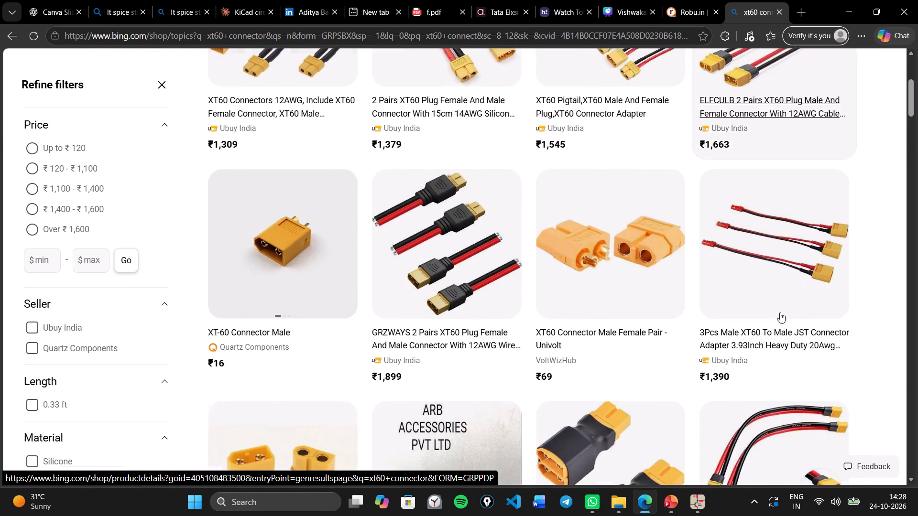
pyautogui.scroll(-6, 780, 312)
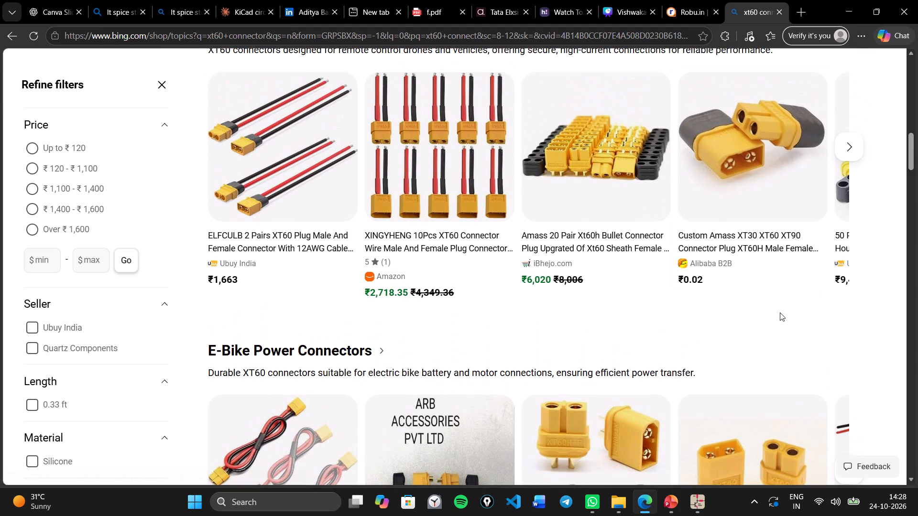
pyautogui.scroll(2, 780, 312)
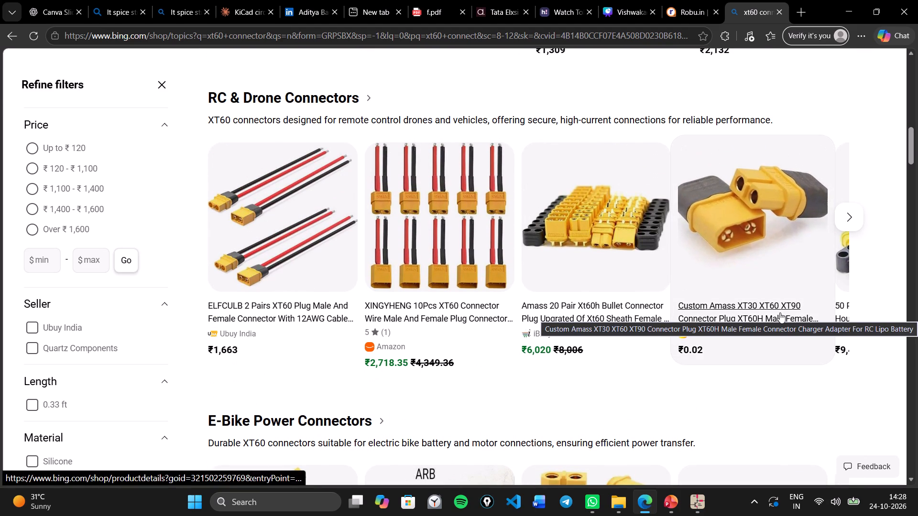
pyautogui.scroll(11, 660, 437)
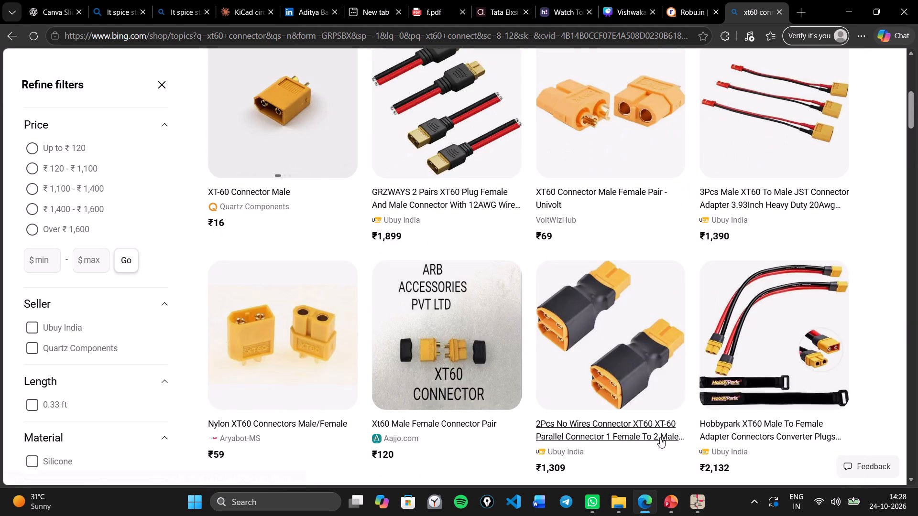
pyautogui.scroll(-1, 660, 437)
pyautogui.scroll(10, 660, 437)
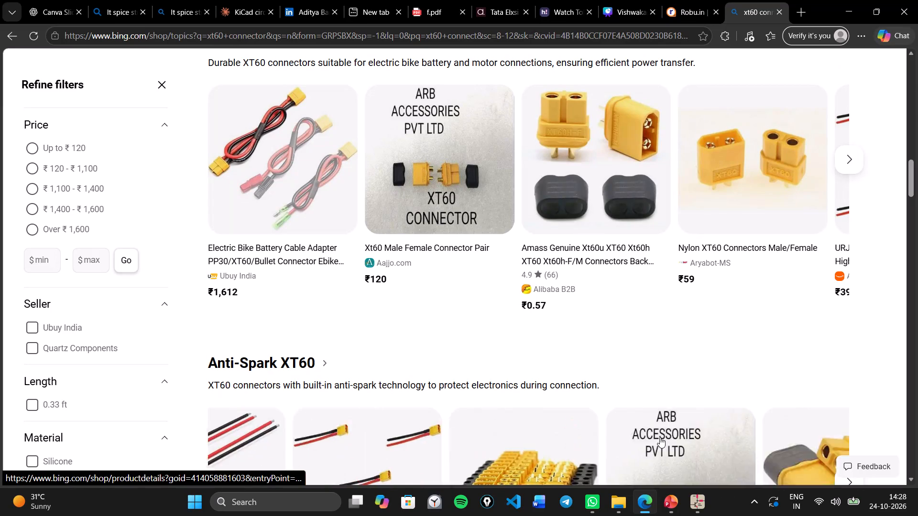
pyautogui.scroll(1, 660, 437)
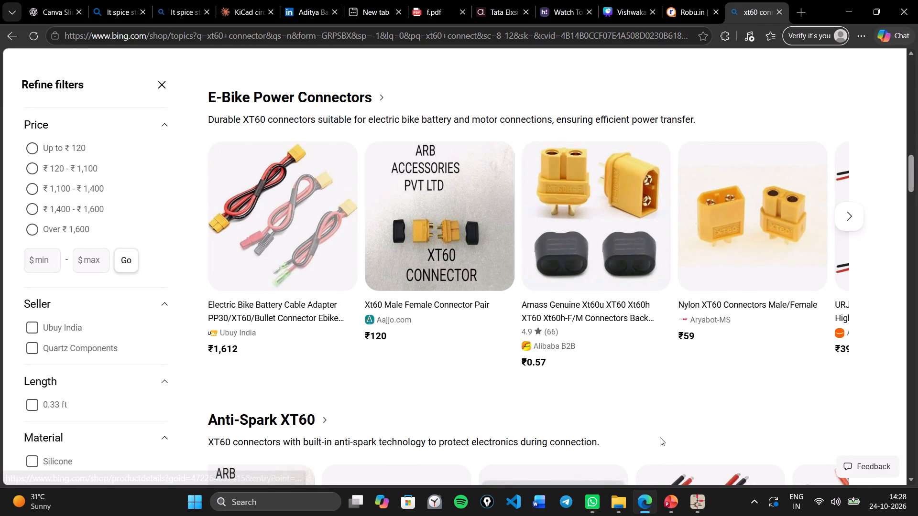
pyautogui.scroll(2, 451, 272)
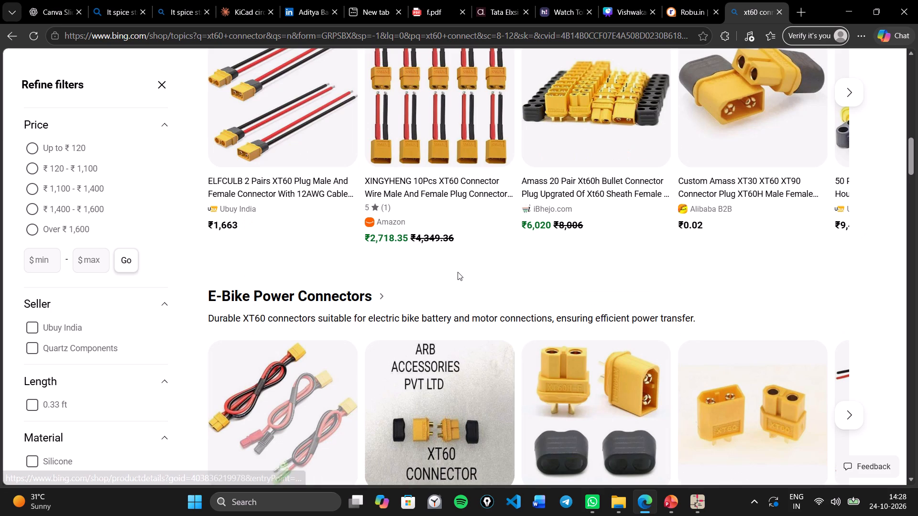
pyautogui.scroll(1, 525, 226)
pyautogui.scroll(-3, 535, 215)
pyautogui.scroll(6, 535, 216)
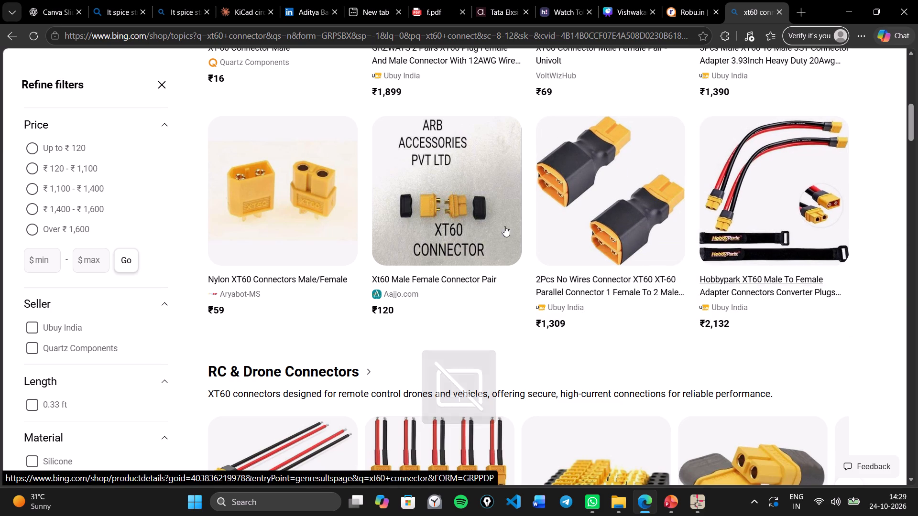
pyautogui.scroll(2, 606, 300)
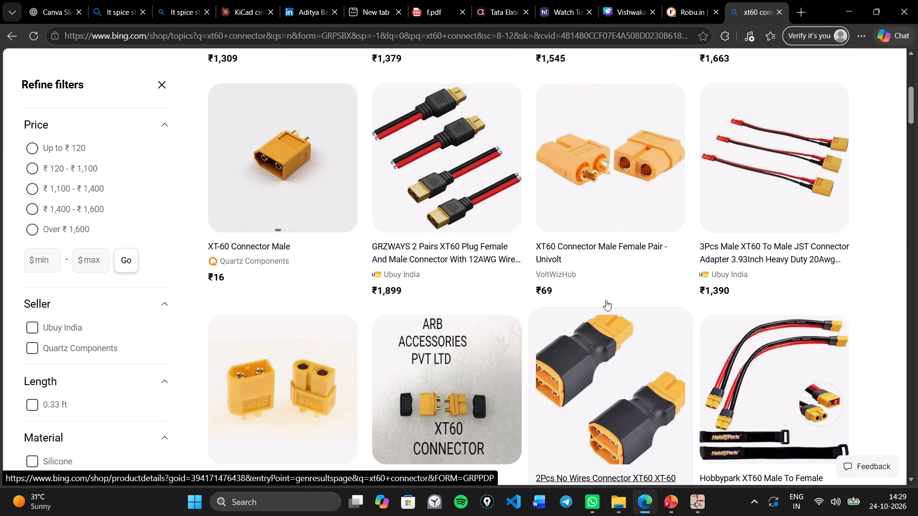
pyautogui.scroll(4, 608, 298)
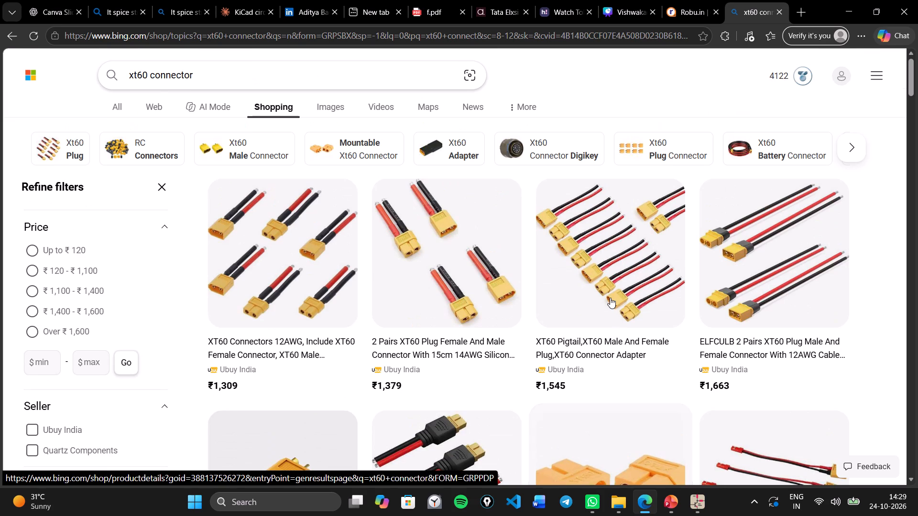
pyautogui.scroll(-2, 613, 295)
pyautogui.scroll(4, 615, 292)
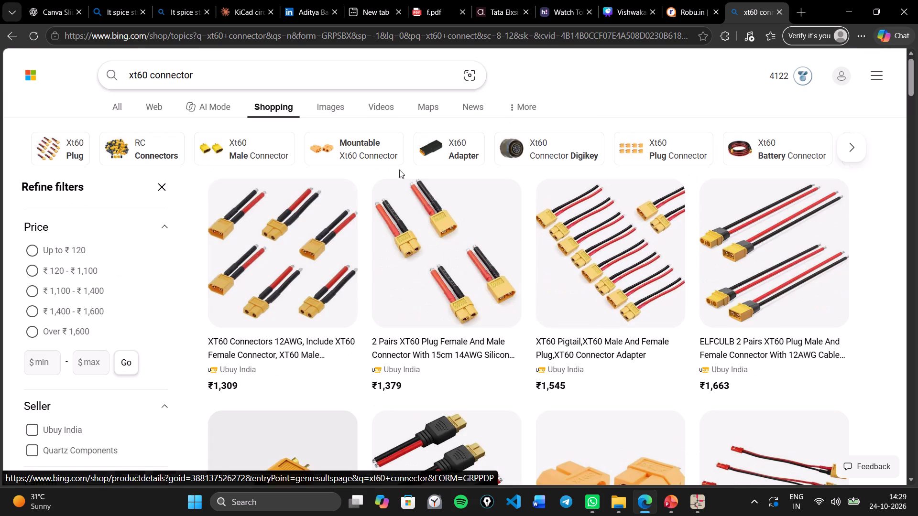
# Refine the shopping search to "xt60 connector amazon" and look over the listed prices.
pyautogui.click(309, 74)
pyautogui.press('space')
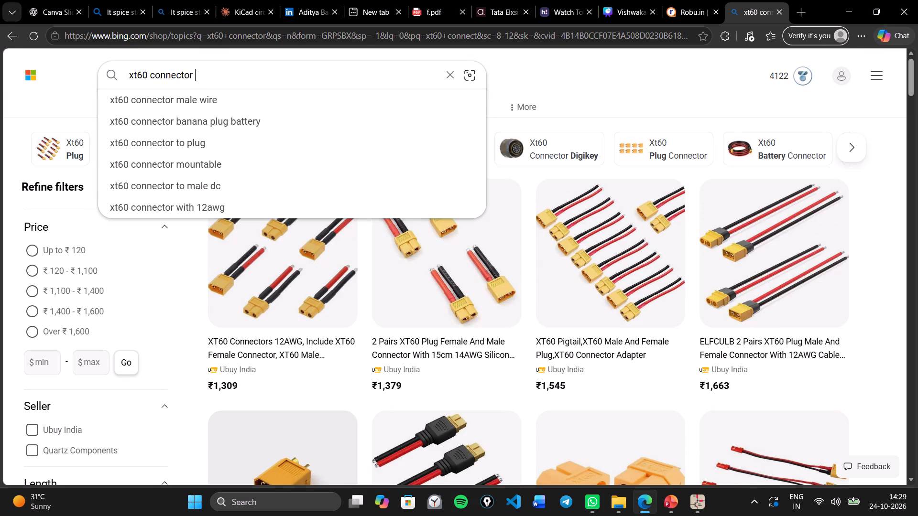
pyautogui.write('ama')
pyautogui.press('z')
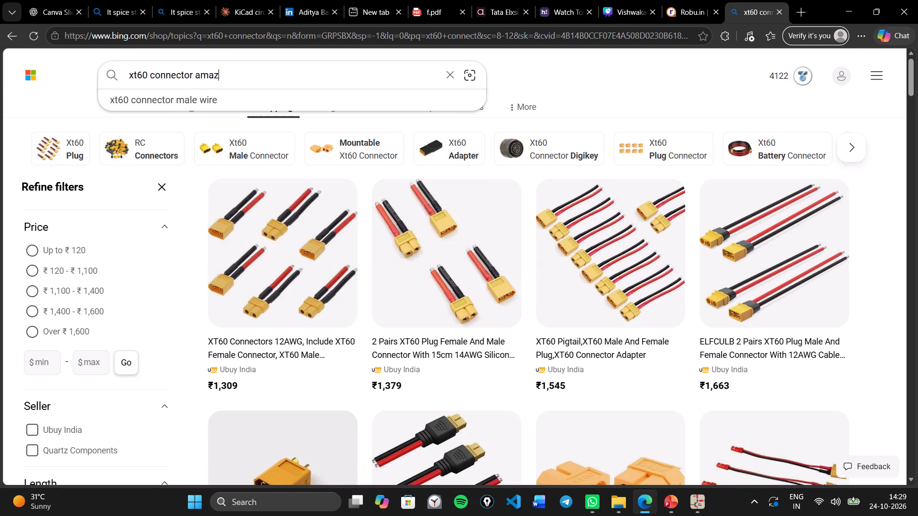
pyautogui.press('o')
pyautogui.press('n')
pyautogui.press('Return')
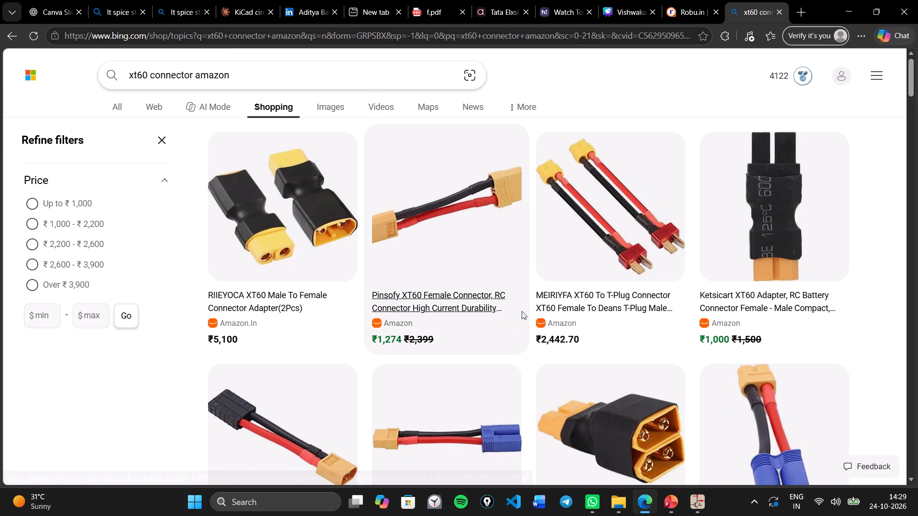
pyautogui.scroll(-2, 525, 308)
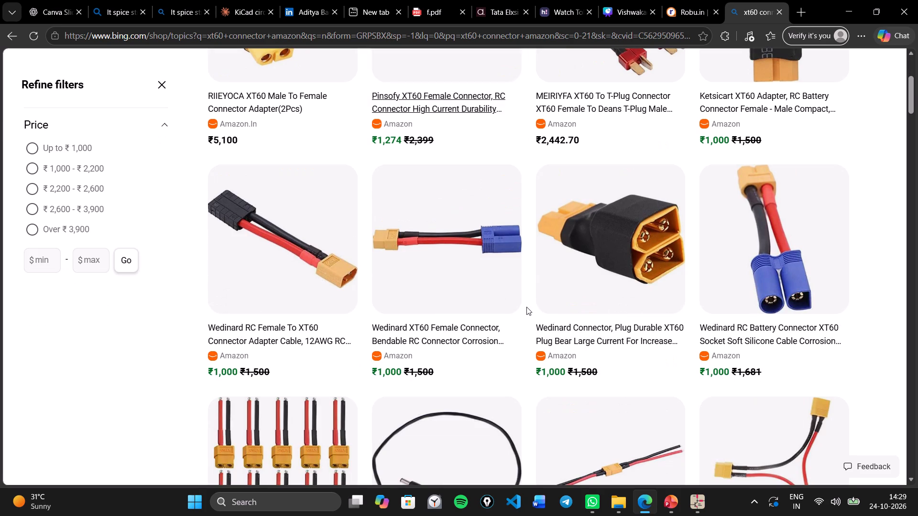
# In the Canva bill of materials table, set the XT60 connector's cost to ₹700.
pyautogui.click(673, 1)
pyautogui.click(619, 14)
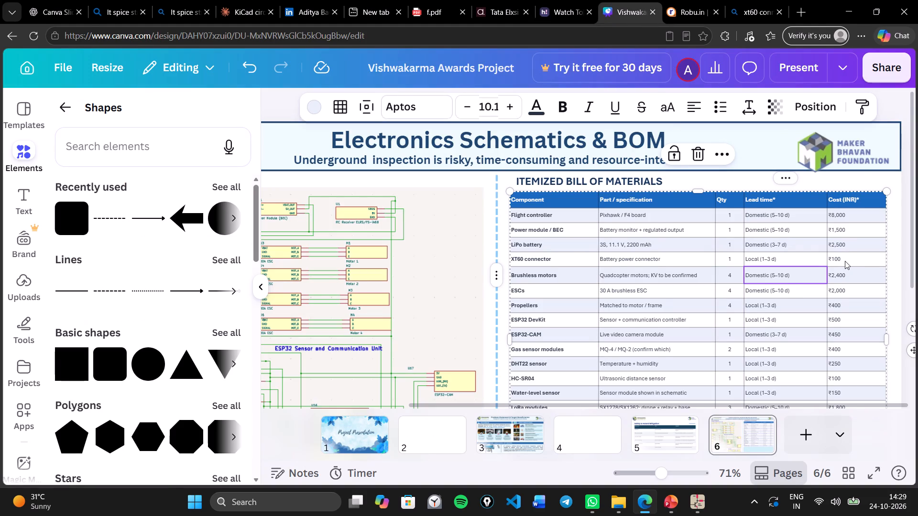
pyautogui.doubleClick(845, 261)
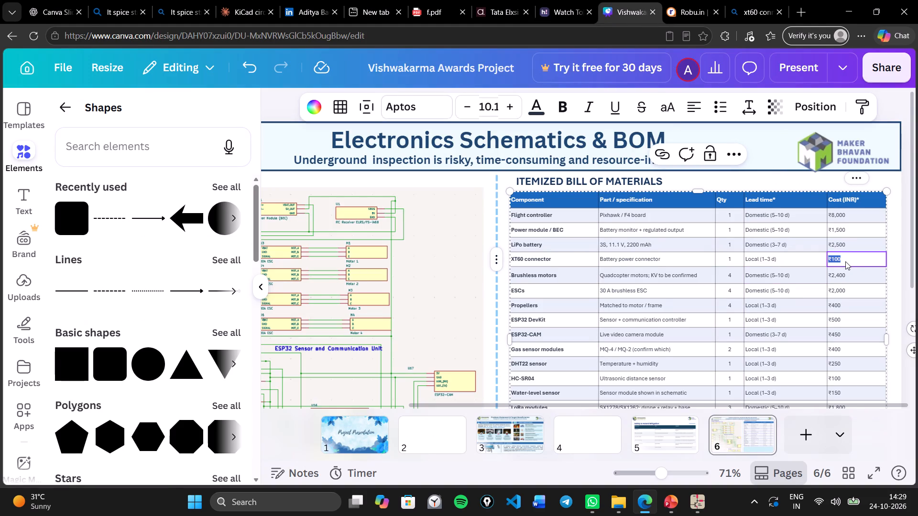
pyautogui.write('200')
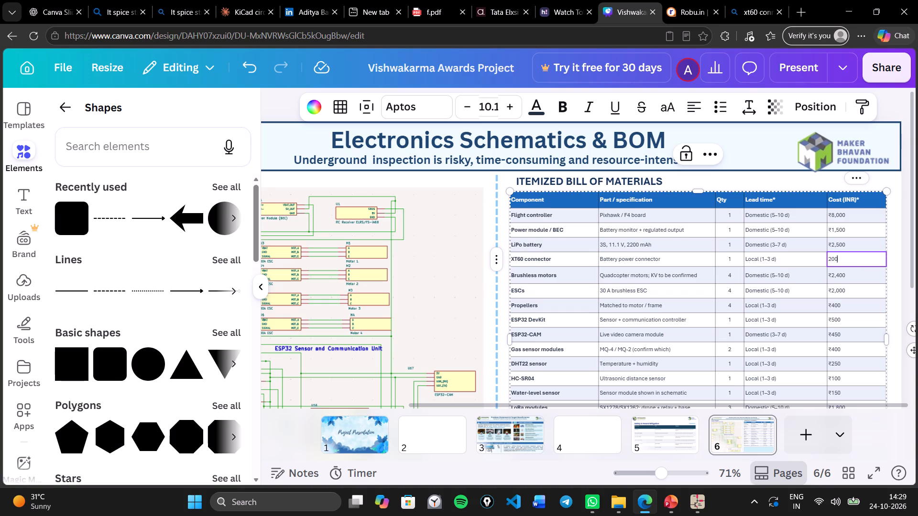
pyautogui.press('BackSpace')
pyautogui.press('BackSpace')
pyautogui.press('BackSpace')
pyautogui.hotkey('ctrl', 'z')
pyautogui.hotkey('ctrl', 'z')
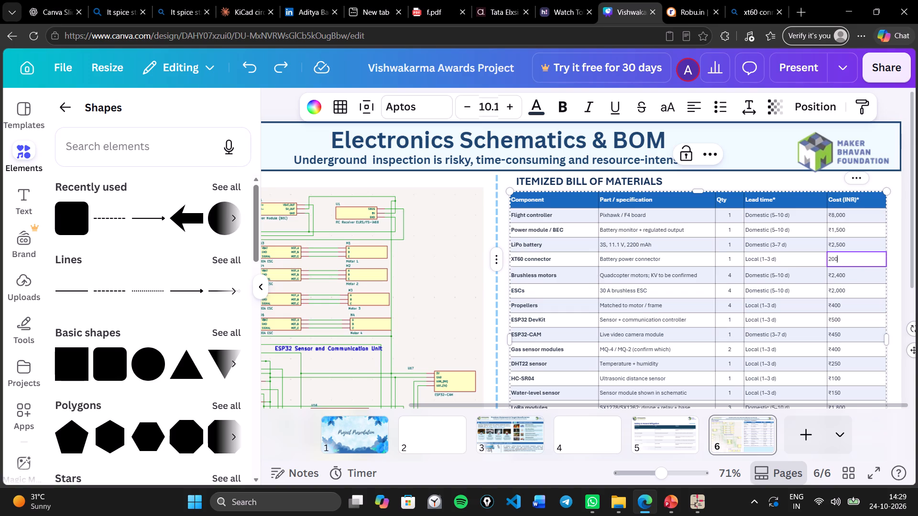
pyautogui.press('BackSpace')
pyautogui.press('BackSpace')
pyautogui.press('BackSpace')
pyautogui.write('700')
pyautogui.click(850, 287)
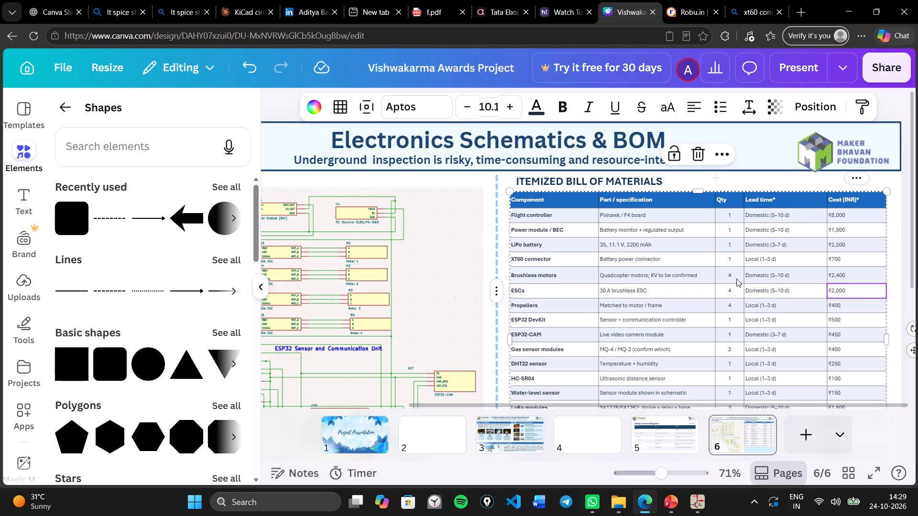
# On Robu.in, replace the "xt60 connector" search with a product search for "brushless motor".
pyautogui.click(705, 0)
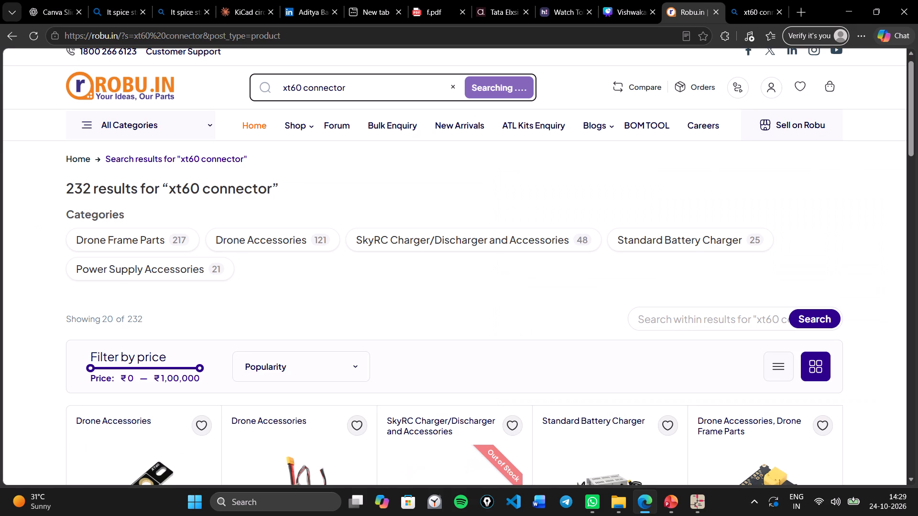
pyautogui.press('BackSpace')
pyautogui.press('BackSpace')
pyautogui.press('BackSpace')
pyautogui.press('BackSpace')
pyautogui.press('BackSpace')
pyautogui.press('BackSpace')
pyautogui.press('BackSpace')
pyautogui.press('BackSpace')
pyautogui.press('BackSpace')
pyautogui.press('BackSpace')
pyautogui.press('BackSpace')
pyautogui.press('BackSpace')
pyautogui.press('BackSpace')
pyautogui.press('BackSpace')
pyautogui.press('BackSpace')
pyautogui.press('BackSpace')
pyautogui.press('BackSpace')
pyautogui.press('BackSpace')
pyautogui.press('BackSpace')
pyautogui.press('BackSpace')
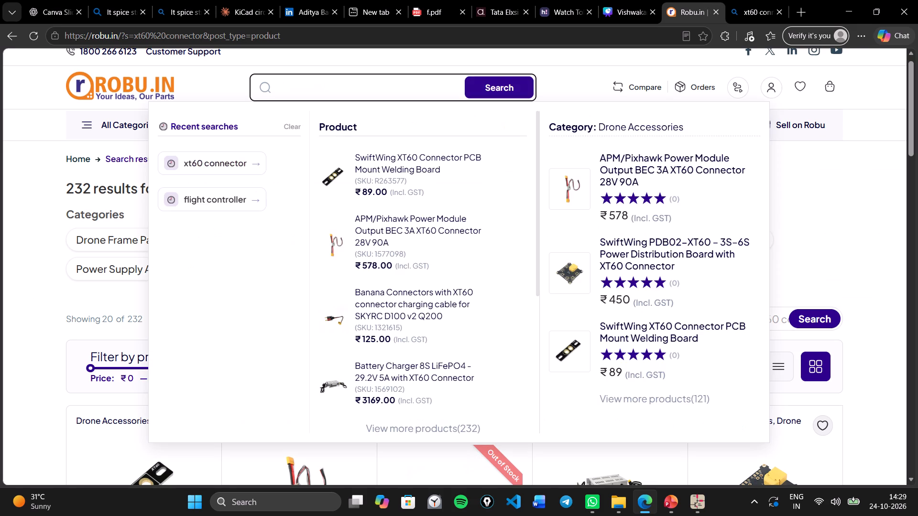
pyautogui.write('brush')
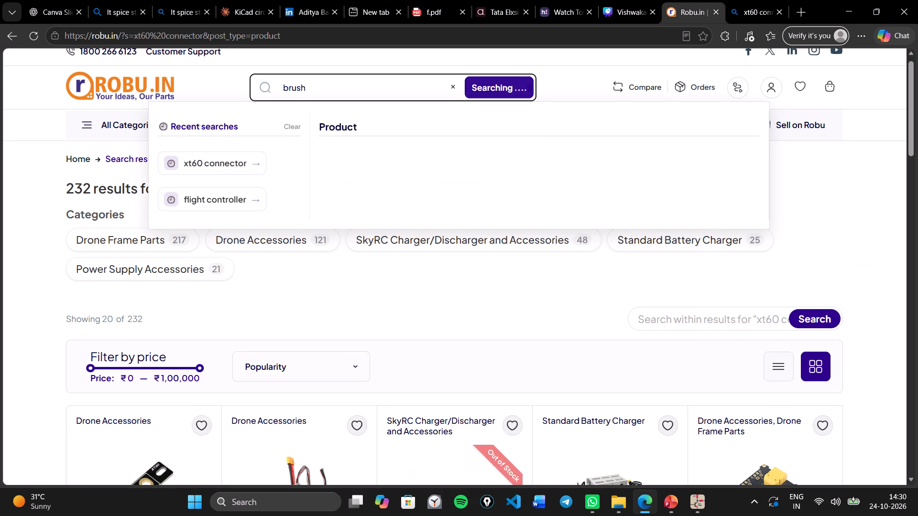
pyautogui.write('less motor')
pyautogui.press('Return')
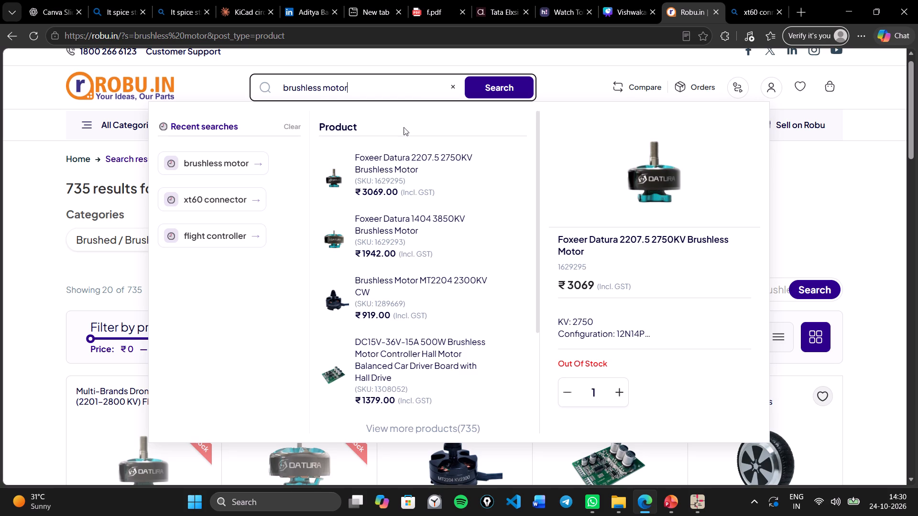
# Refine the Robu.in search to "brushless motor drone" and look over the listed motors and their prices.
pyautogui.click(377, 95)
pyautogui.press('space')
pyautogui.write('drone')
pyautogui.press('Return')
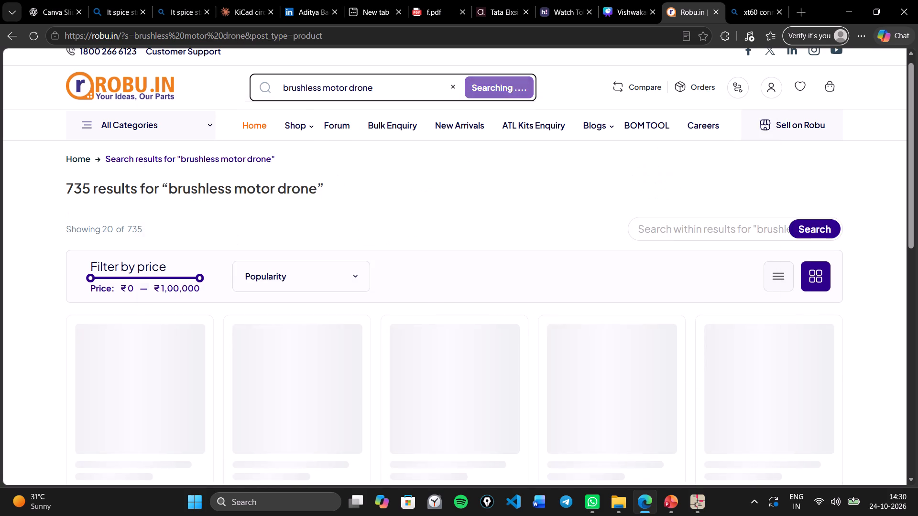
pyautogui.click(808, 200)
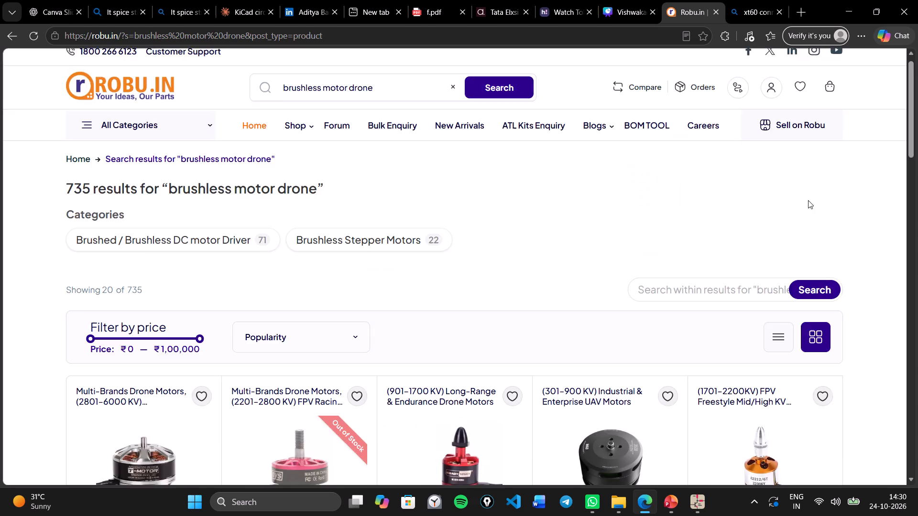
pyautogui.scroll(-3, 808, 200)
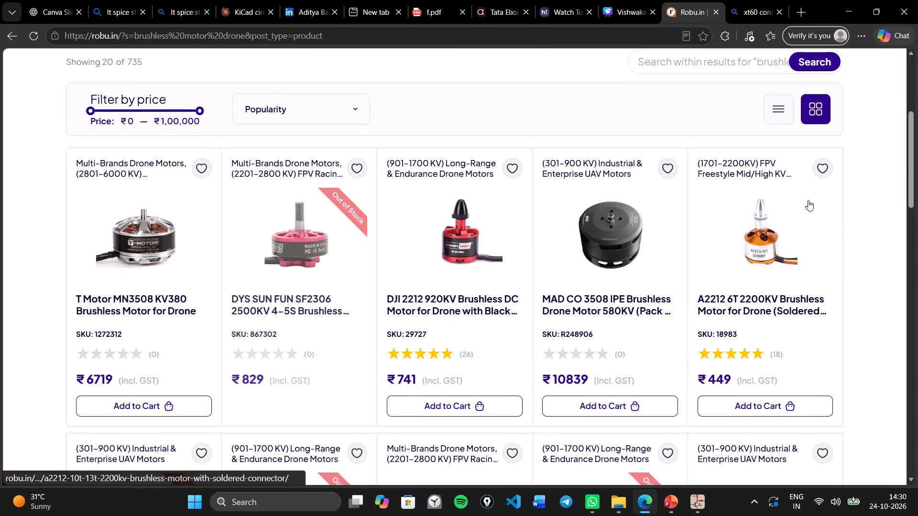
pyautogui.scroll(-7, 808, 200)
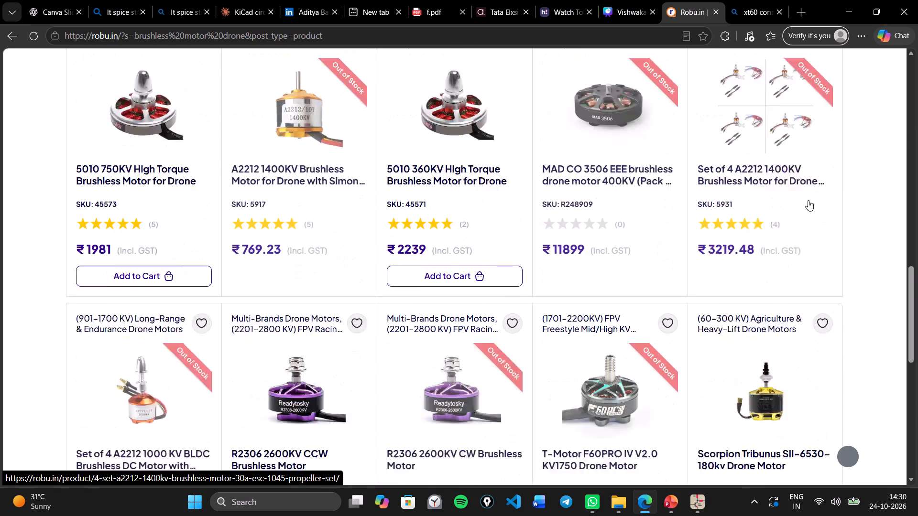
pyautogui.scroll(-1, 808, 200)
pyautogui.scroll(10, 808, 200)
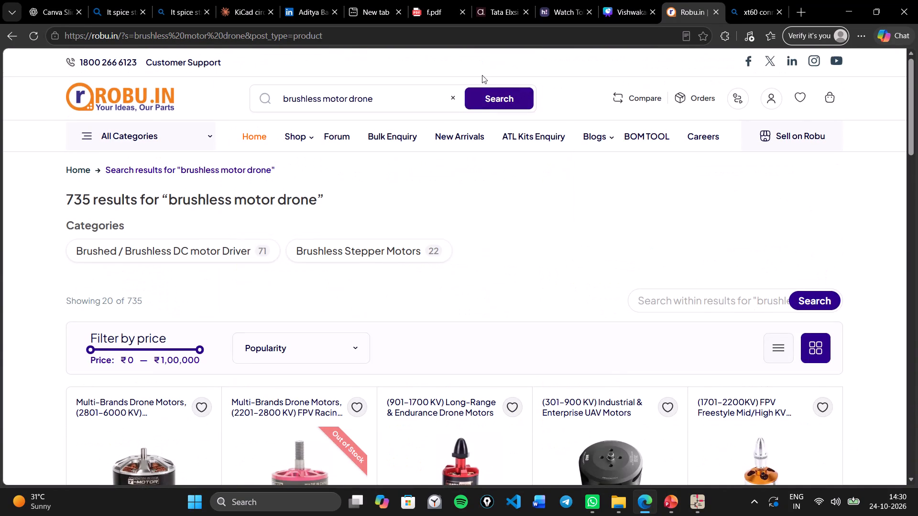
# Clear the motor search and search Robu.in for "drone set".
pyautogui.click(457, 100)
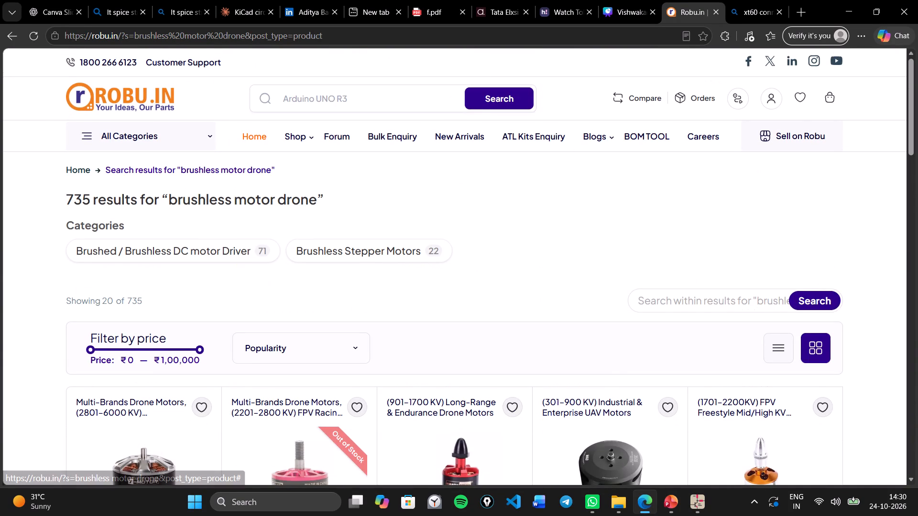
pyautogui.write('dr')
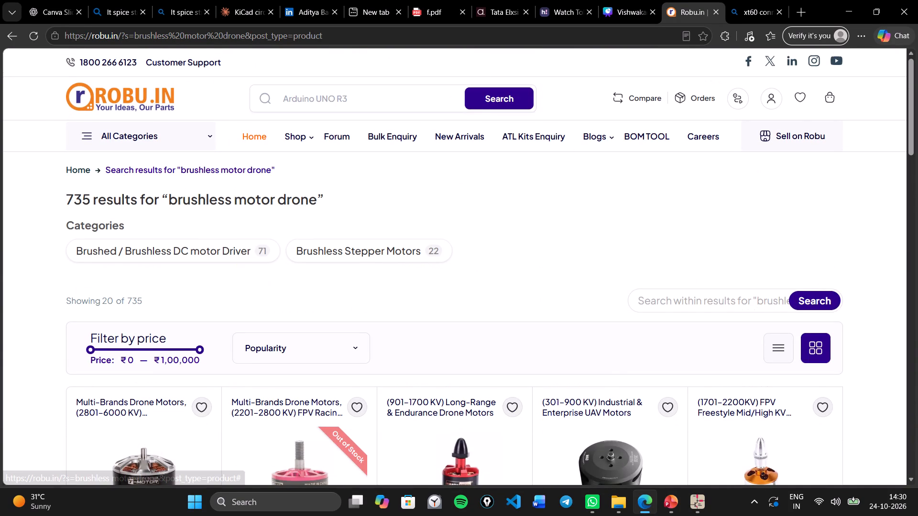
pyautogui.click(360, 86)
pyautogui.write('drone set')
pyautogui.press('Return')
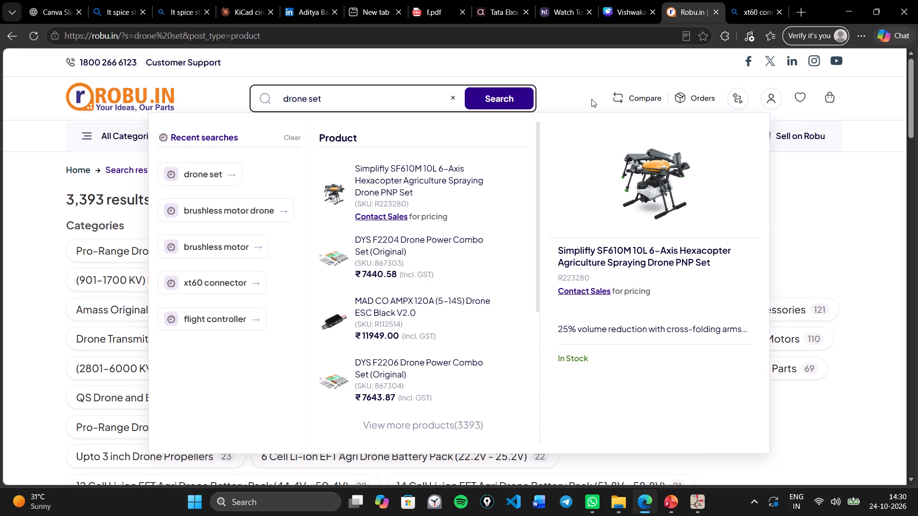
# Open the Simplifly SF610M 10L 6-Axis Hexacopter Agriculture Spraying Drone PNP Set and examine its pricing, features and description.
pyautogui.click(464, 176)
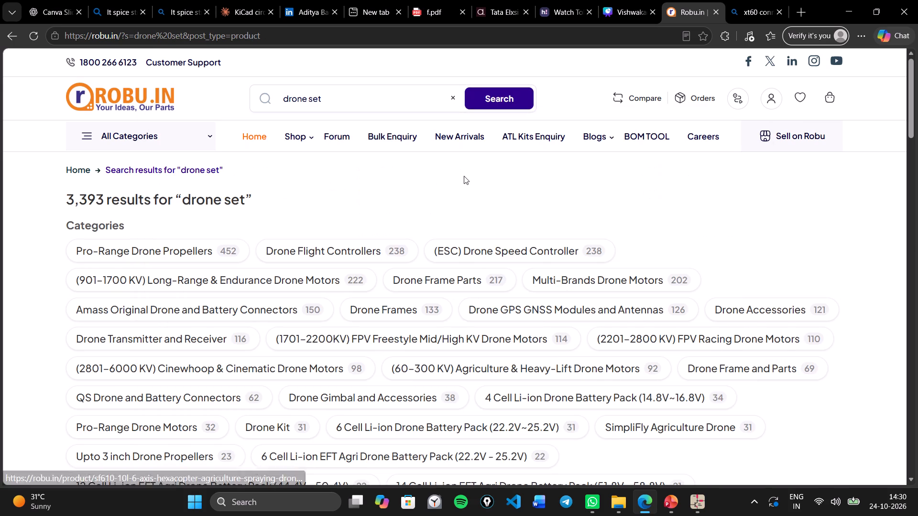
pyautogui.scroll(-9, 505, 249)
pyautogui.scroll(2, 505, 249)
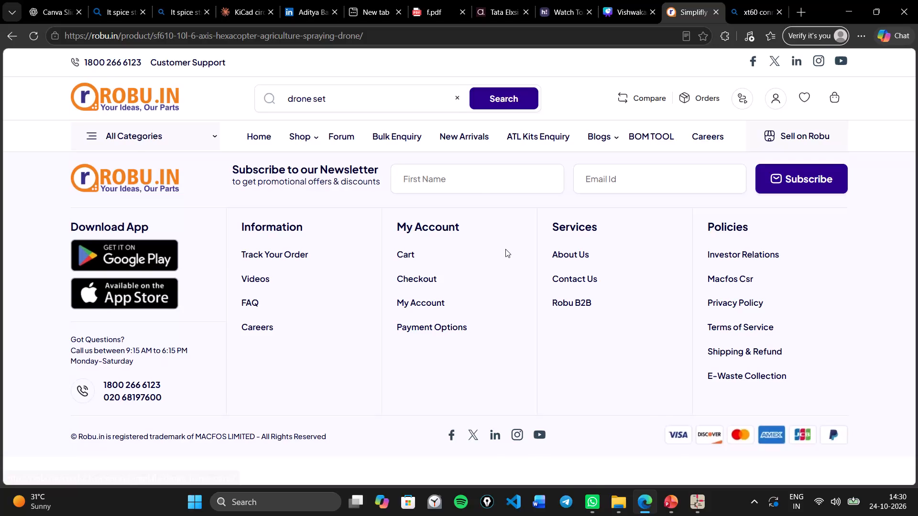
pyautogui.scroll(2, 505, 249)
pyautogui.scroll(-2, 590, 388)
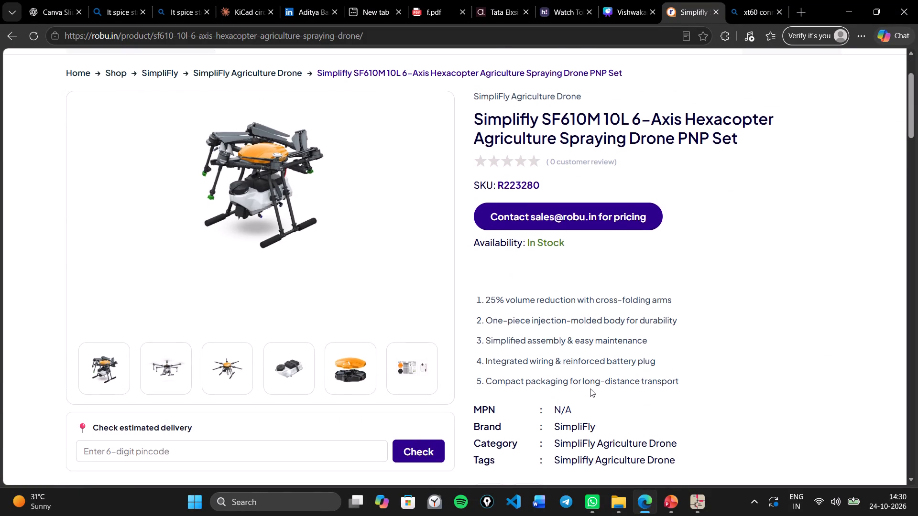
pyautogui.scroll(-1, 590, 388)
pyautogui.scroll(2, 590, 388)
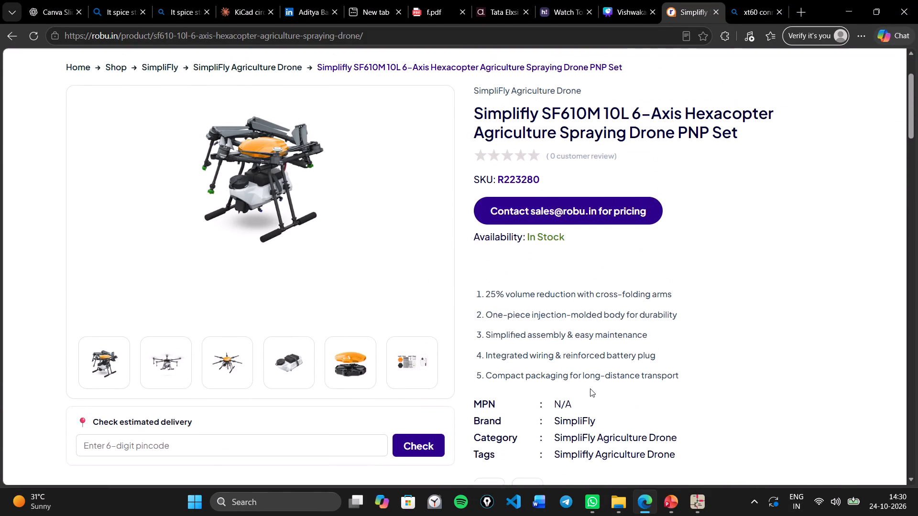
pyautogui.scroll(1, 590, 388)
pyautogui.hscroll(-1, 590, 388)
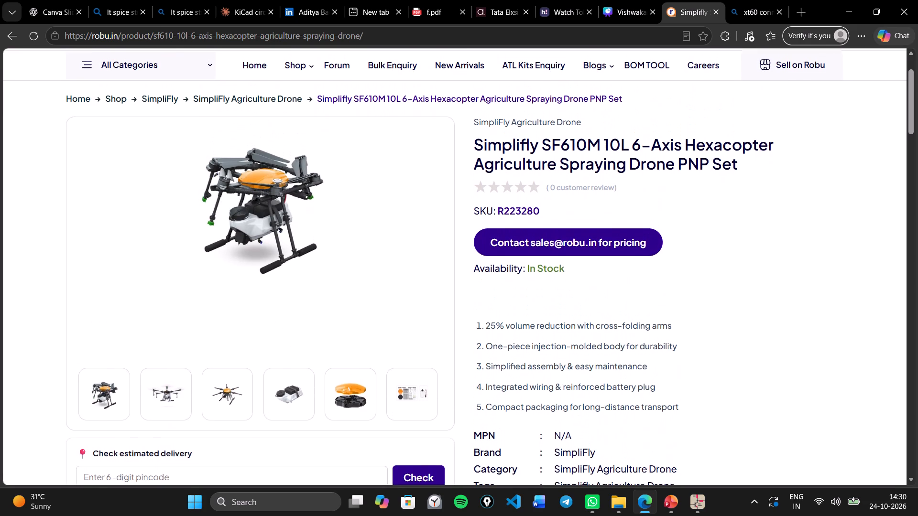
pyautogui.hscroll(-1, 590, 388)
pyautogui.scroll(-3, 232, 364)
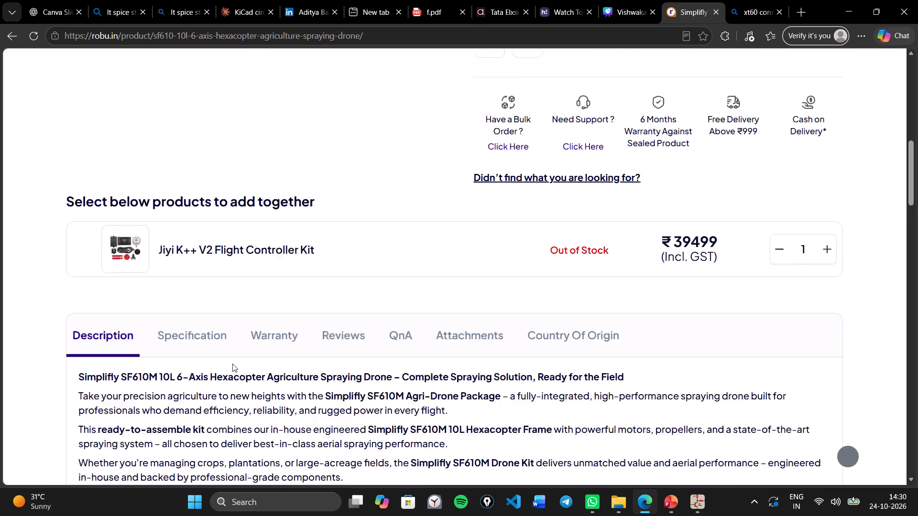
pyautogui.scroll(-1, 232, 364)
pyautogui.scroll(8, 232, 364)
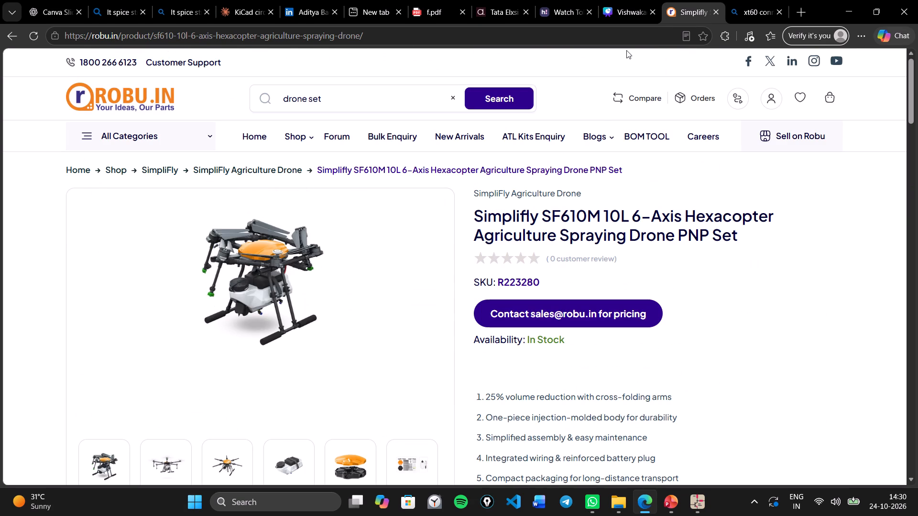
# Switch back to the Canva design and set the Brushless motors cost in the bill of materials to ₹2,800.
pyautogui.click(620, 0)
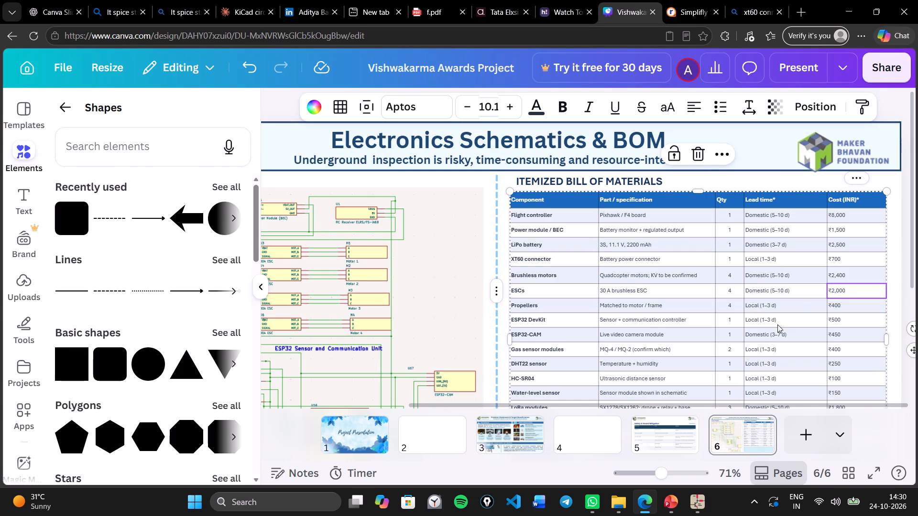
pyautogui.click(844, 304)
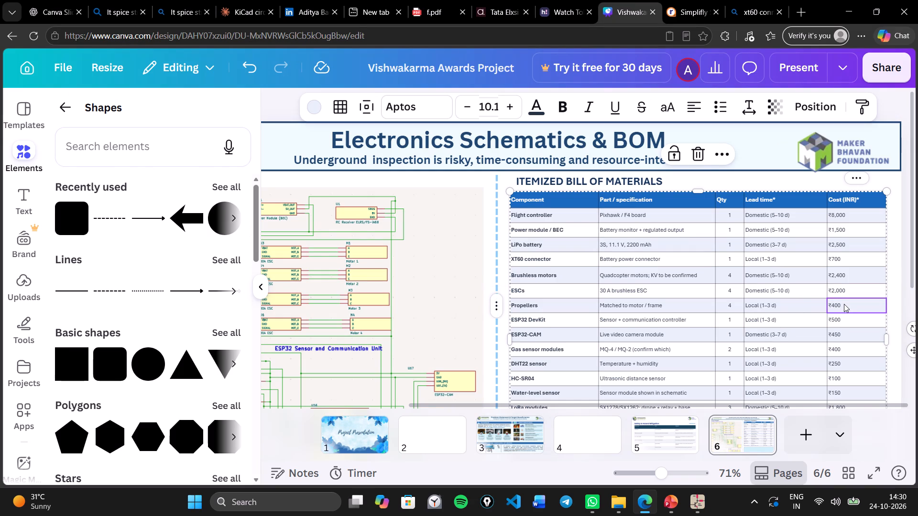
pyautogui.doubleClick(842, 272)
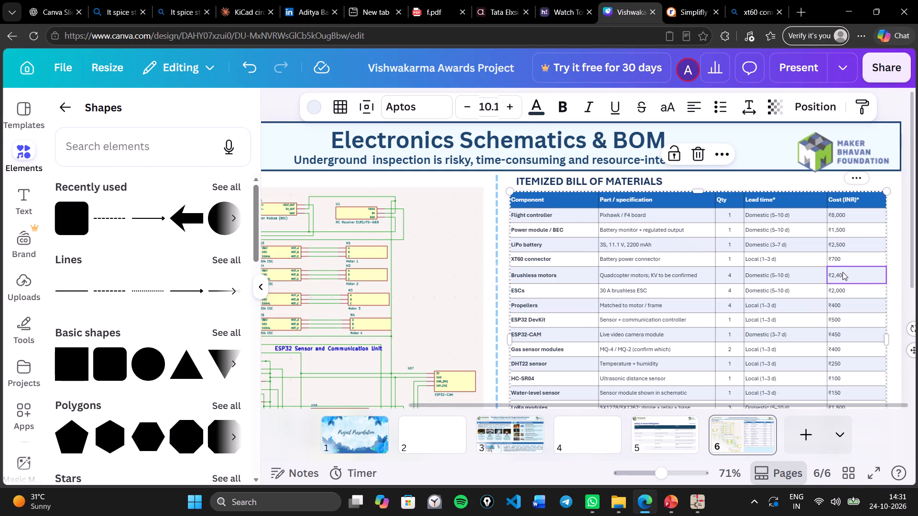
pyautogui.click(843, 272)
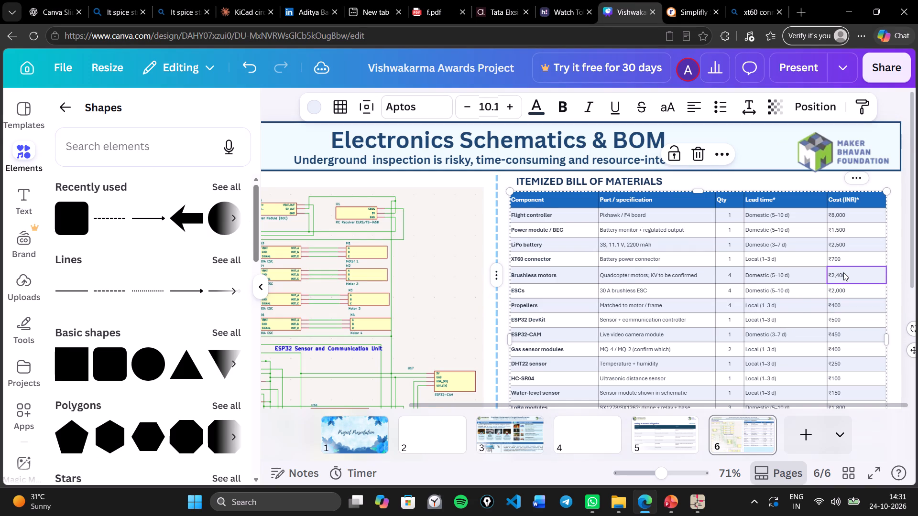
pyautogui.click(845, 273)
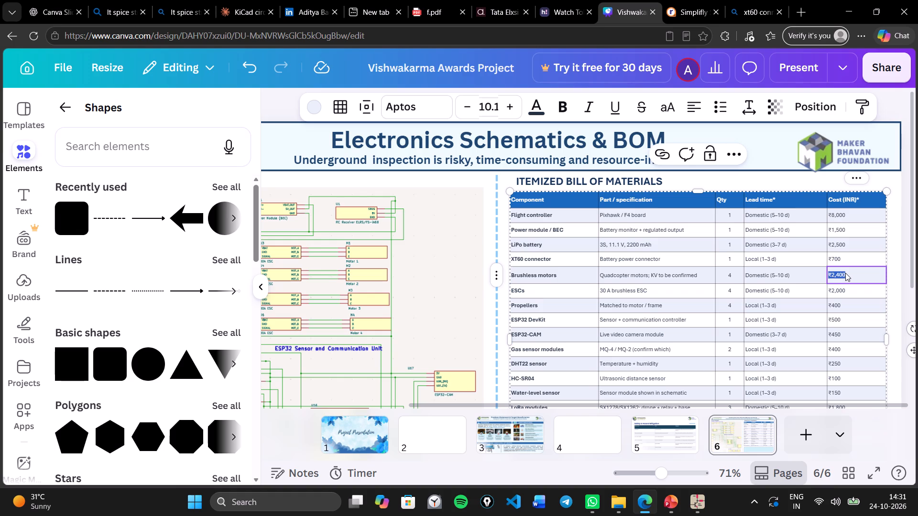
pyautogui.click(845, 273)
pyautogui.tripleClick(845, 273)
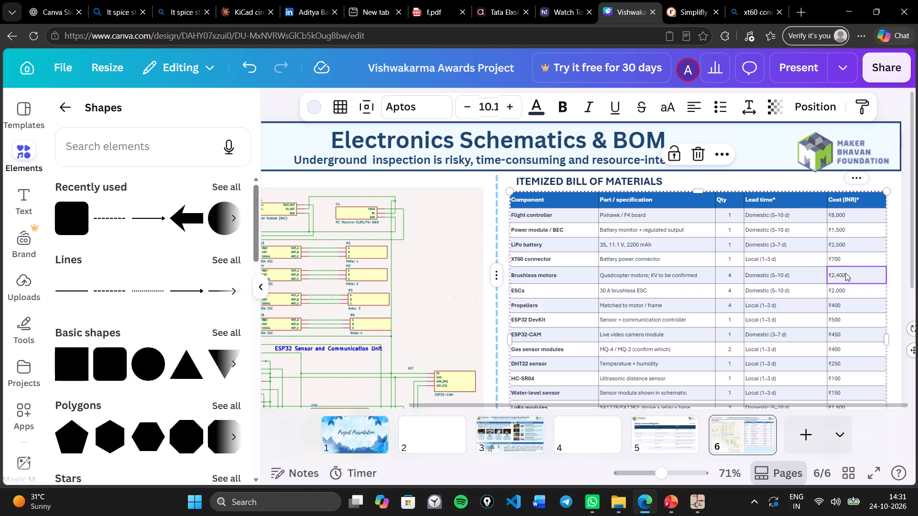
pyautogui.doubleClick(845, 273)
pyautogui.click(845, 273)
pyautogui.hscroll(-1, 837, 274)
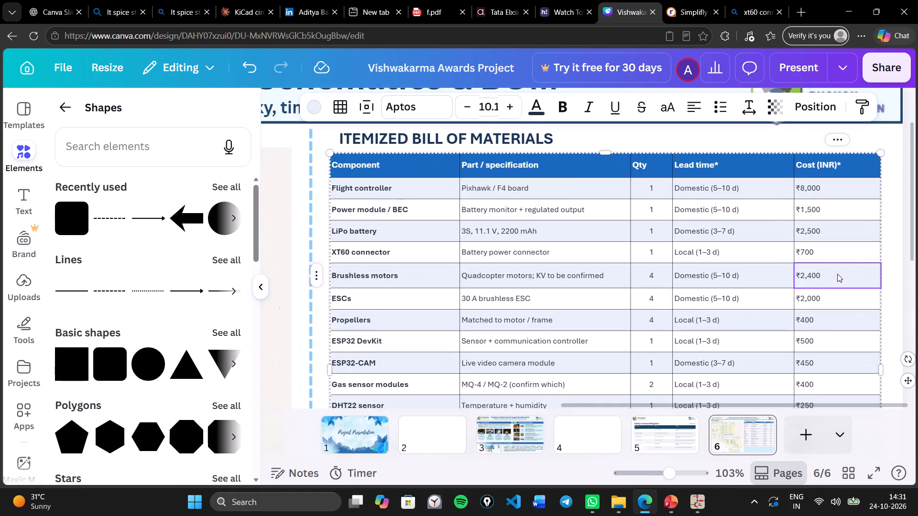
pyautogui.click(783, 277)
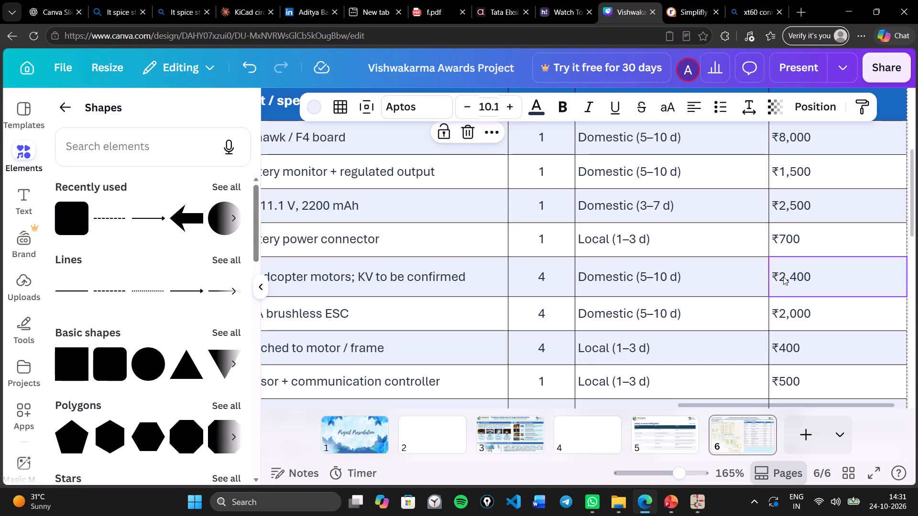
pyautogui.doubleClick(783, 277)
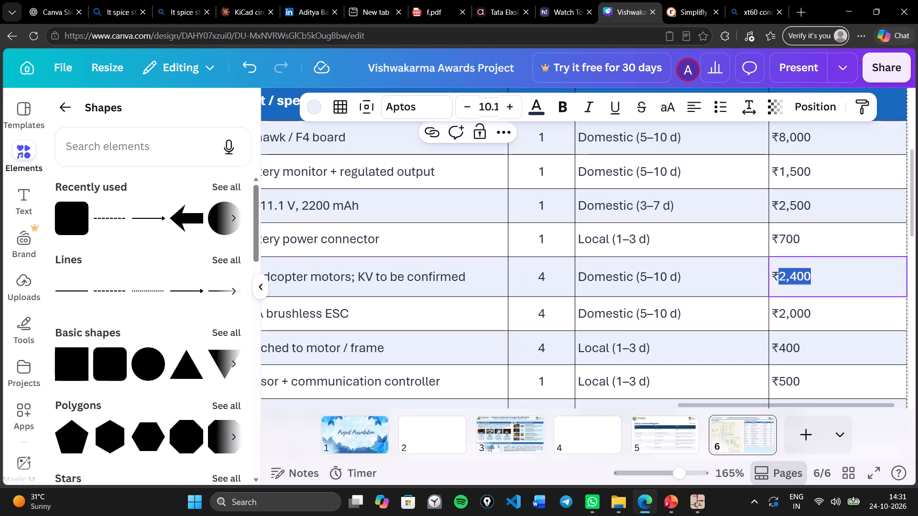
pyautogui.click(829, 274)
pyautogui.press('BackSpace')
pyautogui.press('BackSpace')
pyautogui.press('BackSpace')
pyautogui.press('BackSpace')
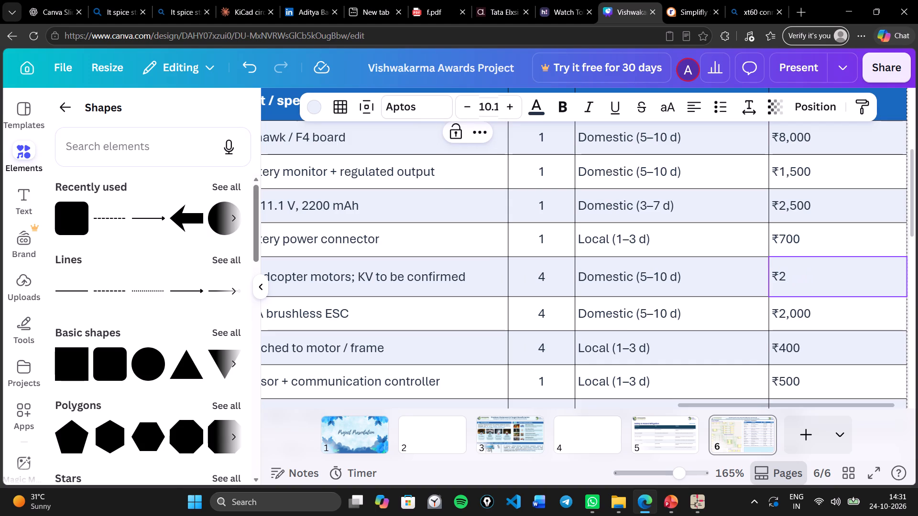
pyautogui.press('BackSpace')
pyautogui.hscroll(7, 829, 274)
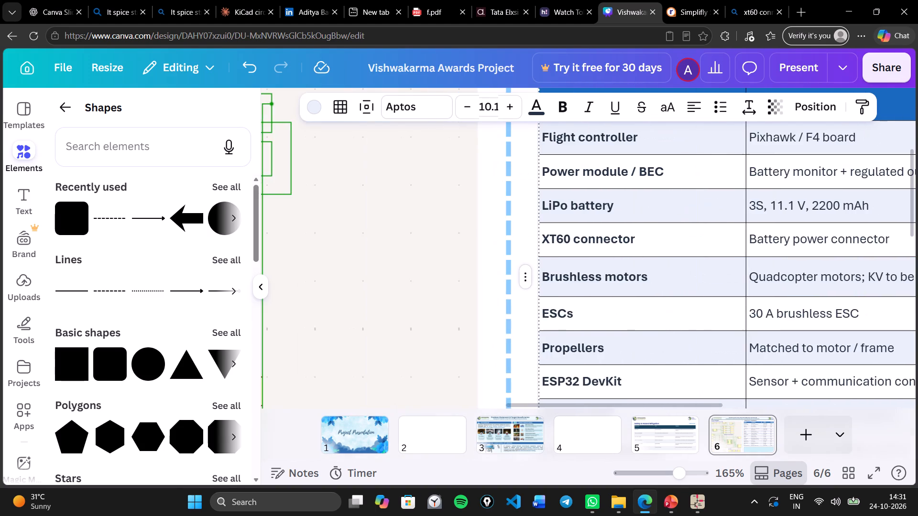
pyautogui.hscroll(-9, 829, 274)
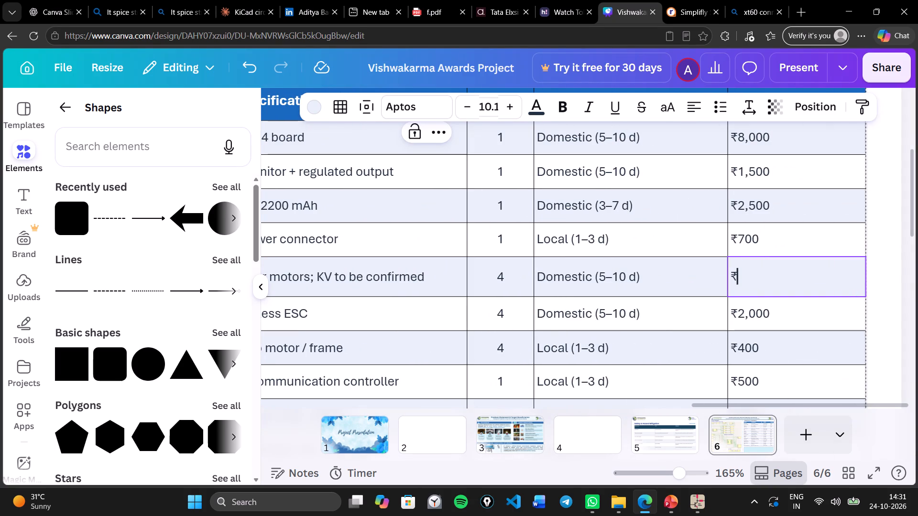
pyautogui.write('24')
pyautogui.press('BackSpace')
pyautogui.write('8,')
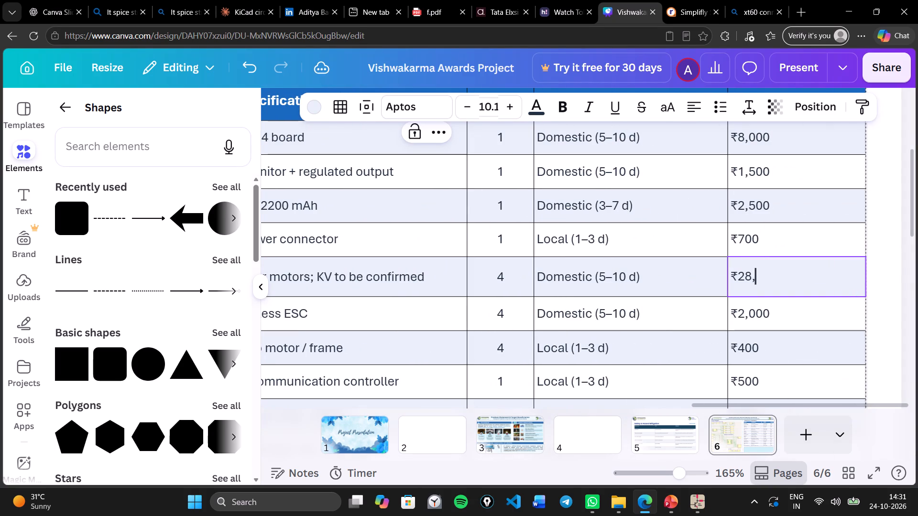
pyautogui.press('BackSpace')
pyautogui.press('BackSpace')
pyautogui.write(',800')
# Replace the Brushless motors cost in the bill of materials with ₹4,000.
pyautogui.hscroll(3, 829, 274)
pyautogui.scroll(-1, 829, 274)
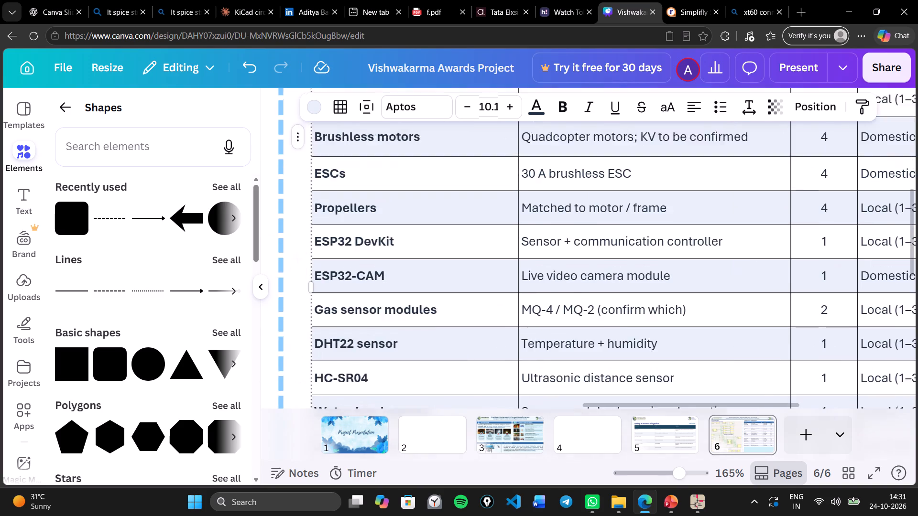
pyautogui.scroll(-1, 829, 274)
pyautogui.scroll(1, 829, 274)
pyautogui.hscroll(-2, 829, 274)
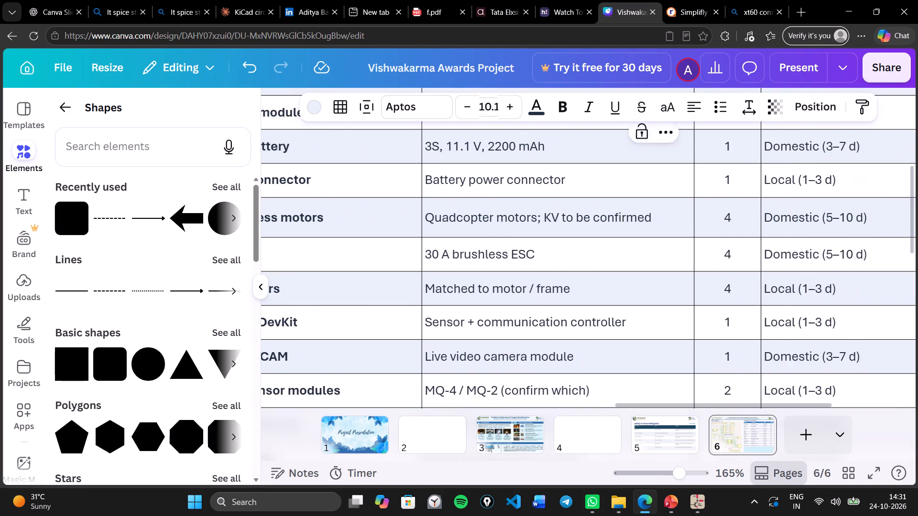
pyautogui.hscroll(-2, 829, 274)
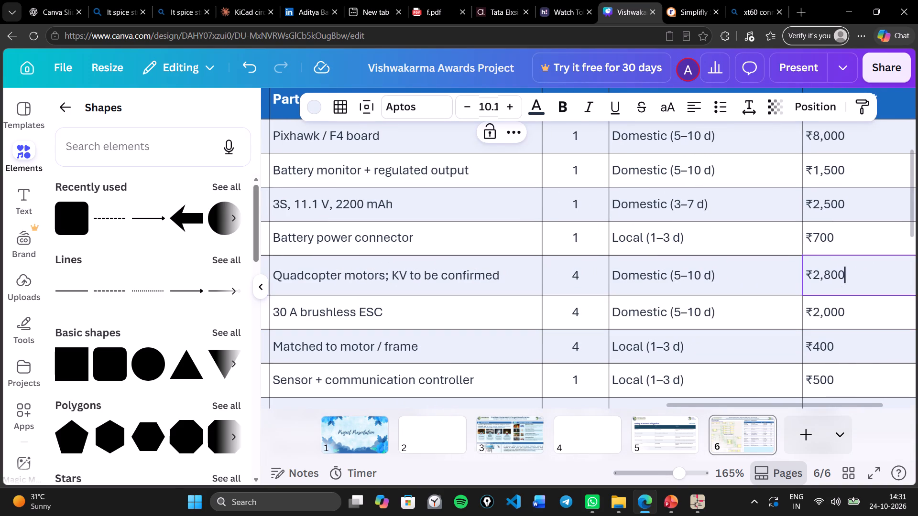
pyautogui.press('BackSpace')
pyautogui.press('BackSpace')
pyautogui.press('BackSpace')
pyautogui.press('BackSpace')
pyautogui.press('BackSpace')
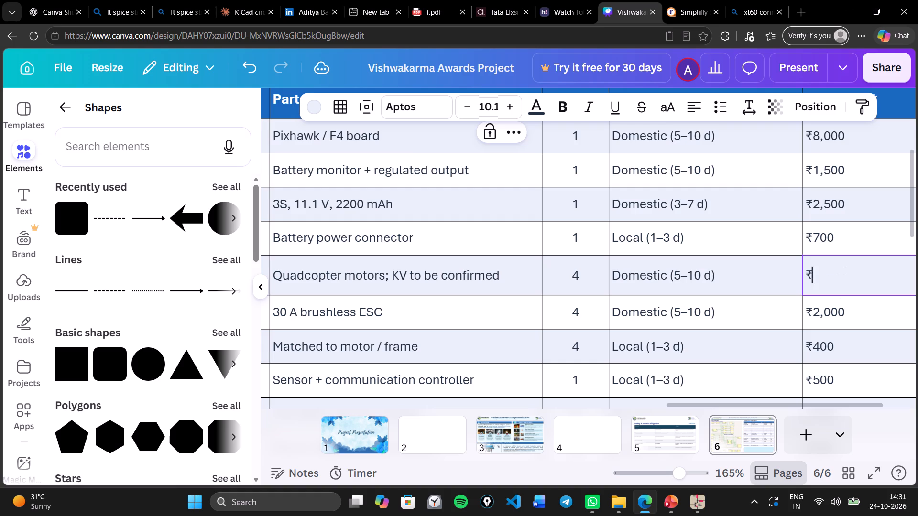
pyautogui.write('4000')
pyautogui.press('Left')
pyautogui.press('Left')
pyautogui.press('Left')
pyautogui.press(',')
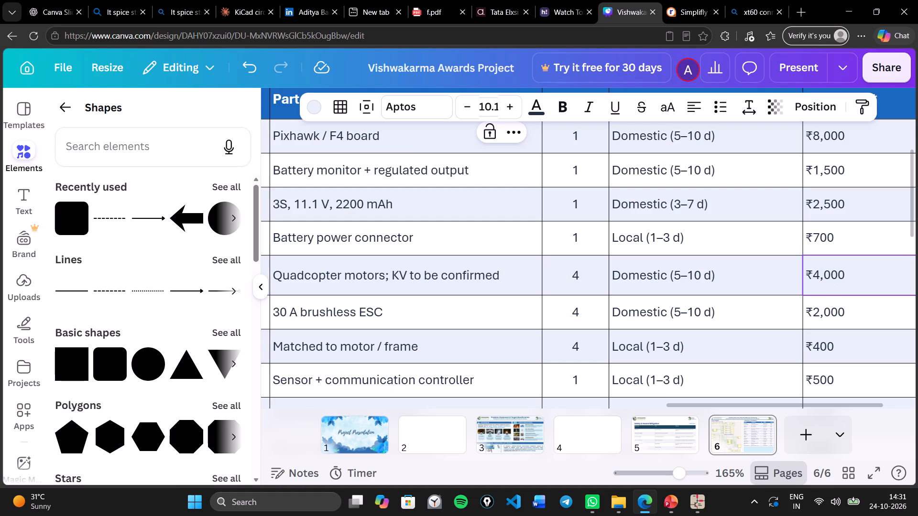
# Set the Brushless motors cost in the bill of materials to ₹8000.
pyautogui.press('BackSpace')
pyautogui.press('BackSpace')
pyautogui.press('8')
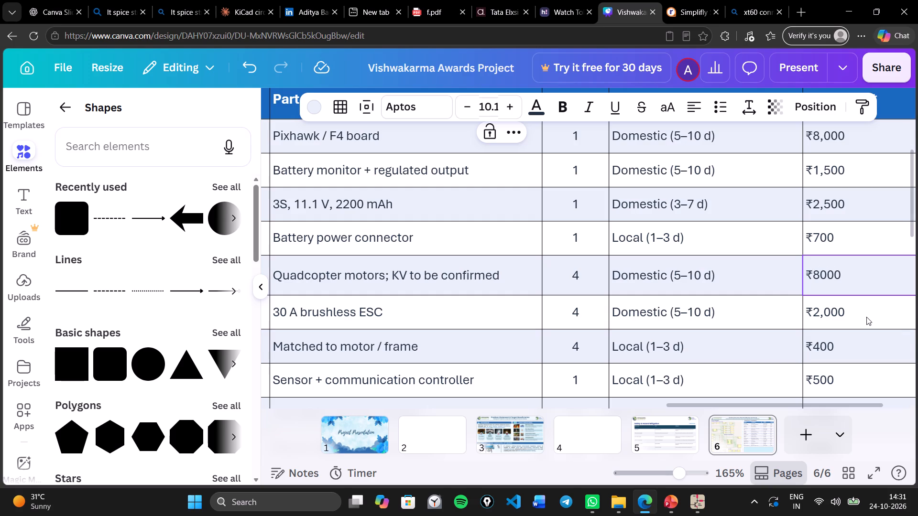
# Examine the ESCs row of the bill of materials for its part specification, quantity and cost.
pyautogui.click(866, 317)
pyautogui.hscroll(1, 866, 317)
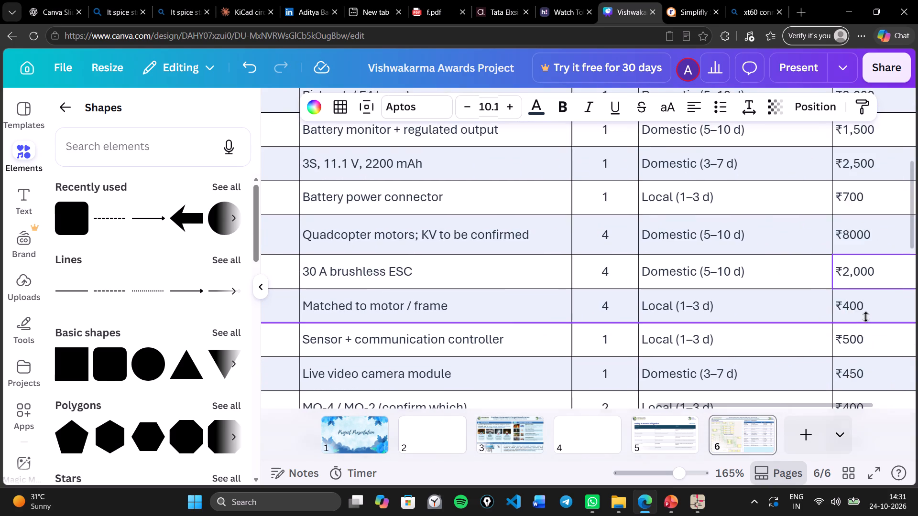
pyautogui.hscroll(-2, 866, 317)
pyautogui.scroll(-1, 866, 317)
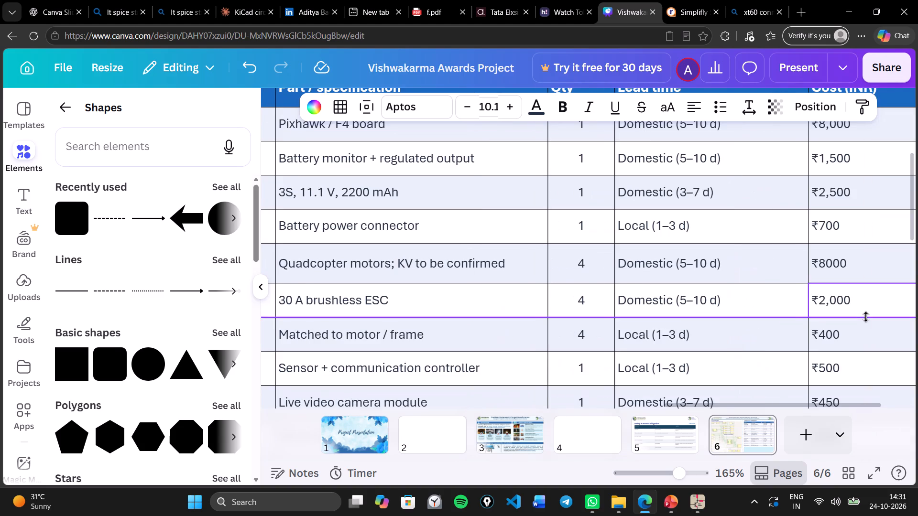
pyautogui.scroll(-1, 866, 317)
pyautogui.hscroll(1, 866, 317)
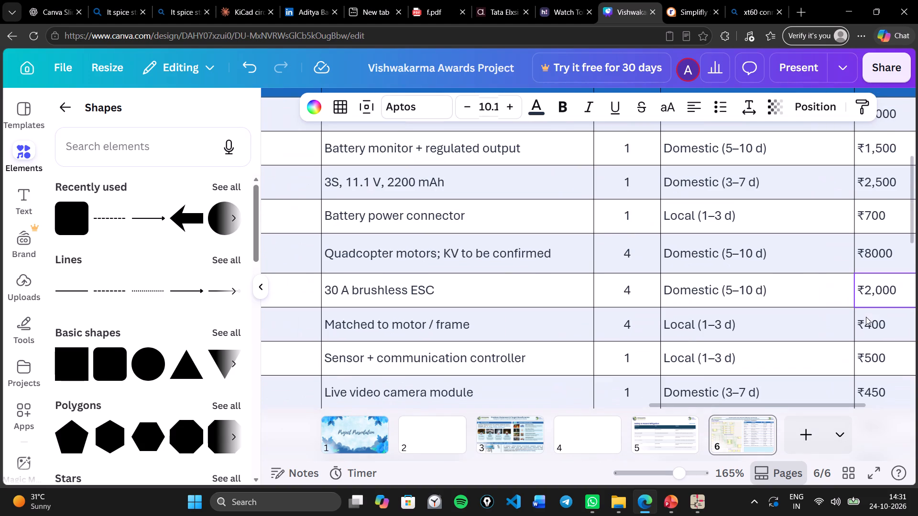
pyautogui.hscroll(6, 866, 317)
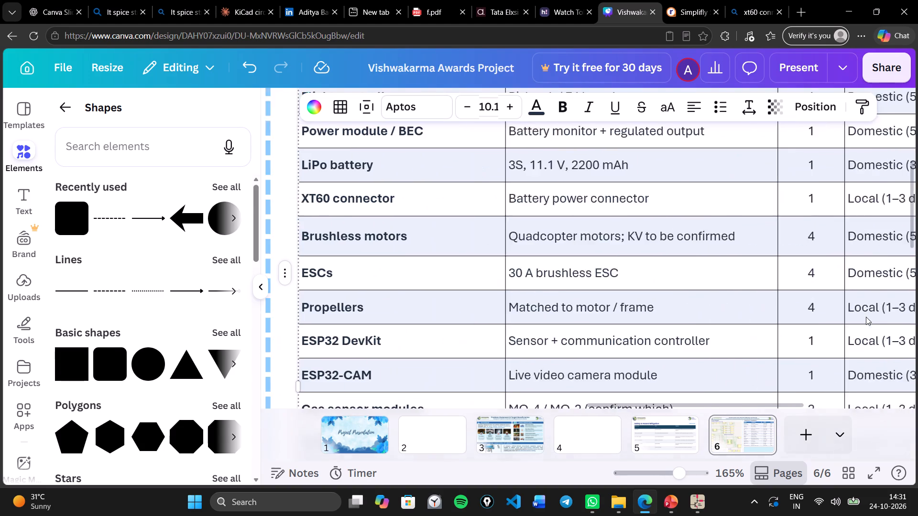
pyautogui.hscroll(1, 866, 317)
pyautogui.hscroll(-5, 866, 317)
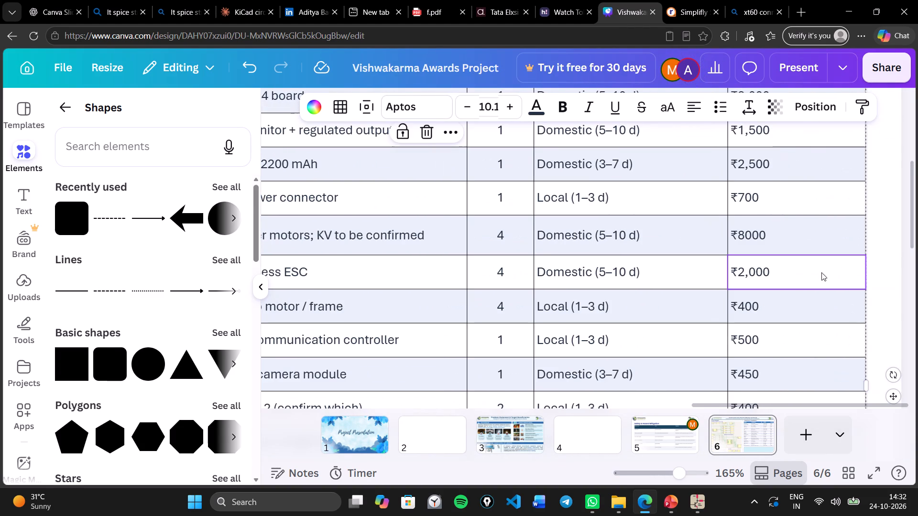
pyautogui.doubleClick(746, 272)
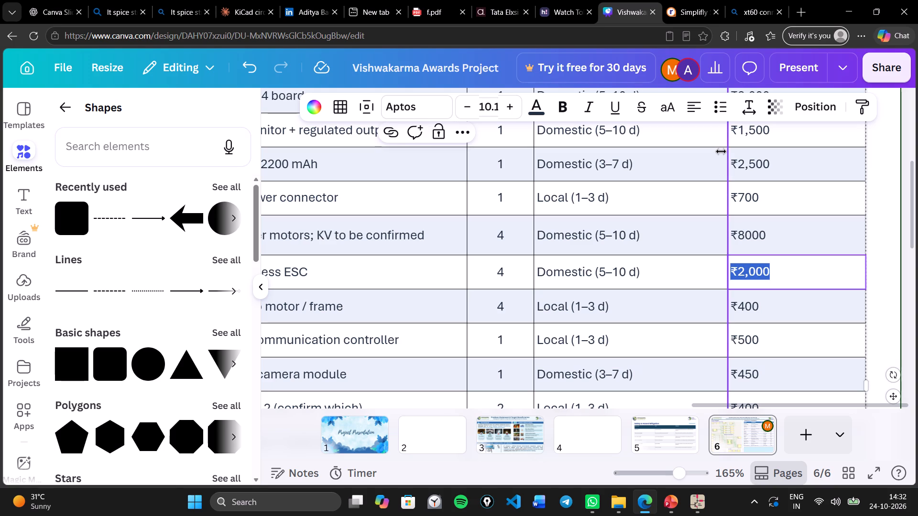
pyautogui.click(698, 204)
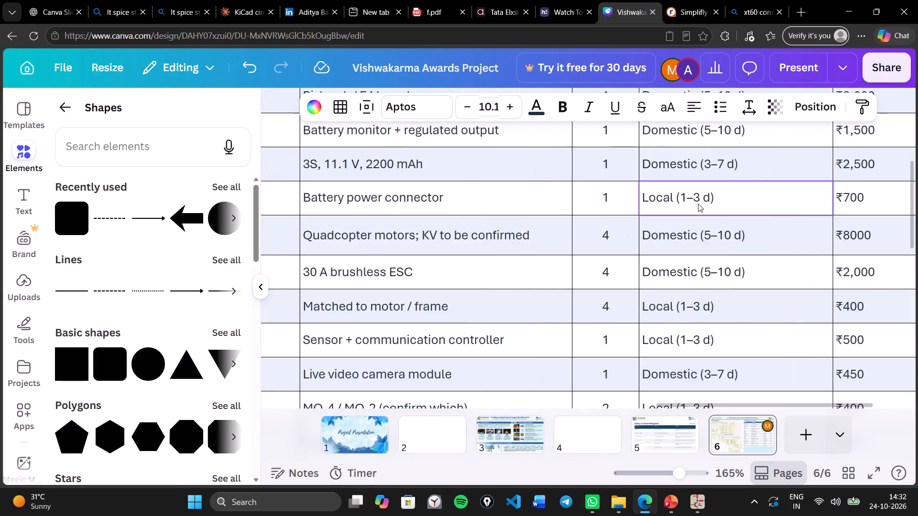
pyautogui.hscroll(3, 698, 204)
pyautogui.moveTo(698, 204); pyautogui.dragTo(734, 134)
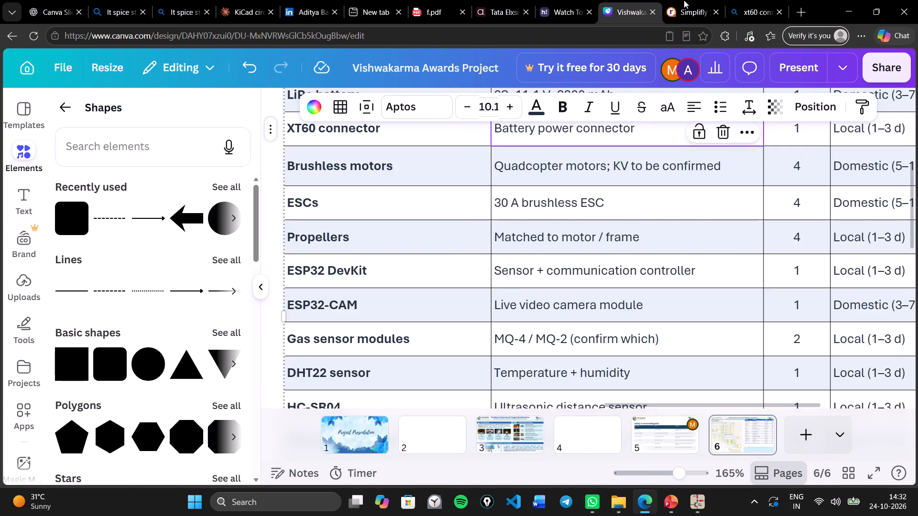
# Switch to the Robu.in page, search for "30 A esc", and look through the listed speed controllers and prices.
pyautogui.click(684, 0)
pyautogui.click(335, 106)
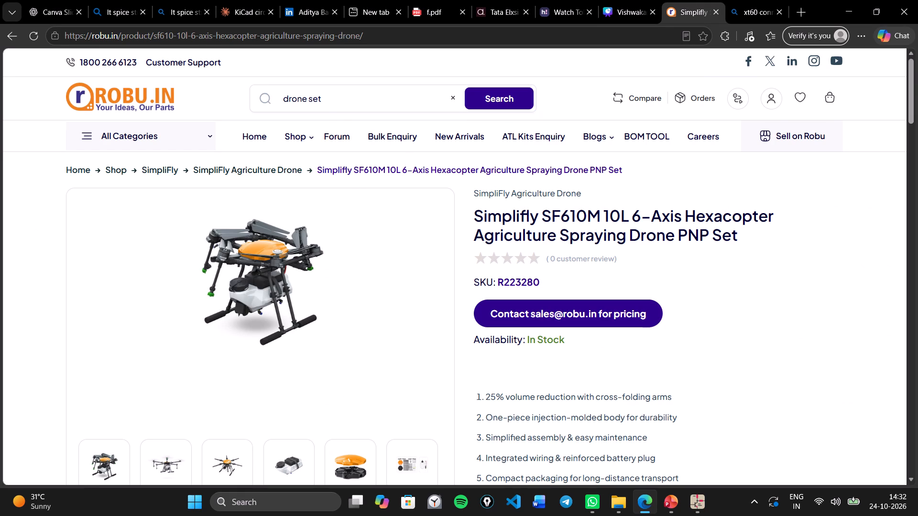
pyautogui.press('BackSpace')
pyautogui.press('BackSpace')
pyautogui.press('BackSpace')
pyautogui.press('BackSpace')
pyautogui.press('BackSpace')
pyautogui.press('BackSpace')
pyautogui.press('BackSpace')
pyautogui.press('BackSpace')
pyautogui.press('BackSpace')
pyautogui.press('BackSpace')
pyautogui.press('BackSpace')
pyautogui.press('BackSpace')
pyautogui.press('BackSpace')
pyautogui.press('BackSpace')
pyautogui.press('BackSpace')
pyautogui.press('BackSpace')
pyautogui.press('BackSpace')
pyautogui.write('30')
pyautogui.press('space')
pyautogui.write('A esc')
pyautogui.press('Return')
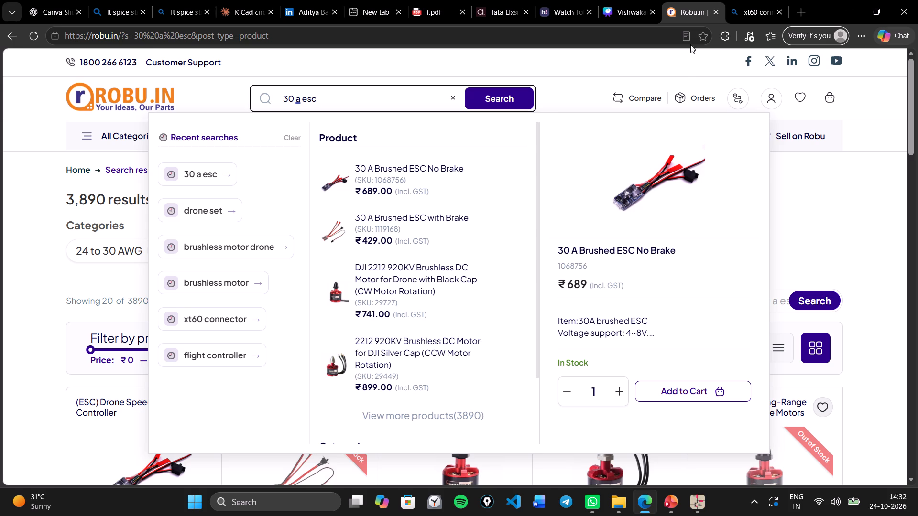
pyautogui.click(587, 66)
pyautogui.scroll(-1, 437, 265)
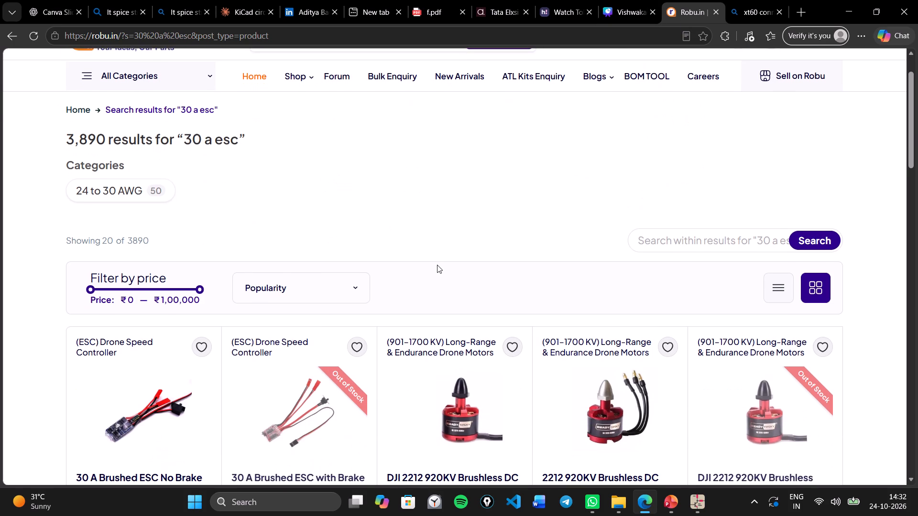
pyautogui.scroll(-3, 437, 265)
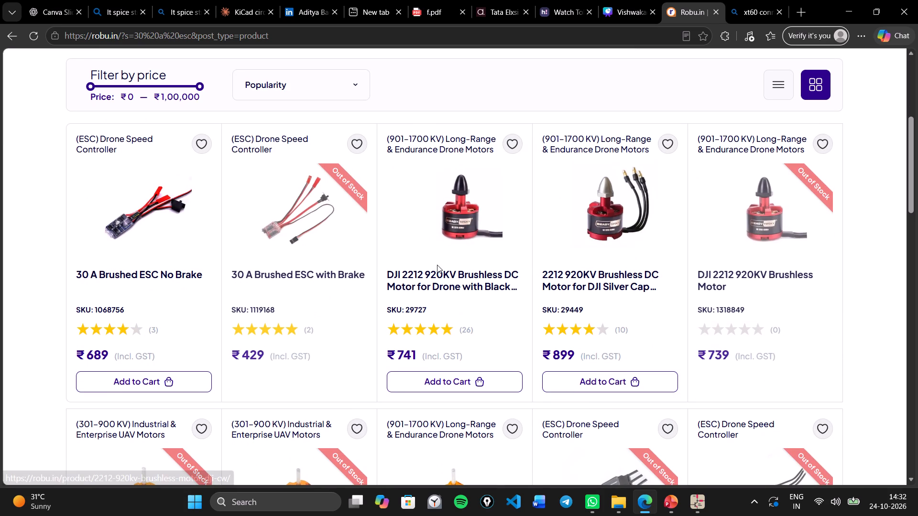
pyautogui.scroll(-2, 437, 265)
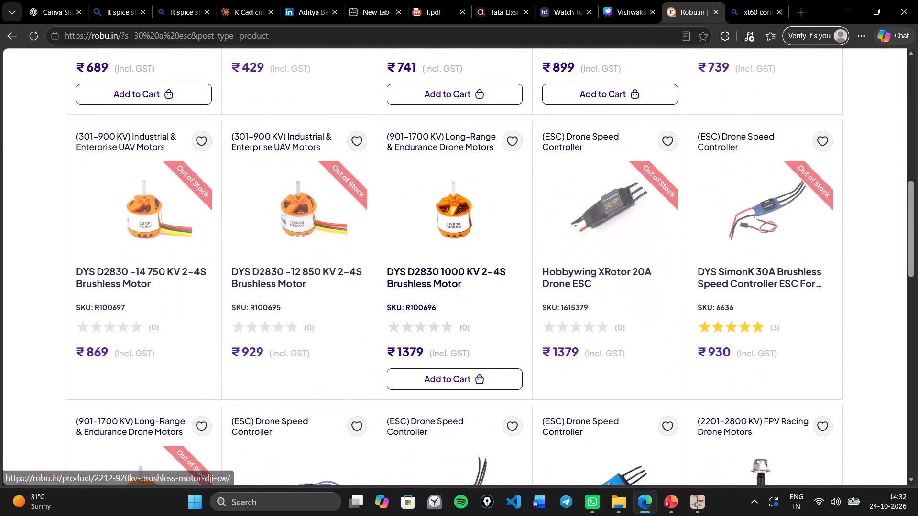
pyautogui.scroll(-1, 437, 265)
pyautogui.scroll(4, 437, 265)
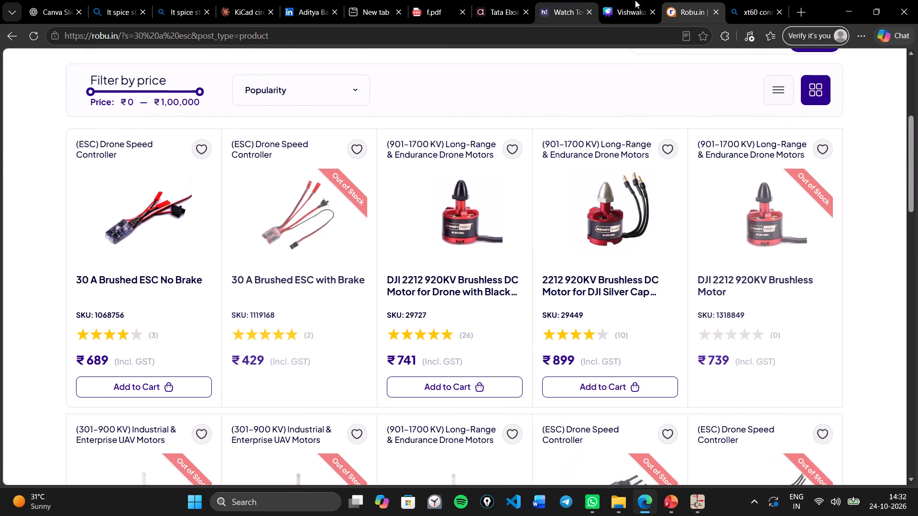
# Switch back to the Canva design and set the ESCs cost in the bill of materials to ₹4,000.
pyautogui.click(635, 0)
pyautogui.hscroll(-5, 644, 327)
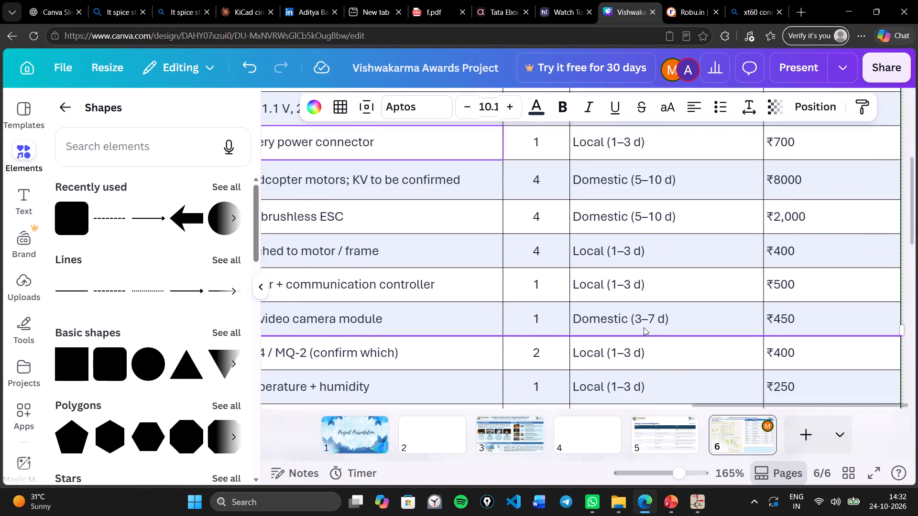
pyautogui.hscroll(-1, 644, 327)
pyautogui.hscroll(3, 644, 327)
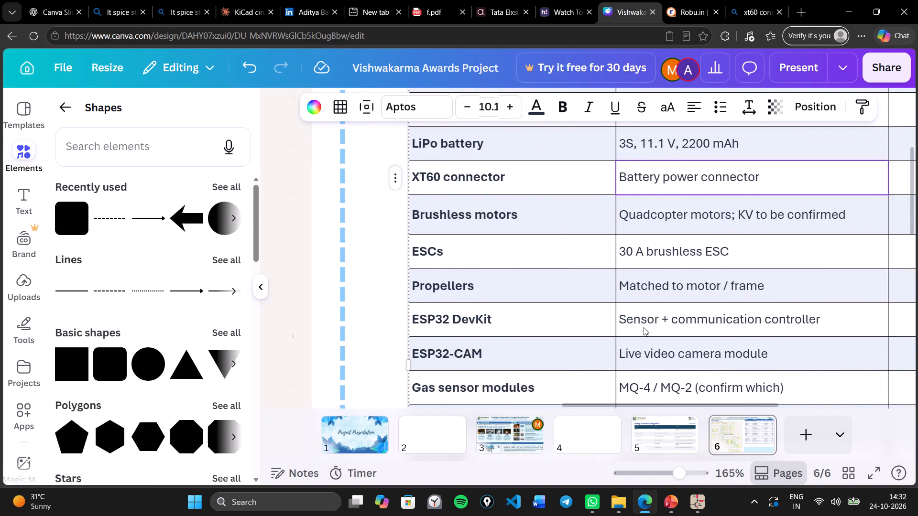
pyautogui.hscroll(-5, 644, 327)
pyautogui.hscroll(-4, 810, 261)
pyautogui.doubleClick(802, 257)
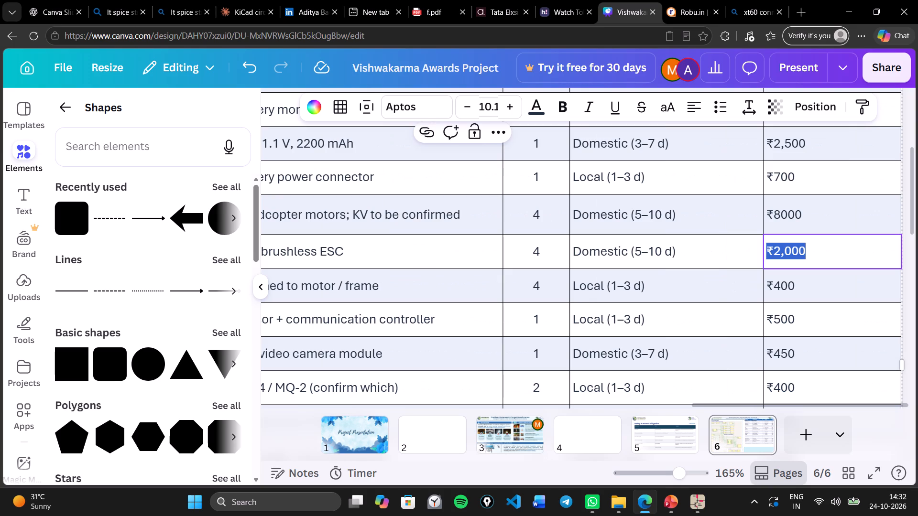
pyautogui.click(808, 251)
pyautogui.press('BackSpace')
pyautogui.press('BackSpace')
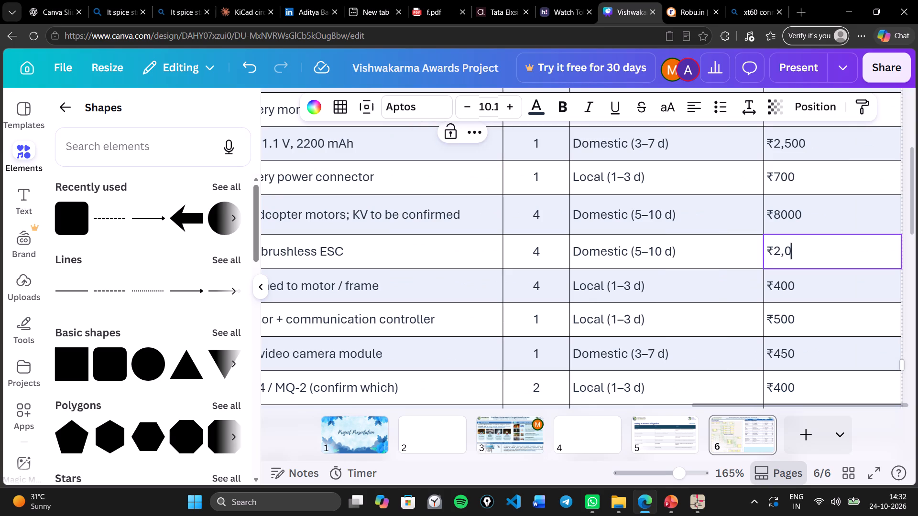
pyautogui.press('BackSpace')
pyautogui.press('BackSpace')
pyautogui.press('BackSpace')
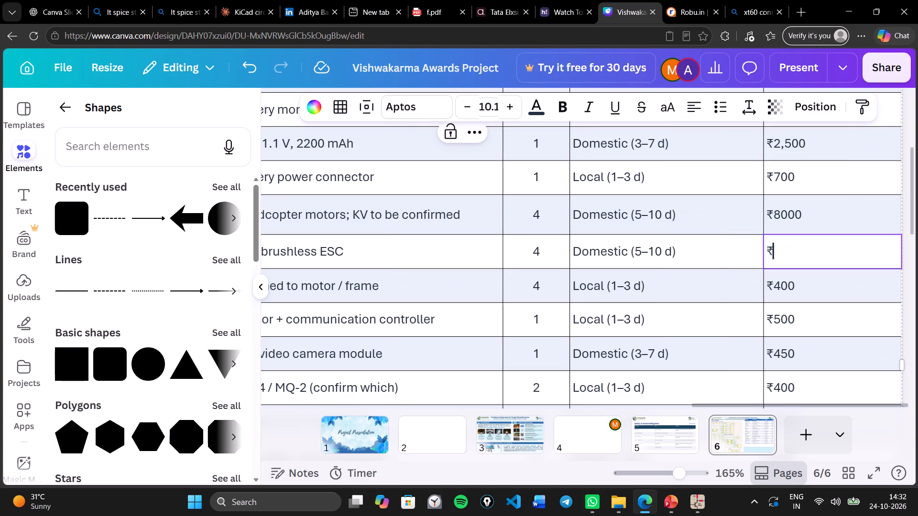
pyautogui.press('4')
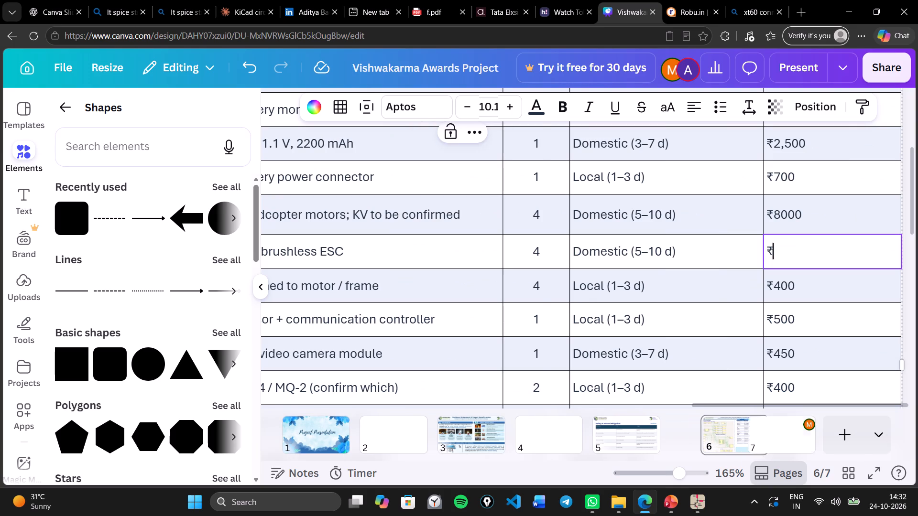
pyautogui.write(',000')
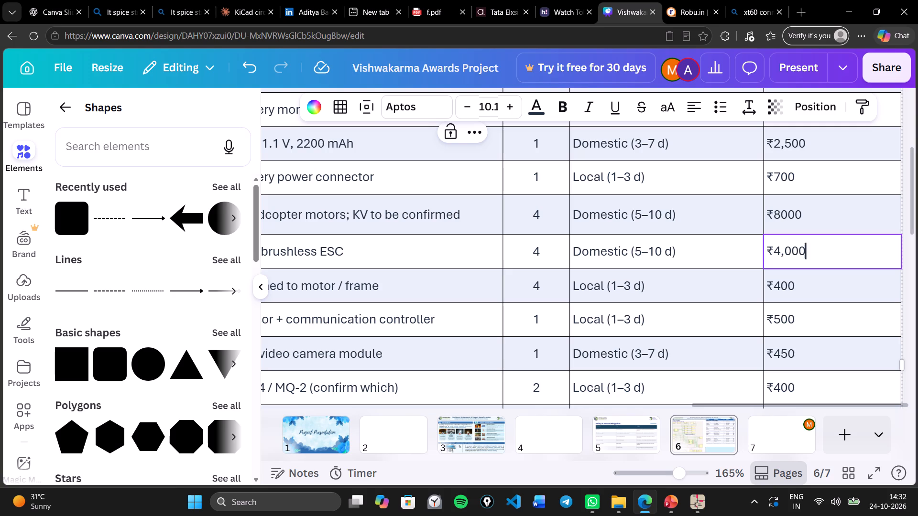
pyautogui.press('BackSpace')
pyautogui.press('BackSpace')
pyautogui.press('BackSpace')
pyautogui.press('BackSpace')
pyautogui.press('BackSpace')
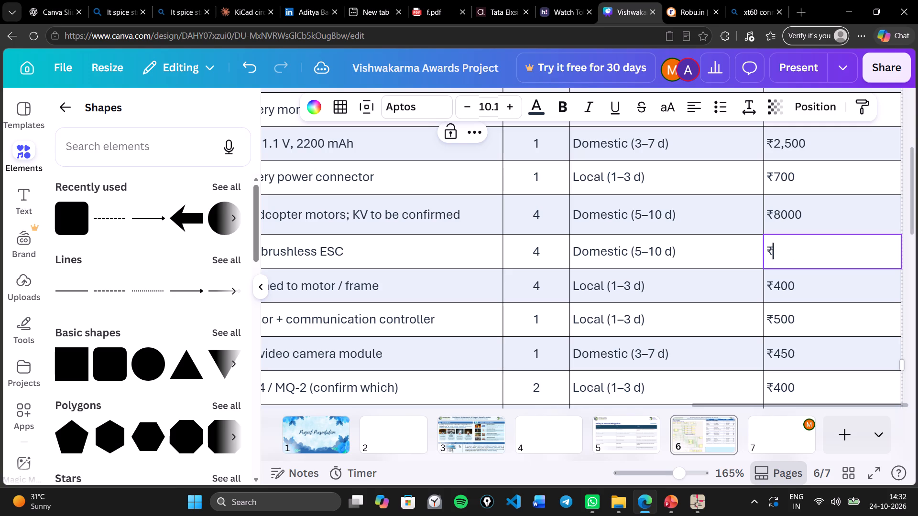
pyautogui.write('4,000')
# Add the thousands separator to the Brushless motors cost so it reads ₹8,000.
pyautogui.click(782, 208)
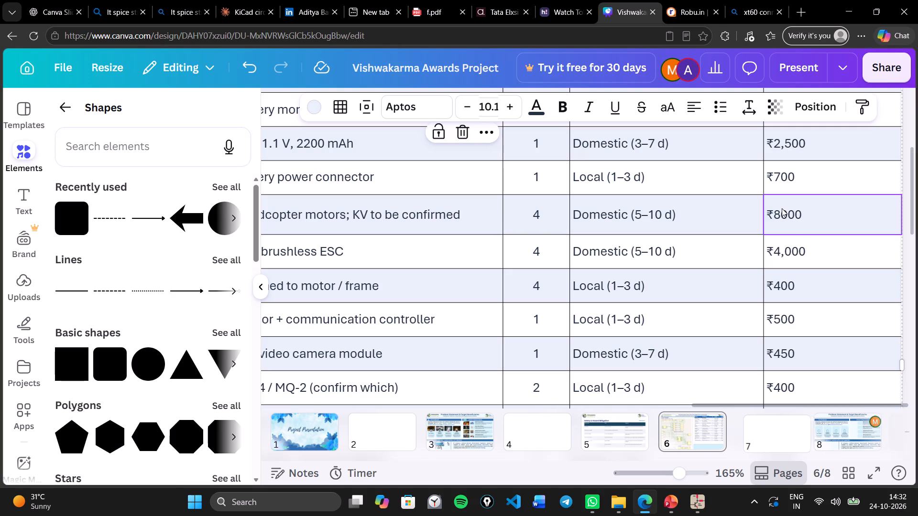
pyautogui.doubleClick(782, 215)
pyautogui.click(782, 215)
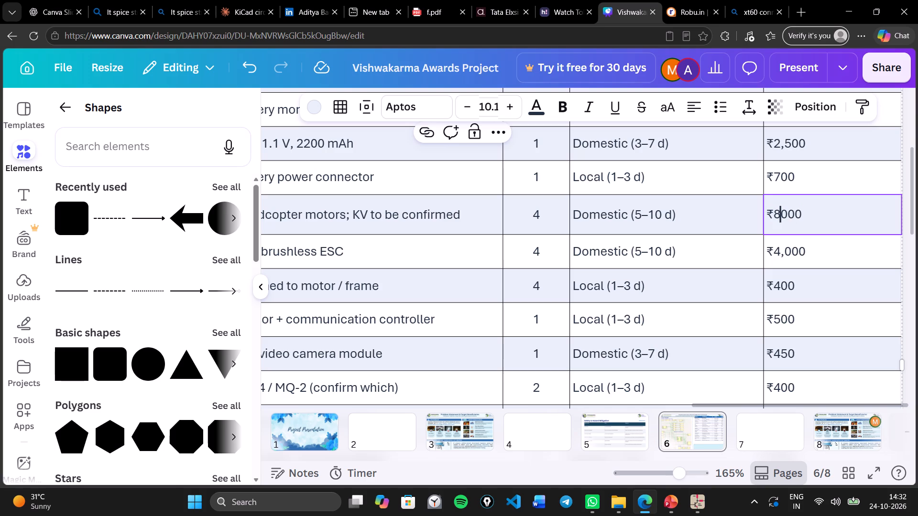
pyautogui.press(',')
# Examine the Propellers row of the bill of materials and open its cost cell for editing.
pyautogui.scroll(-1, 782, 215)
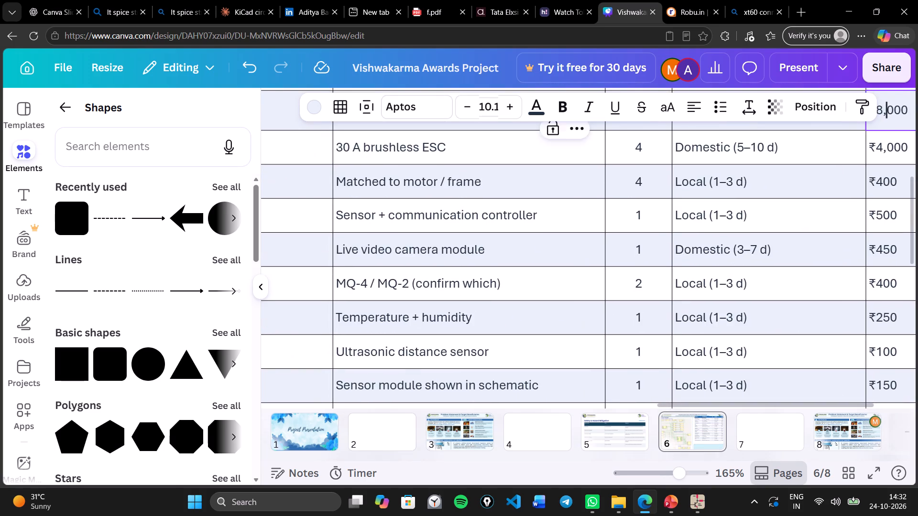
pyautogui.hscroll(-1, 782, 215)
pyautogui.hscroll(2, 792, 187)
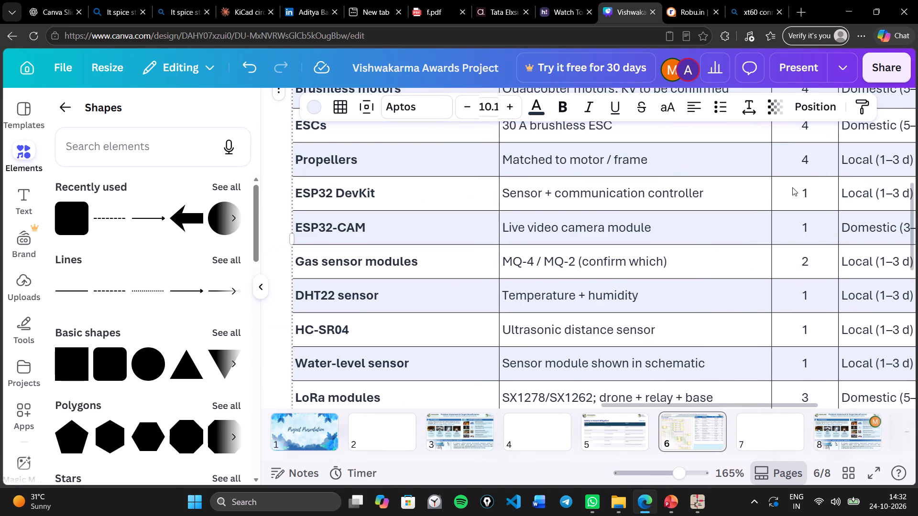
pyautogui.hscroll(1, 792, 187)
pyautogui.hscroll(-6, 792, 187)
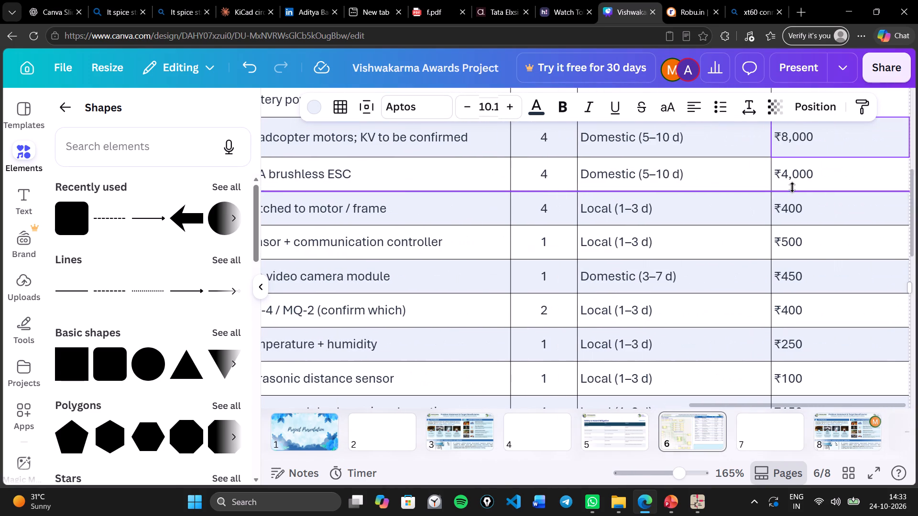
pyautogui.click(793, 210)
pyautogui.click(793, 210)
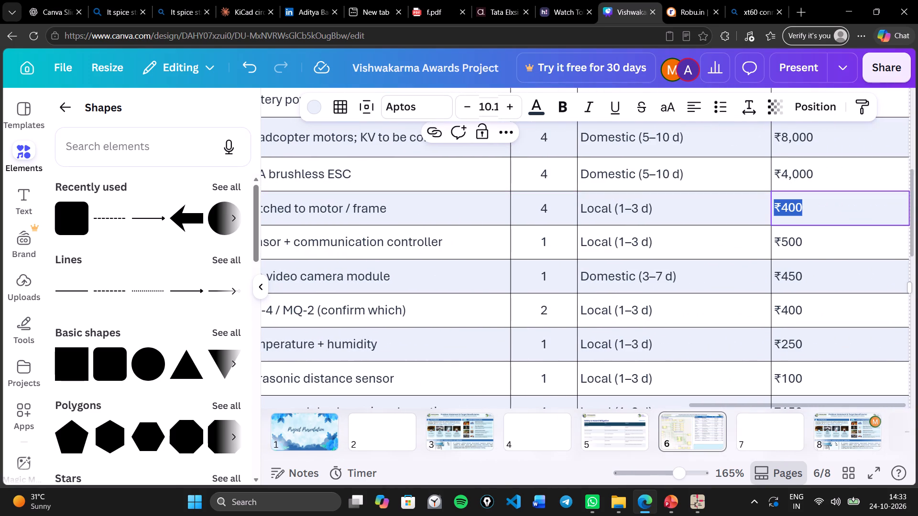
pyautogui.click(794, 210)
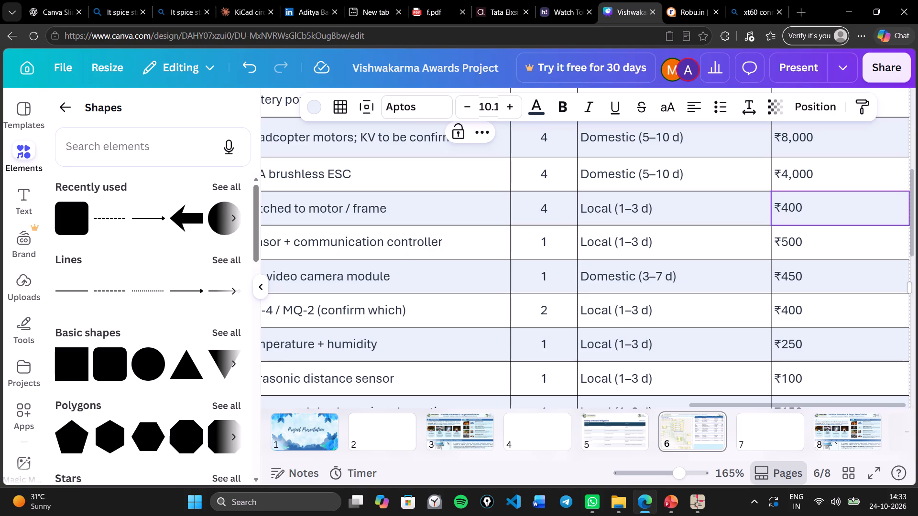
pyautogui.click(786, 206)
# Switch to the Robu.in page and replace the previous product search with a search for "propellor".
pyautogui.click(721, 0)
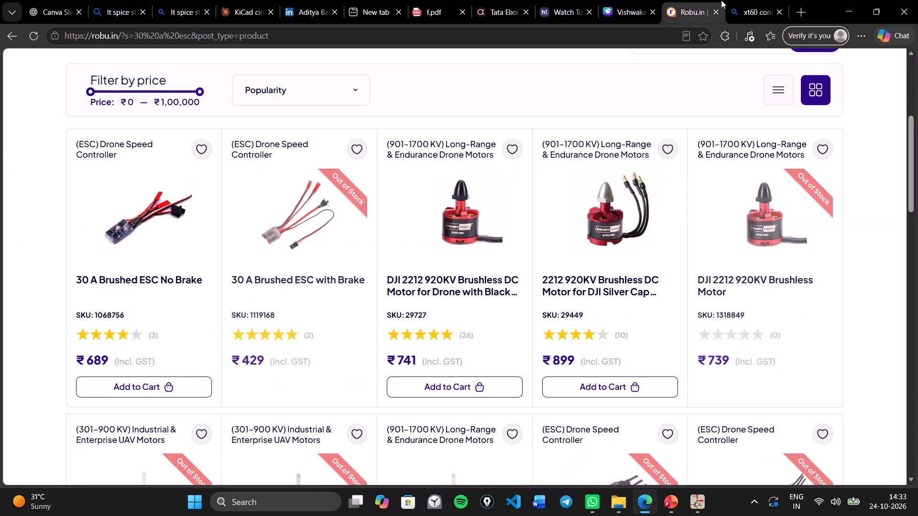
pyautogui.scroll(6, 420, 99)
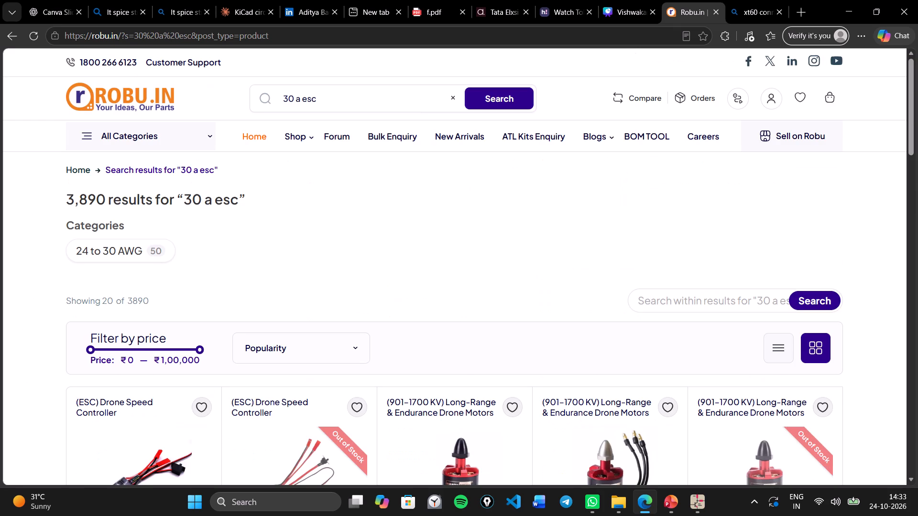
pyautogui.click(347, 92)
pyautogui.press('BackSpace')
pyautogui.press('BackSpace')
pyautogui.press('BackSpace')
pyautogui.press('BackSpace')
pyautogui.press('BackSpace')
pyautogui.press('BackSpace')
pyautogui.press('BackSpace')
pyautogui.press('BackSpace')
pyautogui.press('BackSpace')
pyautogui.press('BackSpace')
pyautogui.press('BackSpace')
pyautogui.press('BackSpace')
pyautogui.press('BackSpace')
pyautogui.press('BackSpace')
pyautogui.press('BackSpace')
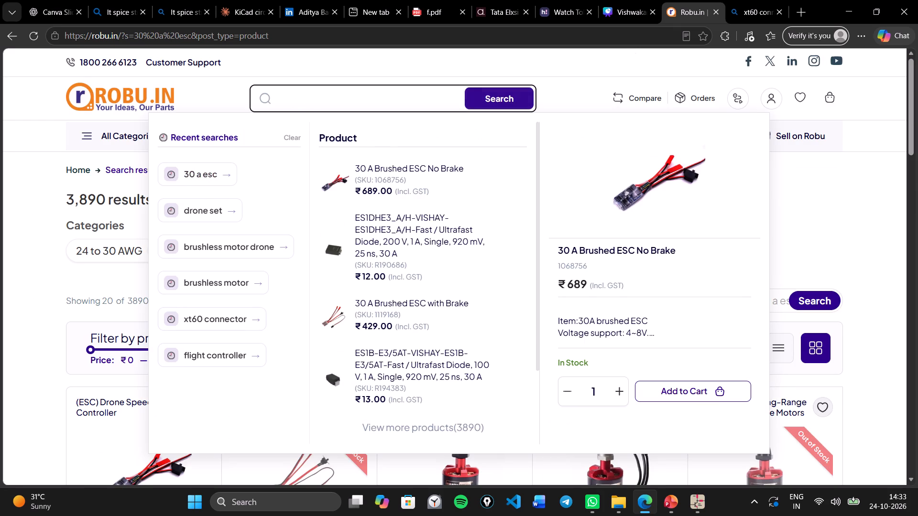
pyautogui.write('propellor')
pyautogui.press('Return')
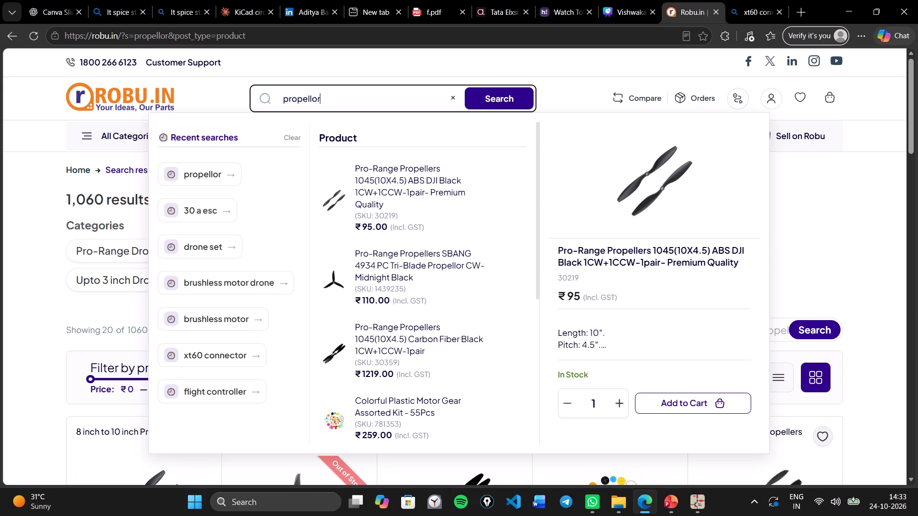
# Refine the Robu.in search to "propellor drone" and look through the suggested products, categories and prices.
pyautogui.press('space')
pyautogui.write('drone')
pyautogui.press('Return')
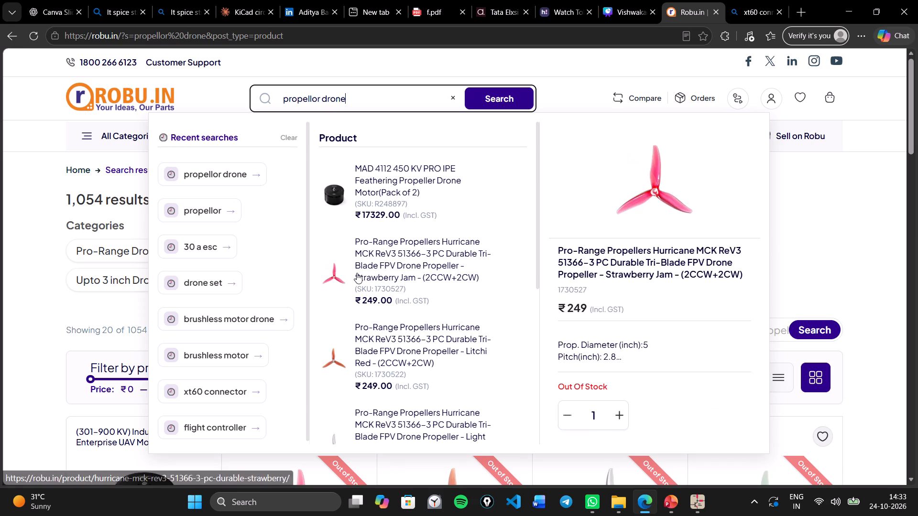
pyautogui.scroll(-6, 357, 273)
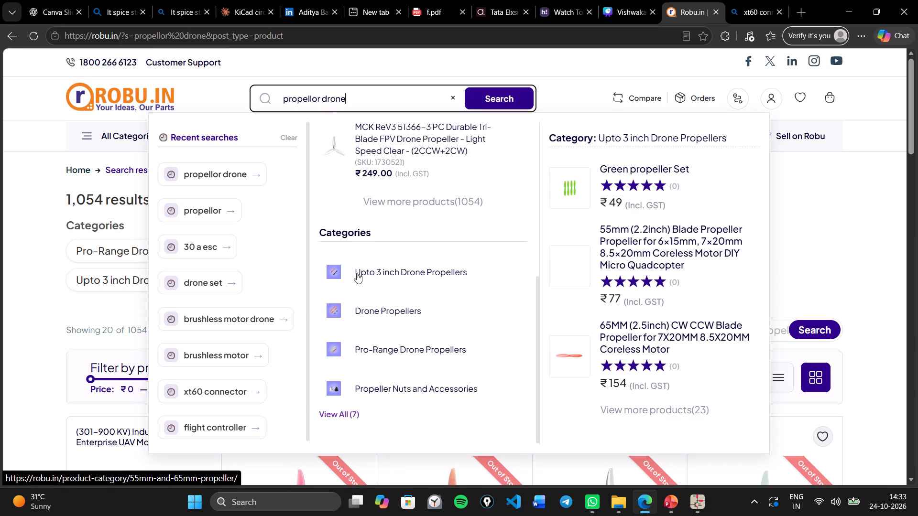
pyautogui.scroll(1, 462, 206)
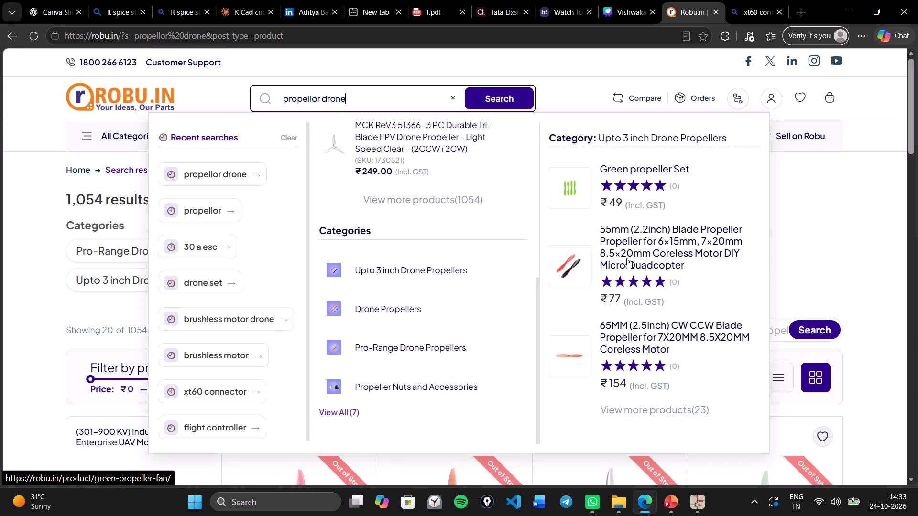
pyautogui.scroll(-2, 627, 258)
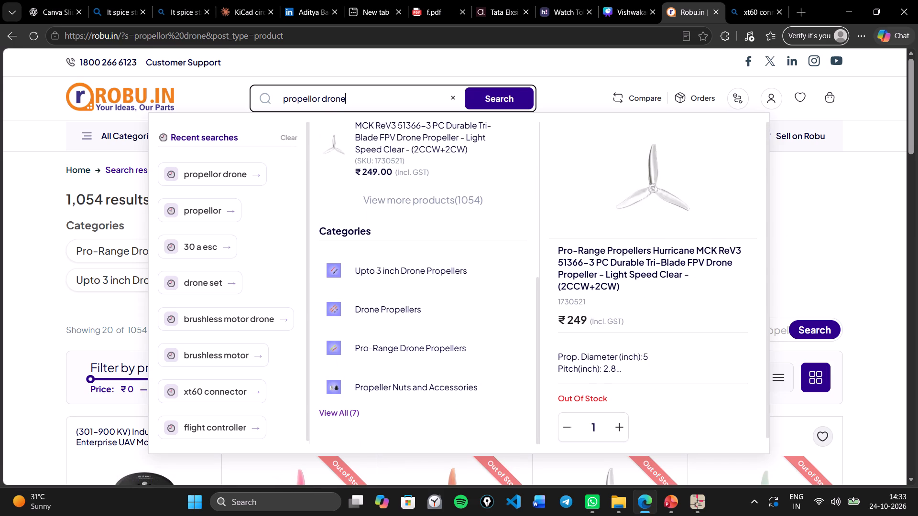
pyautogui.click(322, 97)
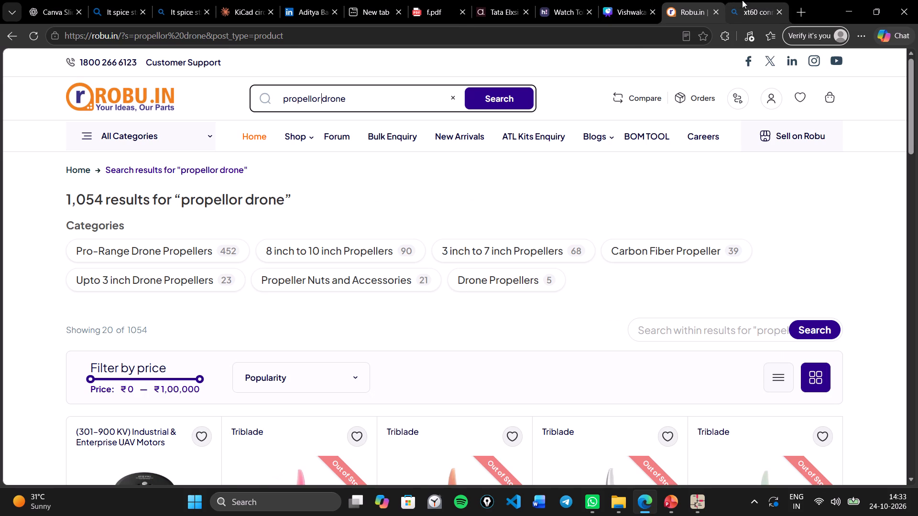
# Switch to the Bing Shopping results for the XT60 connector and search for "drone propellers" instead.
pyautogui.click(740, 0)
pyautogui.scroll(18, 449, 89)
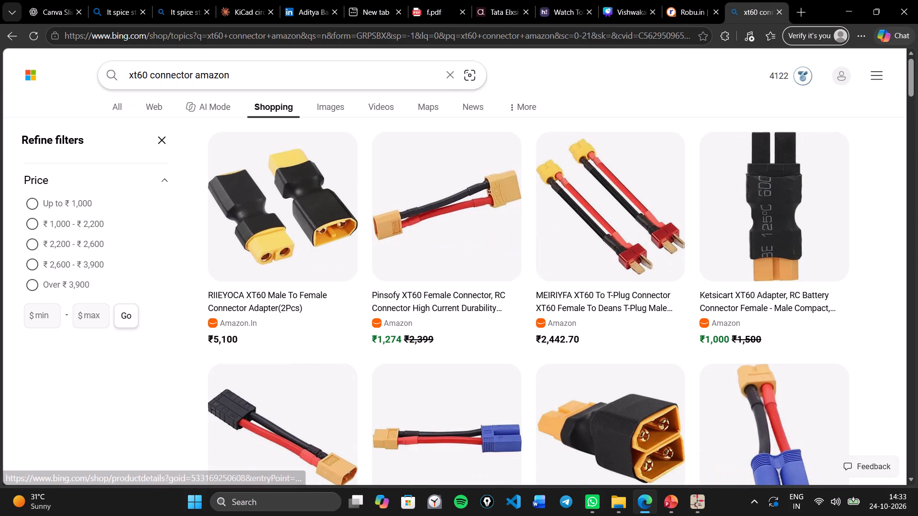
pyautogui.moveTo(298, 75); pyautogui.dragTo(125, 93)
pyautogui.write('drone propello')
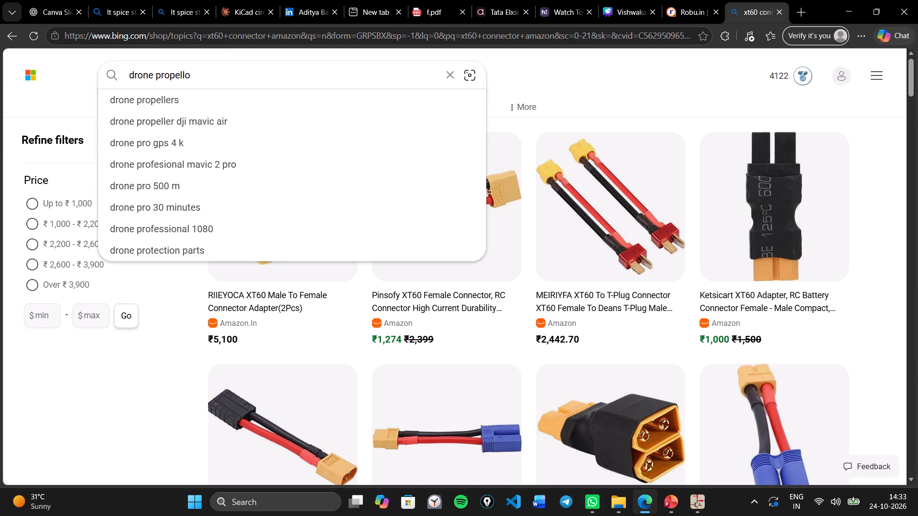
pyautogui.click(140, 92)
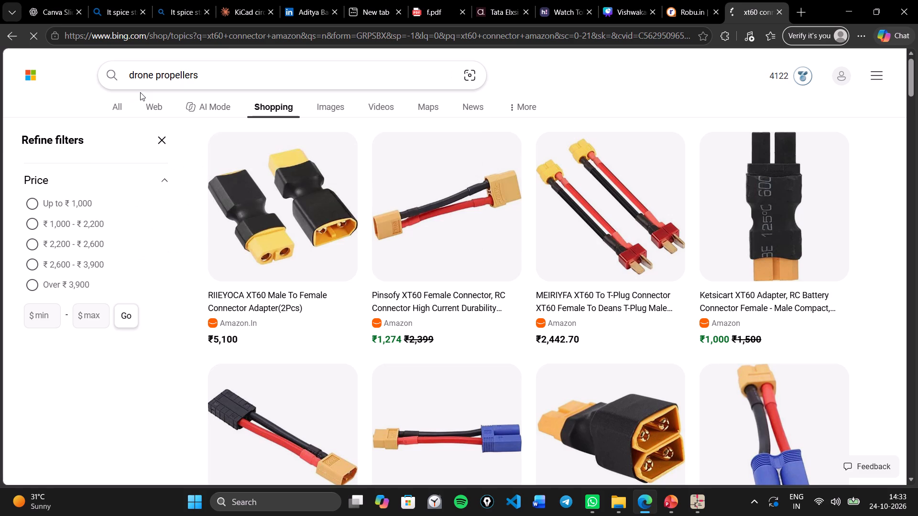
# Look through the drone propeller listings and their prices in the Bing Shopping results.
pyautogui.scroll(-1, 402, 200)
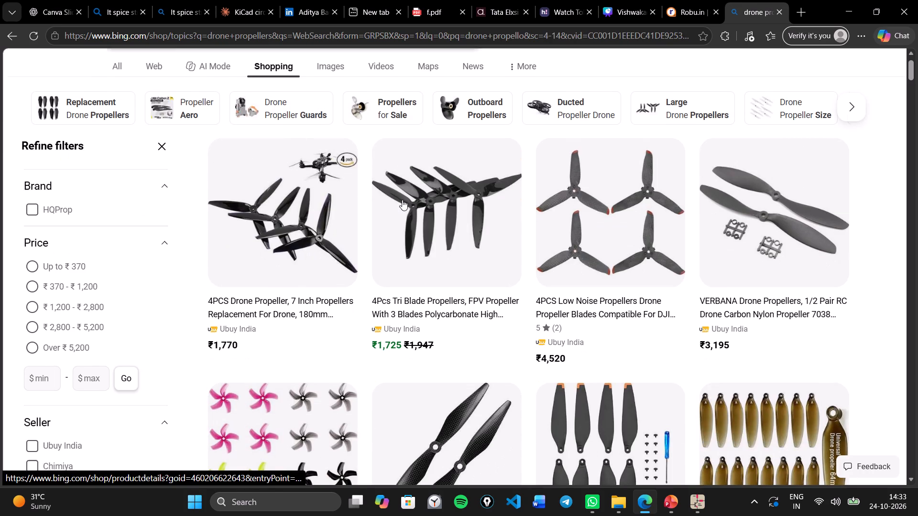
pyautogui.scroll(-1, 402, 200)
pyautogui.scroll(-1, 515, 329)
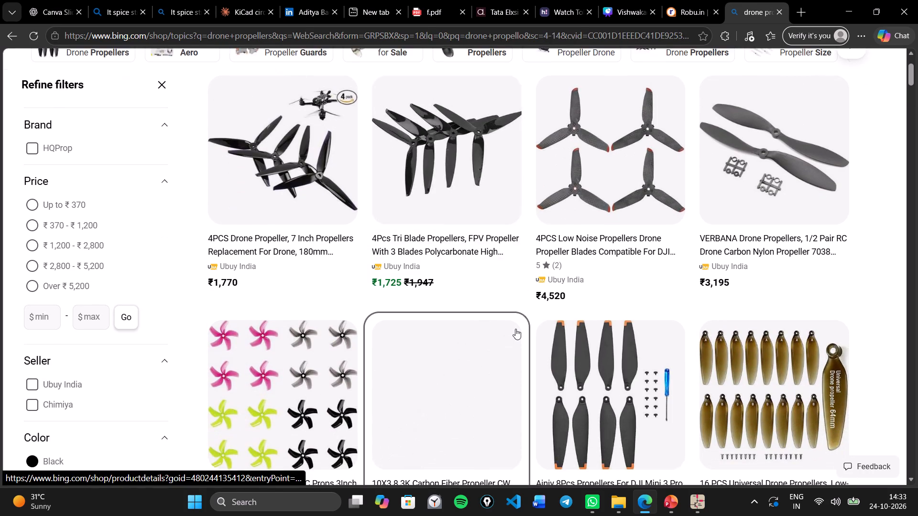
pyautogui.scroll(-2, 515, 329)
pyautogui.scroll(5, 493, 393)
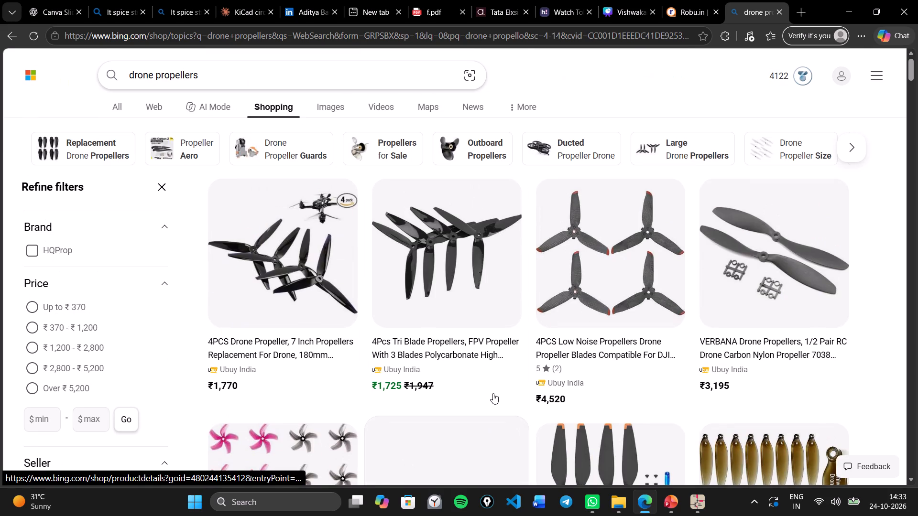
# Return to the bill of materials in Canva and set the Propellers cost to ₹3,000.
pyautogui.click(682, 0)
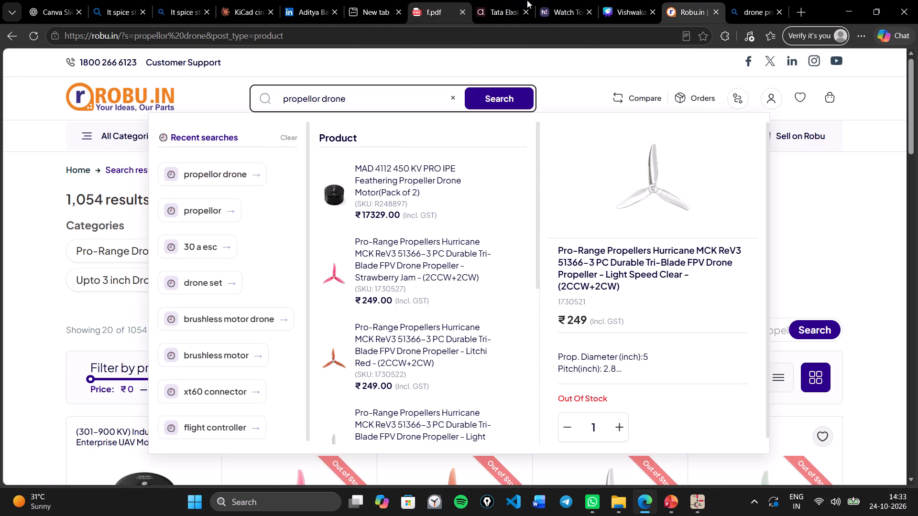
pyautogui.click(625, 0)
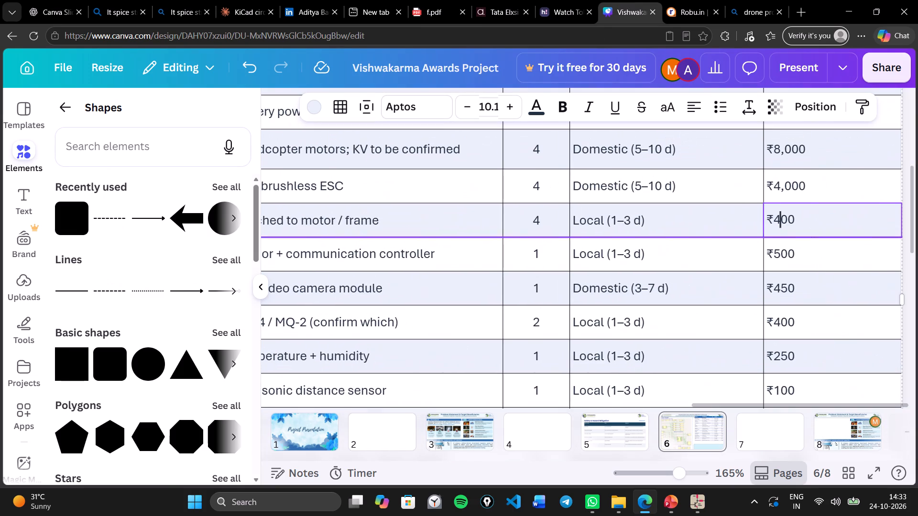
pyautogui.press('BackSpace')
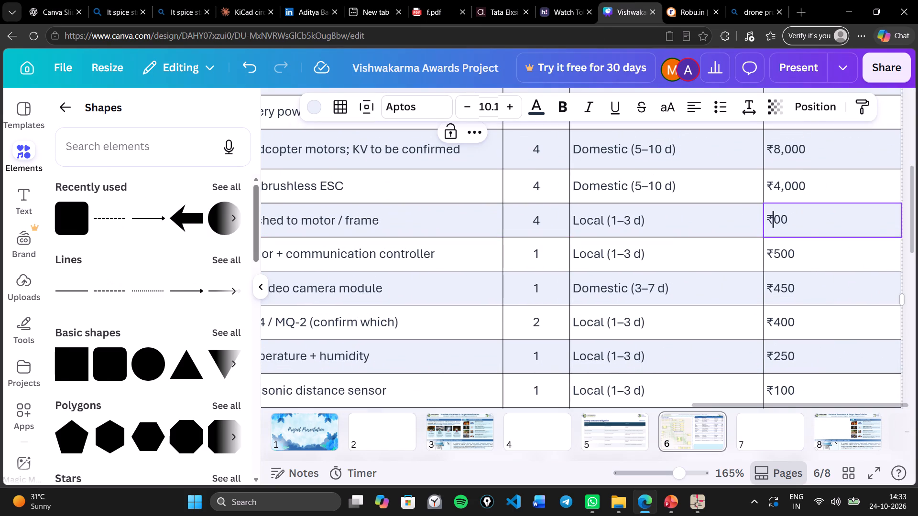
pyautogui.press('3')
pyautogui.write(',0')
# Check the row below Propellers and set the ESP32 DevKit cost to ₹800.
pyautogui.hscroll(1, 824, 270)
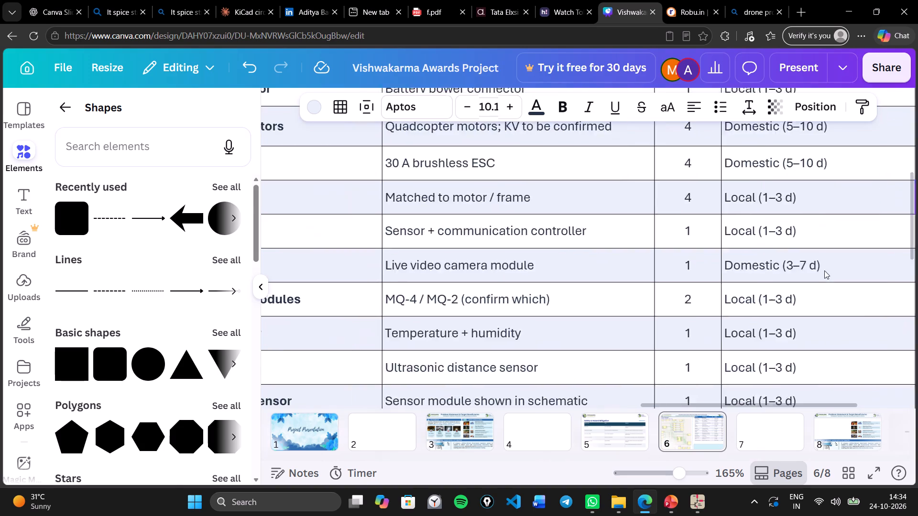
pyautogui.hscroll(5, 824, 270)
pyautogui.hscroll(-1, 824, 270)
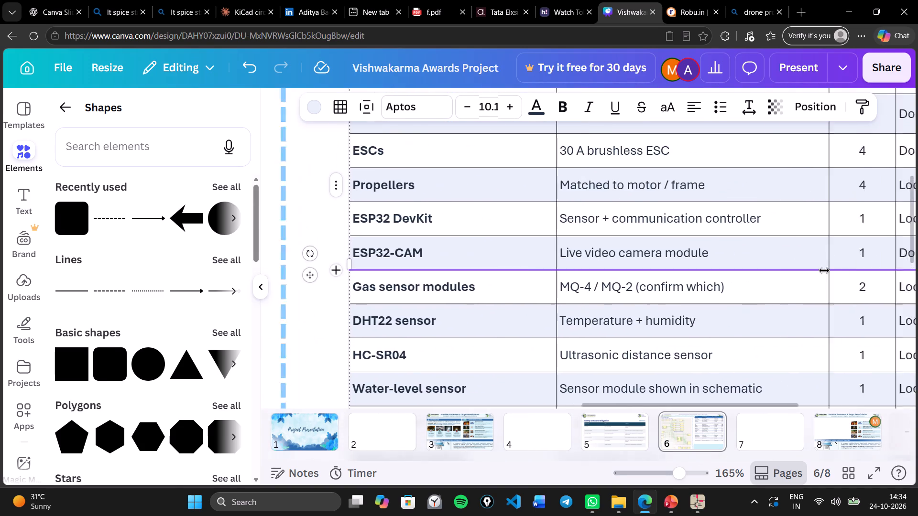
pyautogui.hscroll(-2, 824, 270)
pyautogui.hscroll(-4, 851, 237)
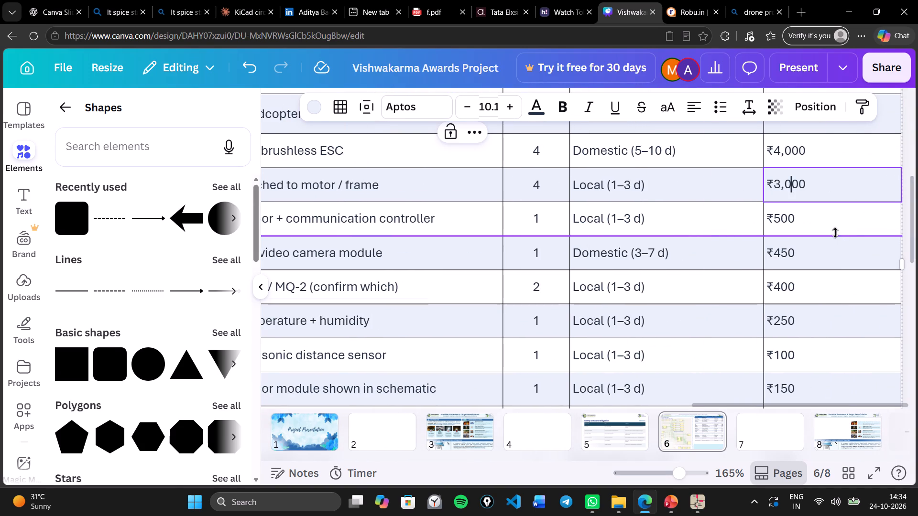
pyautogui.doubleClick(797, 217)
pyautogui.click(782, 216)
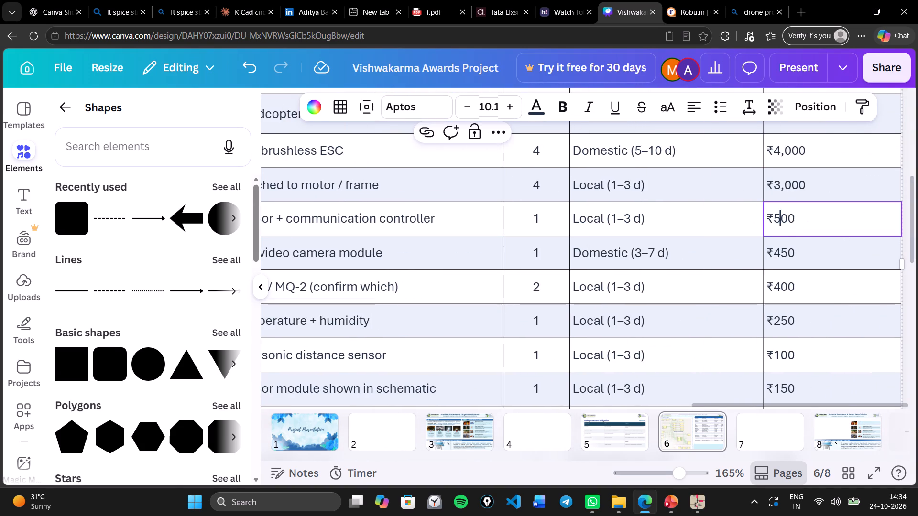
pyautogui.press('BackSpace')
pyautogui.press('9')
pyautogui.press('BackSpace')
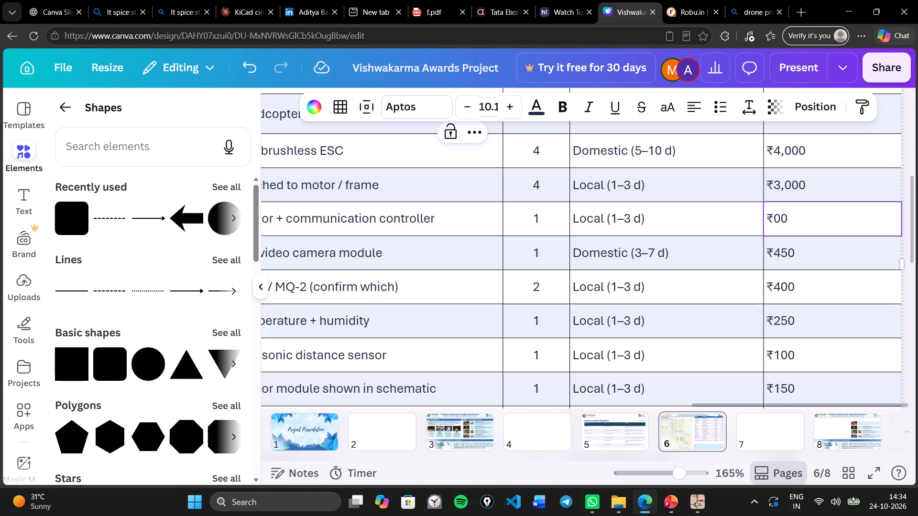
pyautogui.write('89')
pyautogui.press('BackSpace')
# Check the next component in the bill of materials, switch to Robu.in and search for "esp32 camera module".
pyautogui.hscroll(5, 782, 216)
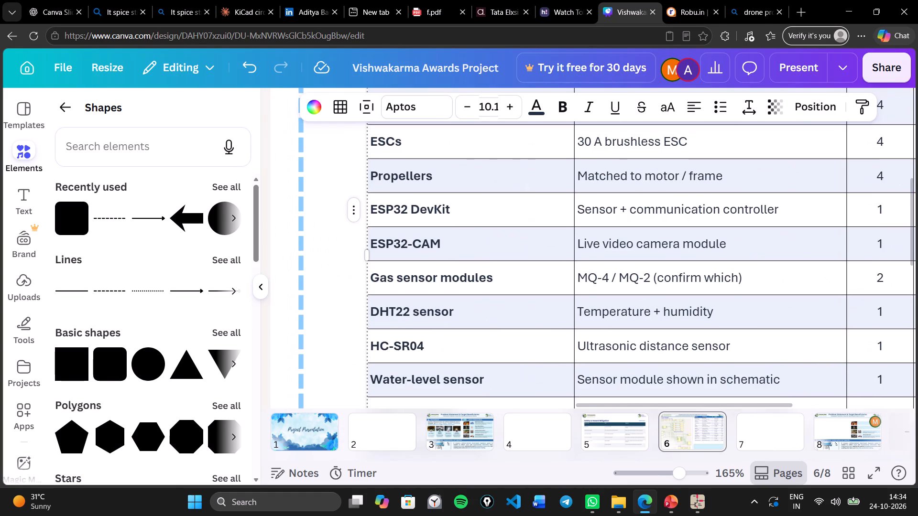
pyautogui.hscroll(1, 782, 216)
pyautogui.hscroll(-7, 782, 216)
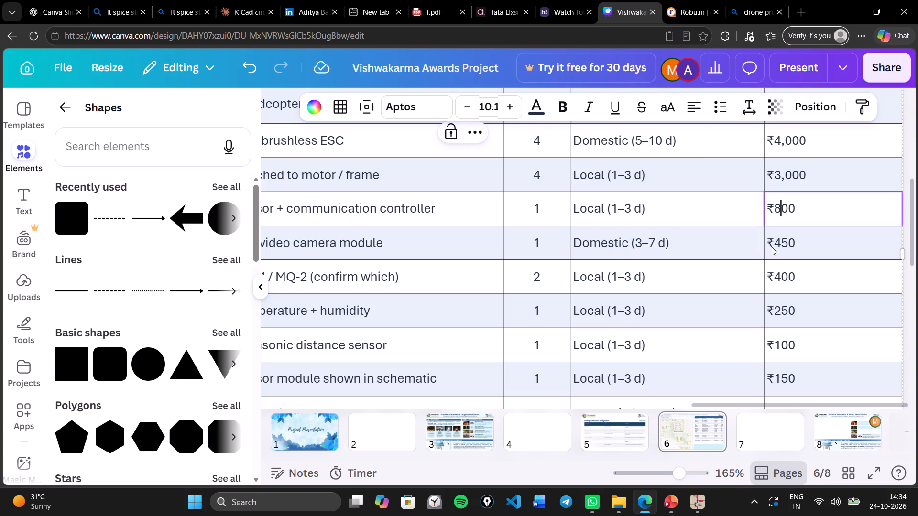
pyautogui.click(676, 0)
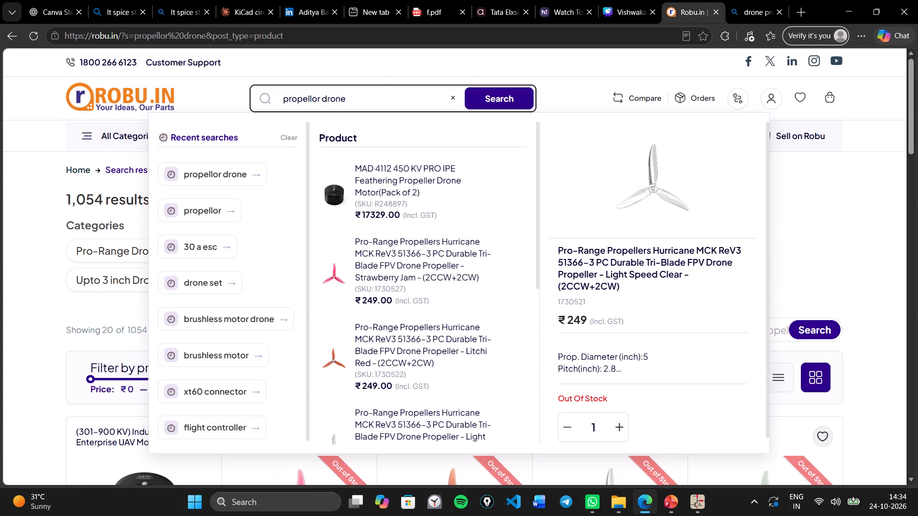
pyautogui.click(375, 93)
pyautogui.press('BackSpace')
pyautogui.press('BackSpace')
pyautogui.press('BackSpace')
pyautogui.press('BackSpace')
pyautogui.press('BackSpace')
pyautogui.press('BackSpace')
pyautogui.press('BackSpace')
pyautogui.press('BackSpace')
pyautogui.press('BackSpace')
pyautogui.press('BackSpace')
pyautogui.press('BackSpace')
pyautogui.press('BackSpace')
pyautogui.press('BackSpace')
pyautogui.press('BackSpace')
pyautogui.press('BackSpace')
pyautogui.press('BackSpace')
pyautogui.press('BackSpace')
pyautogui.press('BackSpace')
pyautogui.press('BackSpace')
pyautogui.press('BackSpace')
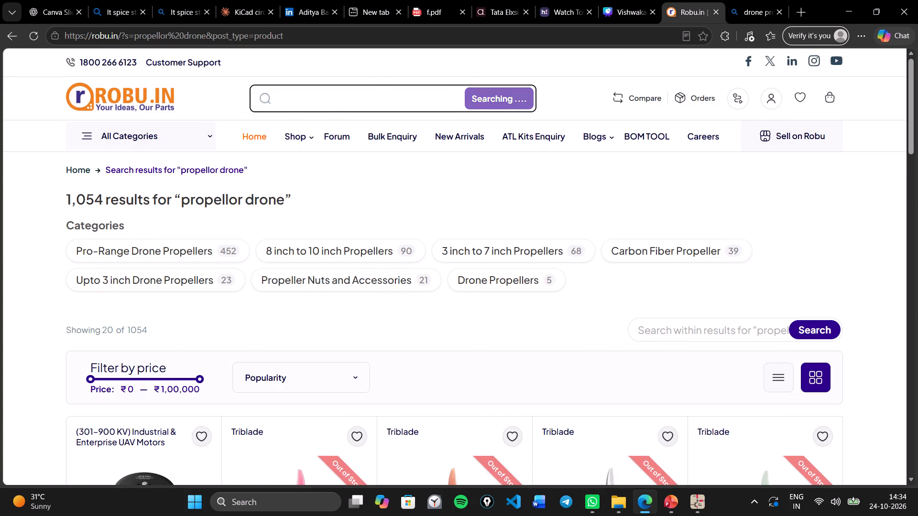
pyautogui.write('esp32 cam')
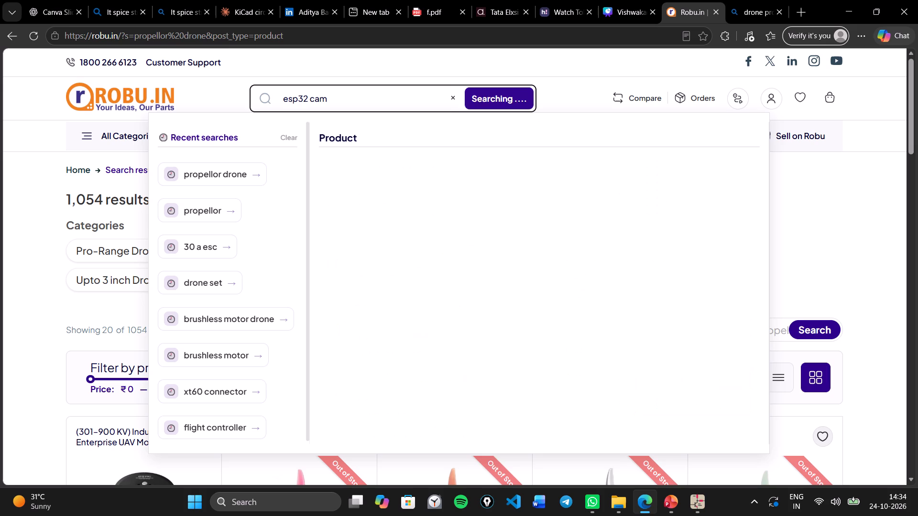
pyautogui.write('era module')
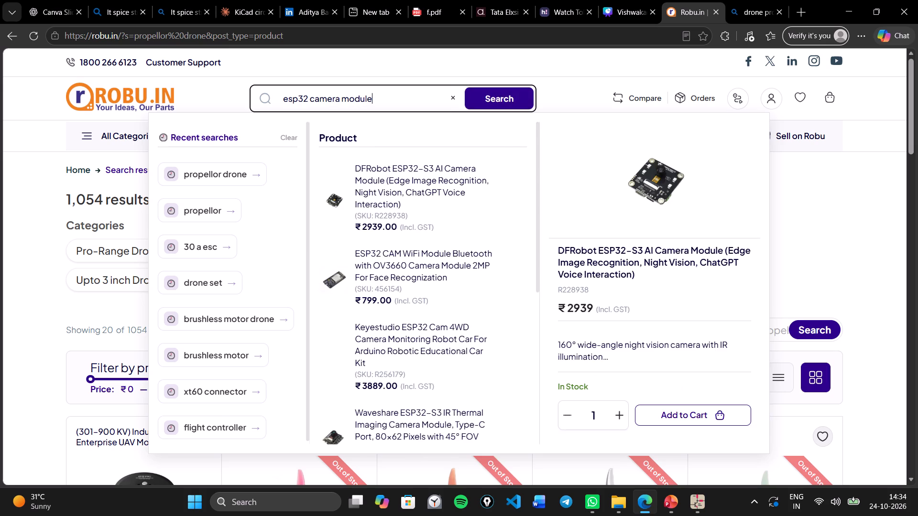
pyautogui.press('Return')
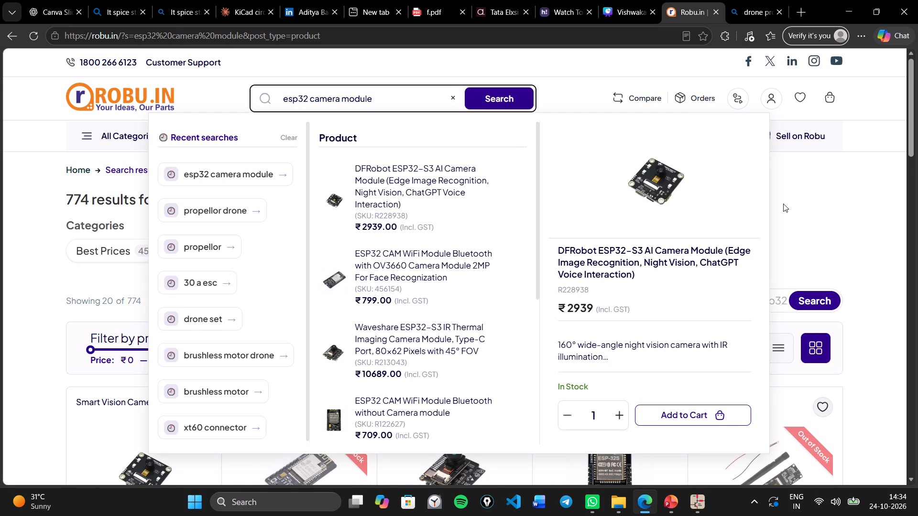
# Look through the ESP32 camera module search results on Robu.in and compare the product prices.
pyautogui.click(793, 194)
pyautogui.scroll(-1, 793, 194)
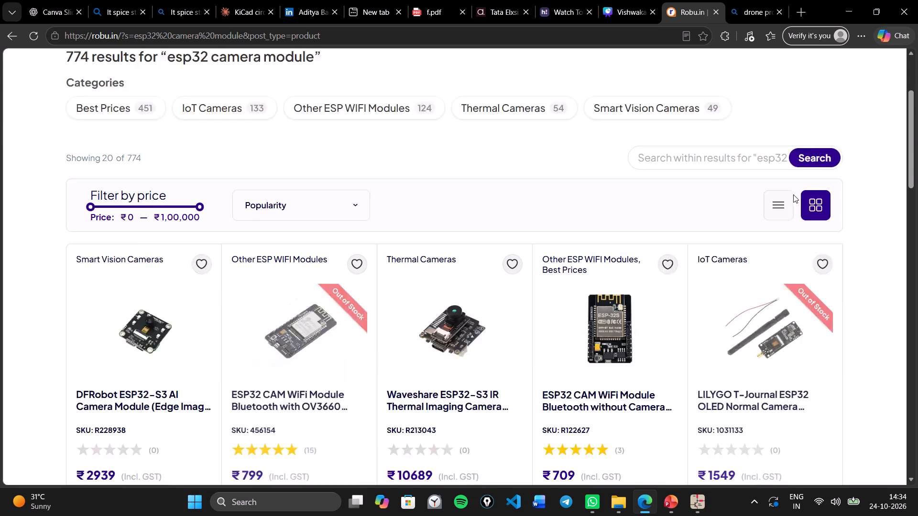
pyautogui.scroll(-2, 793, 194)
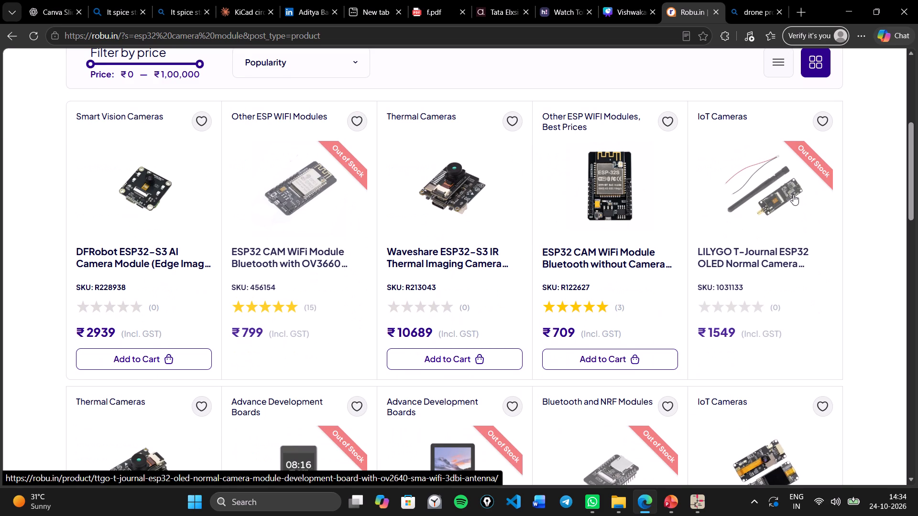
pyautogui.scroll(-3, 793, 194)
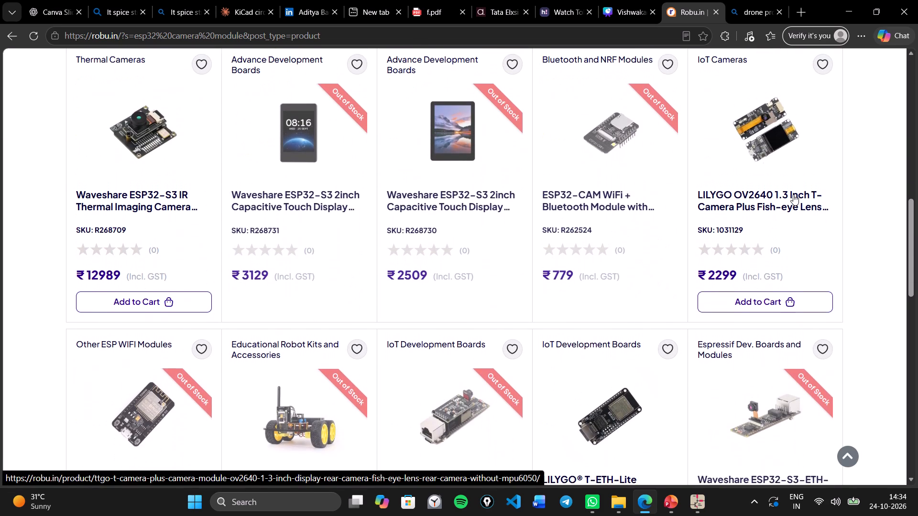
pyautogui.scroll(-1, 793, 194)
pyautogui.scroll(-3, 473, 161)
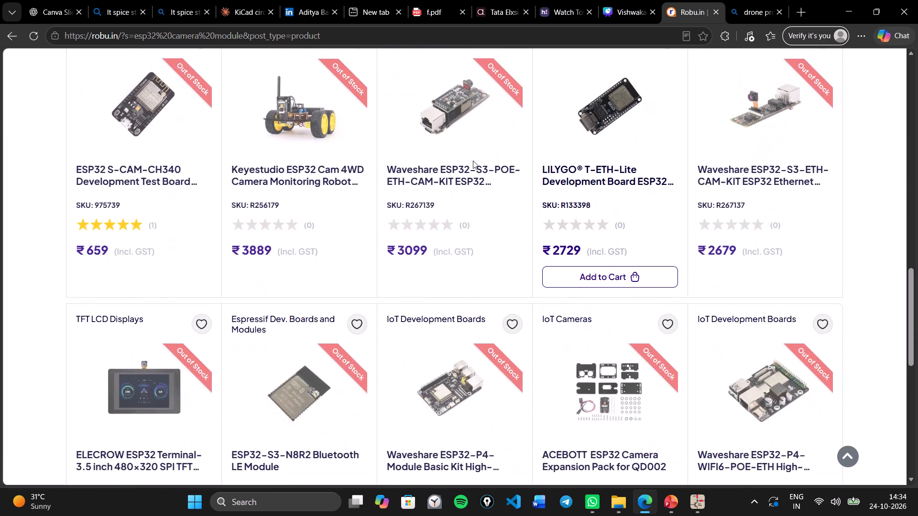
pyautogui.scroll(-4, 473, 161)
pyautogui.scroll(3, 473, 161)
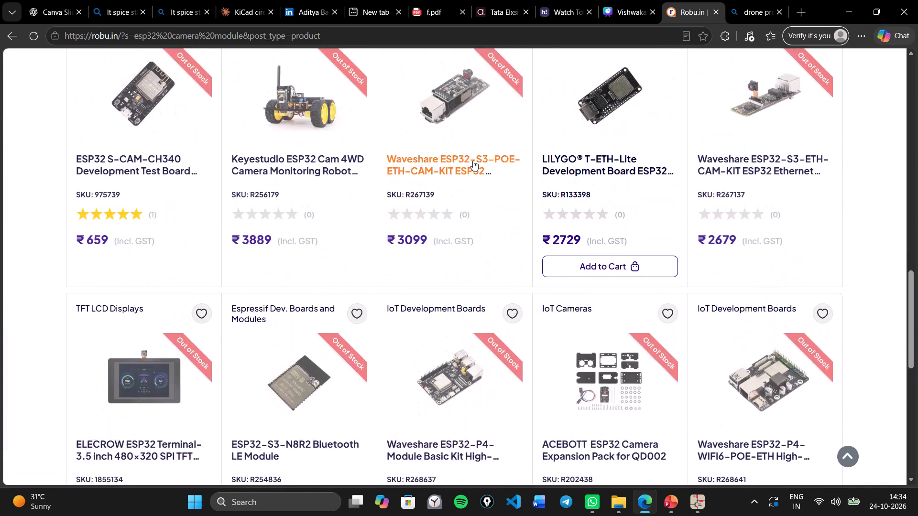
pyautogui.scroll(3, 473, 161)
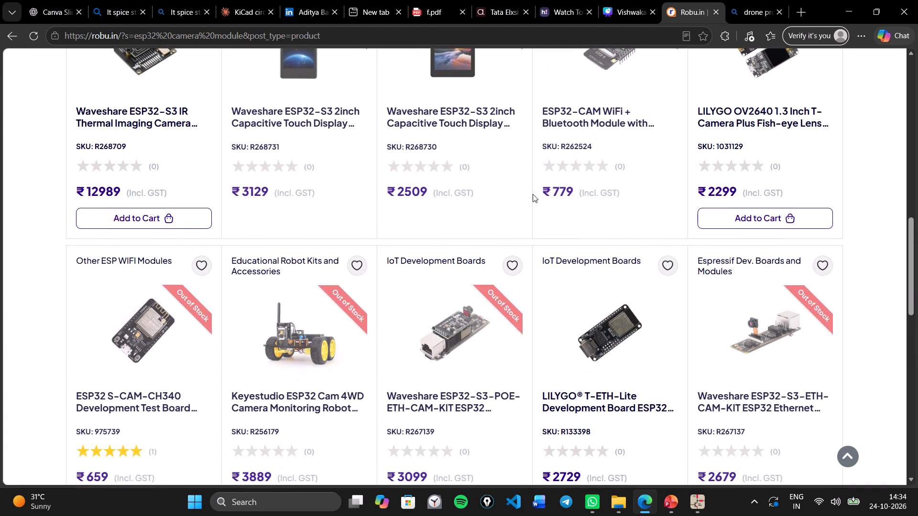
pyautogui.scroll(3, 581, 305)
pyautogui.scroll(-1, 581, 305)
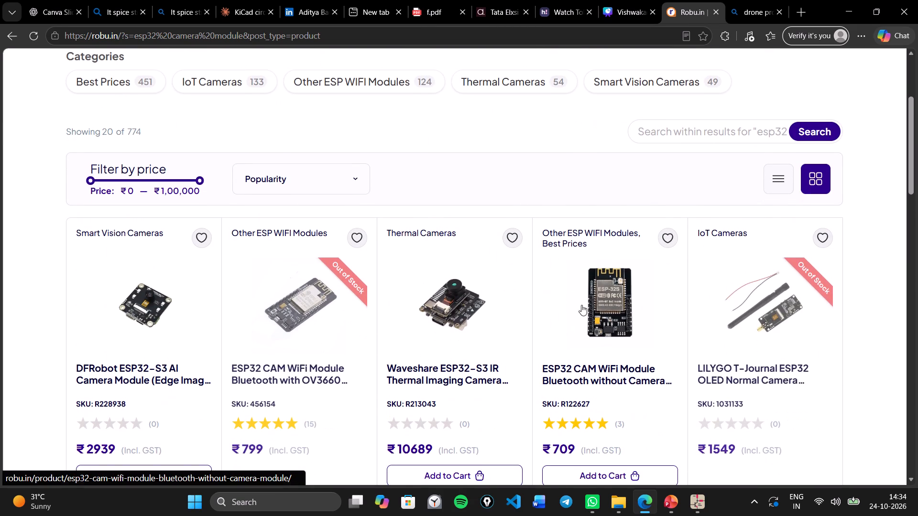
# Switch back to the bill of materials in Canva, select the ESP32-CAM cost cell and check that row's component name.
pyautogui.click(620, 0)
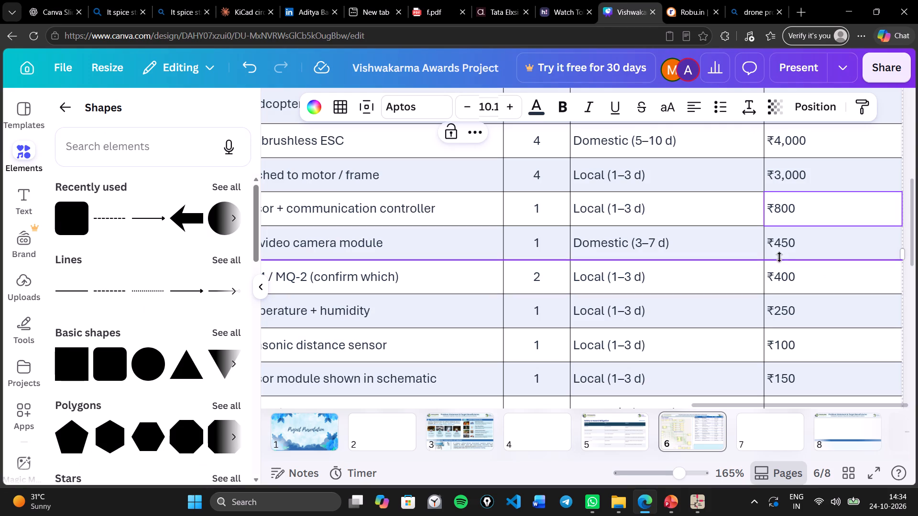
pyautogui.click(784, 249)
pyautogui.click(783, 242)
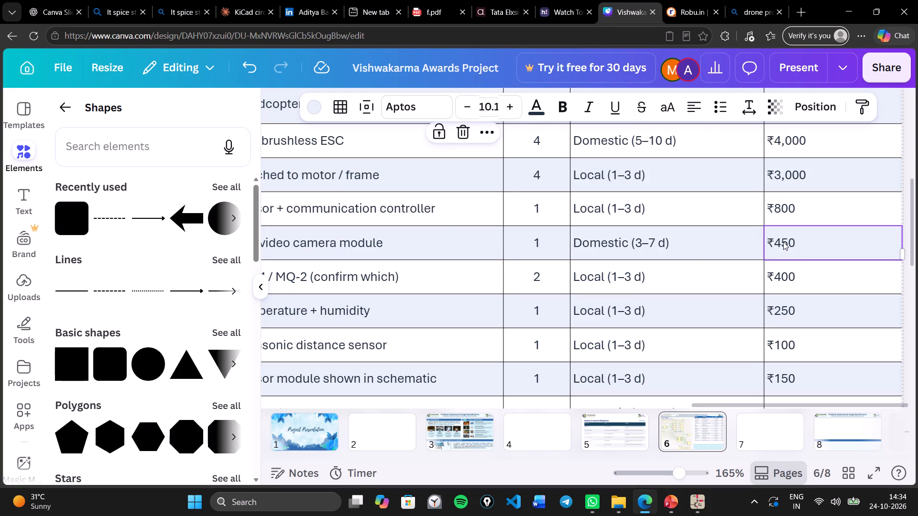
pyautogui.hscroll(5, 783, 242)
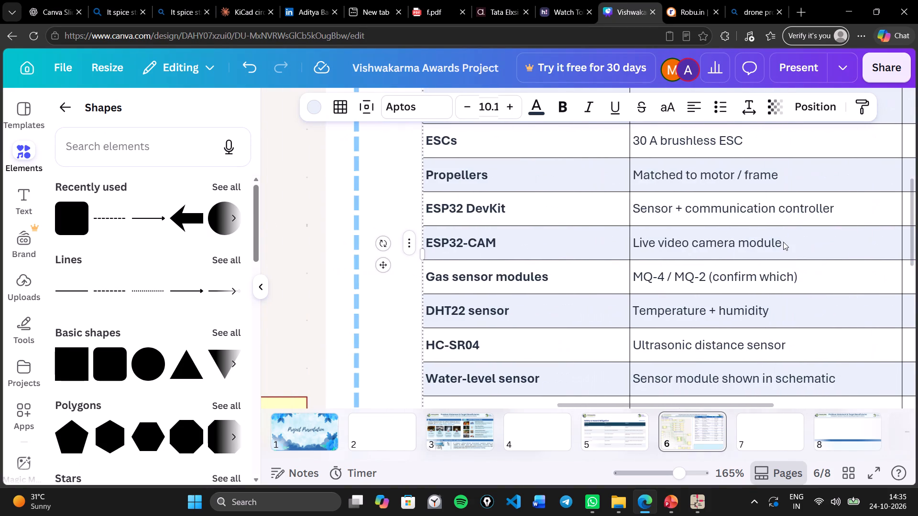
# Switch to Robu.in, shorten the search to "esp32 cam" and look through the listed modules and prices.
pyautogui.click(677, 0)
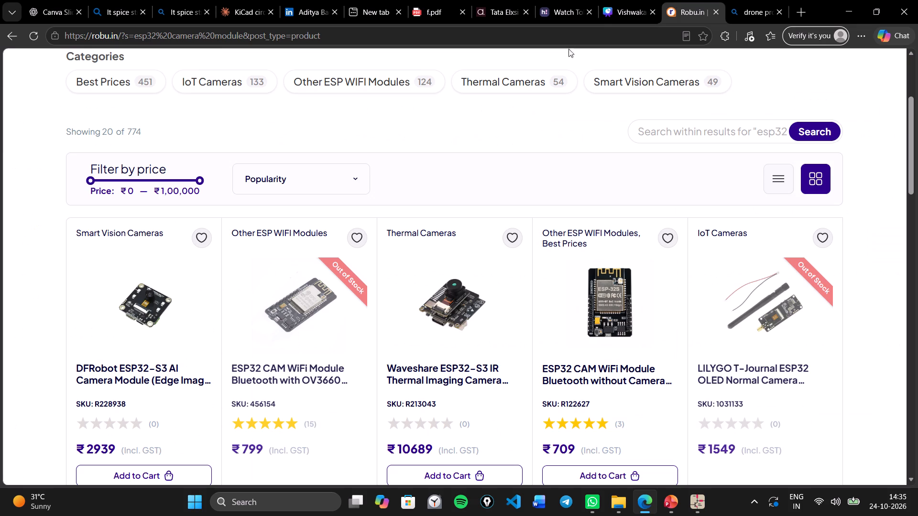
pyautogui.scroll(5, 285, 103)
pyautogui.click(377, 102)
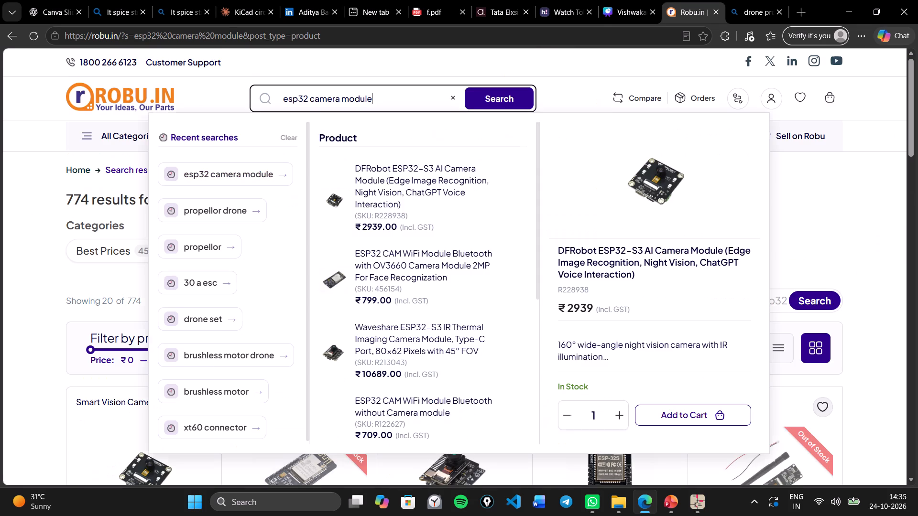
pyautogui.press('BackSpace')
pyautogui.press('BackSpace')
pyautogui.press('BackSpace')
pyautogui.press('BackSpace')
pyautogui.press('BackSpace')
pyautogui.press('BackSpace')
pyautogui.press('BackSpace')
pyautogui.press('BackSpace')
pyautogui.press('BackSpace')
pyautogui.press('BackSpace')
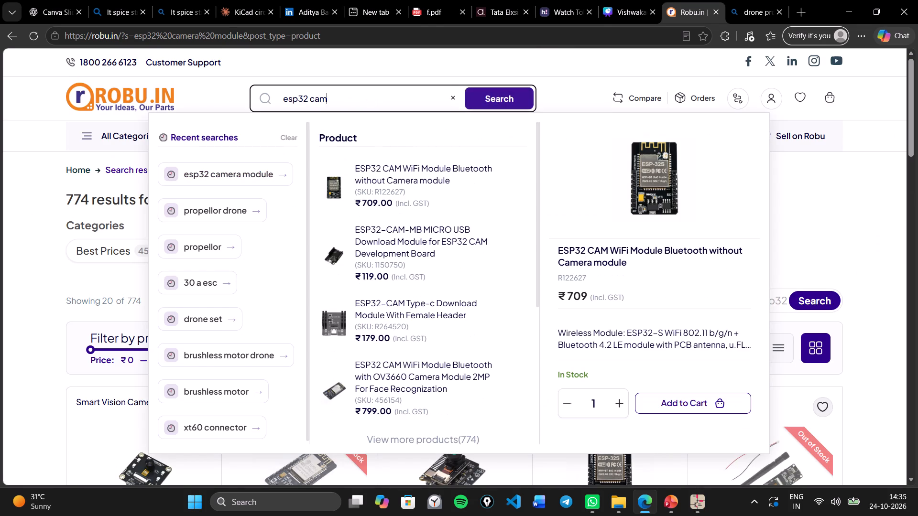
pyautogui.press('Return')
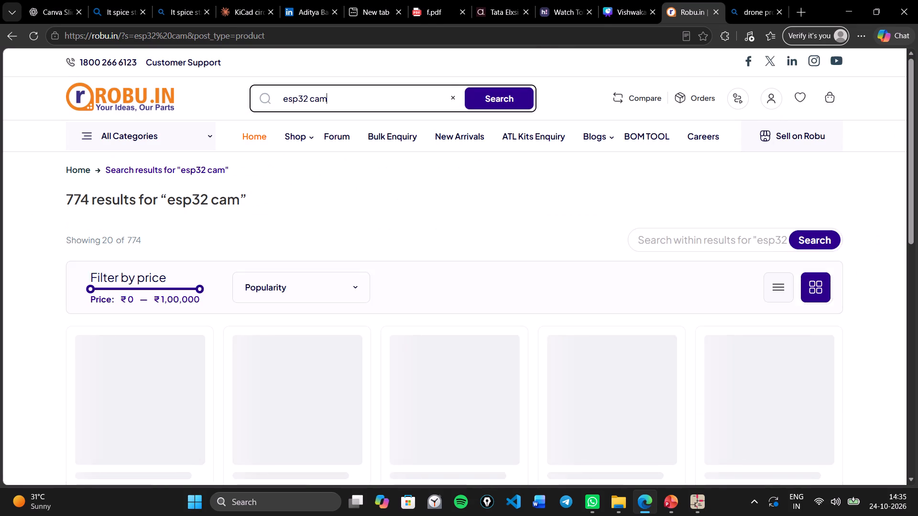
pyautogui.scroll(-3, 430, 257)
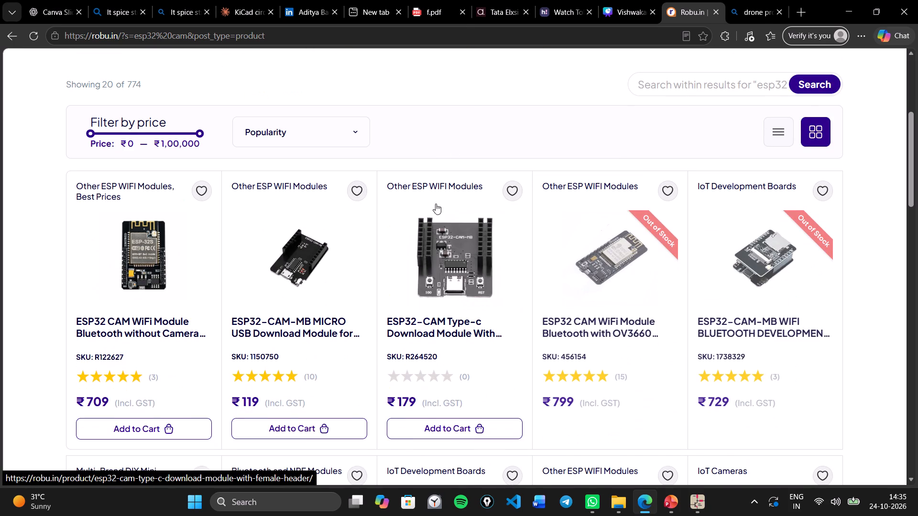
# Switch to the bill of materials in Canva and set the ESP32-CAM row's cost to ₹2000.
pyautogui.click(641, 0)
pyautogui.hscroll(1, 666, 156)
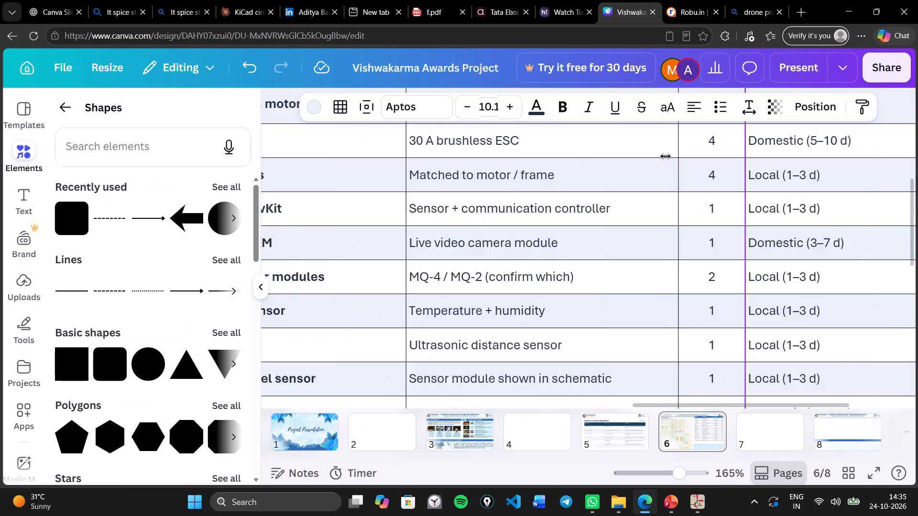
pyautogui.hscroll(3, 666, 156)
pyautogui.hscroll(-2, 666, 156)
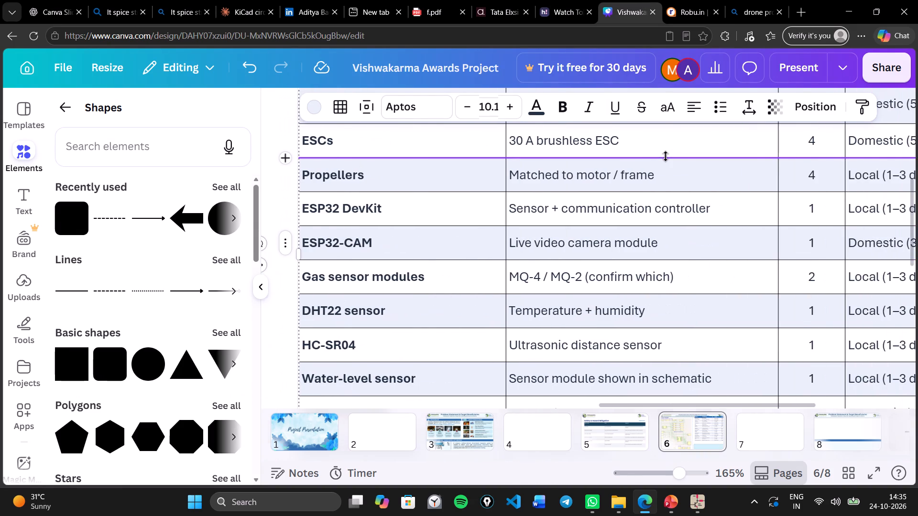
pyautogui.hscroll(-1, 666, 156)
pyautogui.scroll(-1, 666, 156)
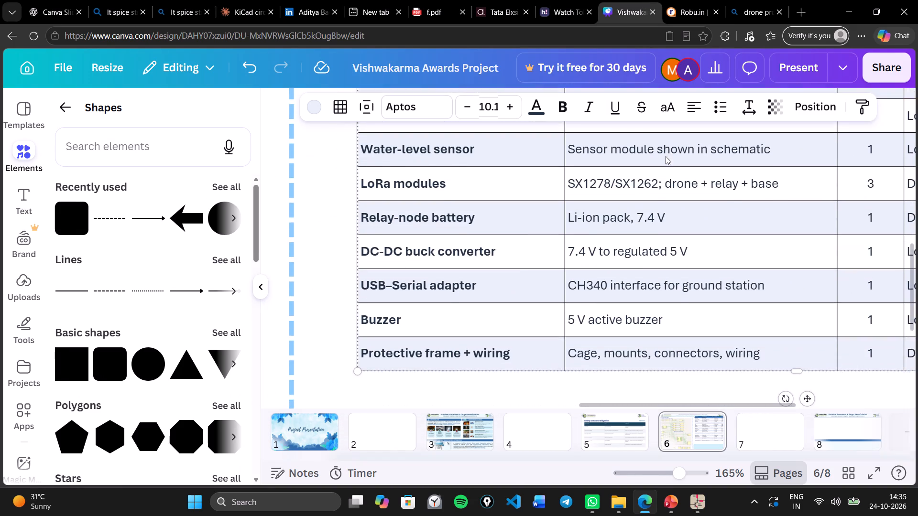
pyautogui.scroll(-1, 666, 156)
pyautogui.hscroll(-2, 666, 156)
pyautogui.scroll(1, 666, 156)
pyautogui.hscroll(1, 666, 156)
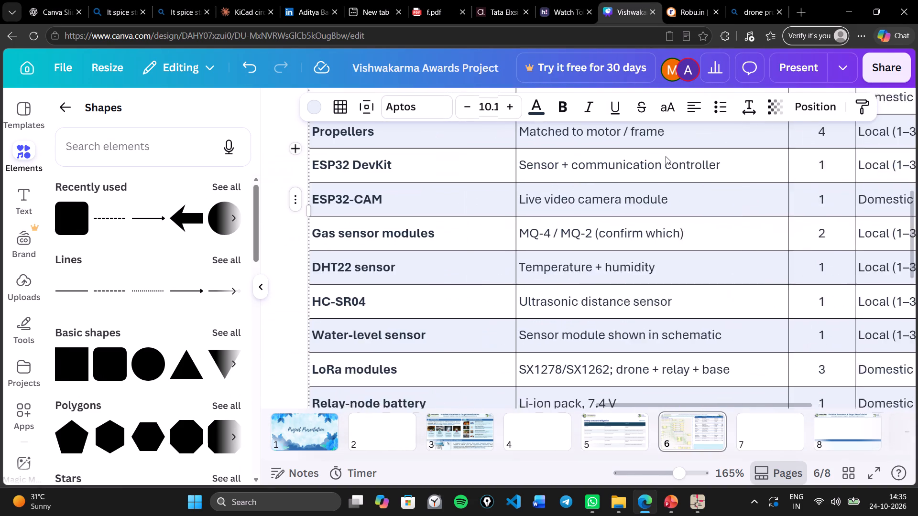
pyautogui.hscroll(1, 666, 156)
pyautogui.scroll(1, 666, 156)
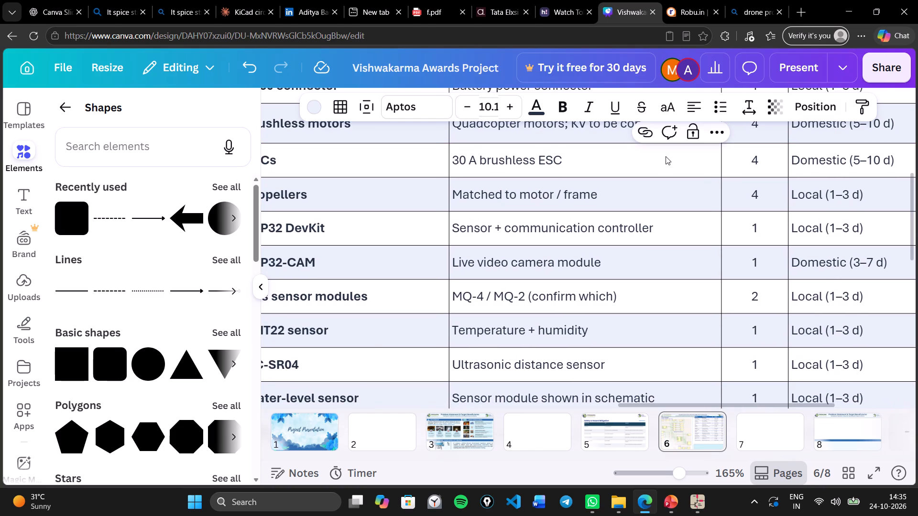
pyautogui.hscroll(-3, 803, 267)
pyautogui.click(800, 266)
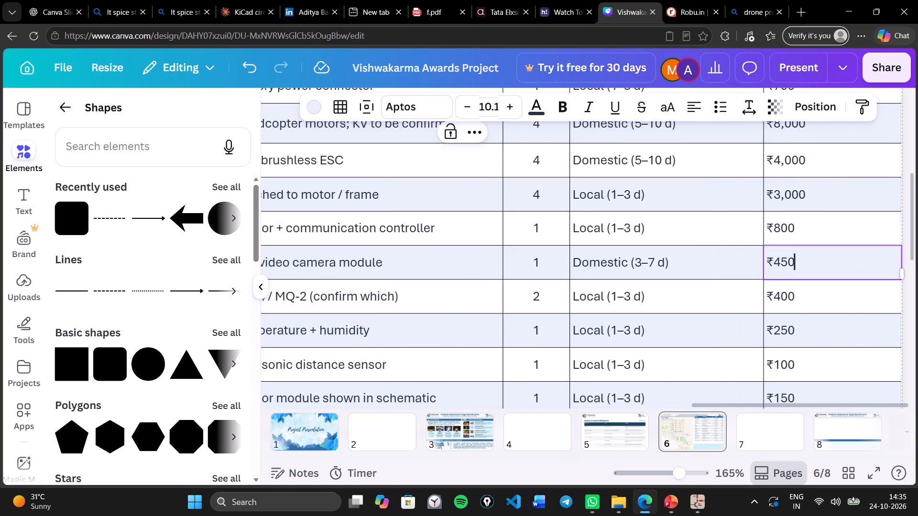
pyautogui.press('BackSpace')
pyautogui.press('BackSpace')
pyautogui.press('BackSpace')
pyautogui.write('2000')
# Extend the ESP32-CAM component name in the bill of materials to "ESP32-CAM with Cam".
pyautogui.hscroll(2, 800, 266)
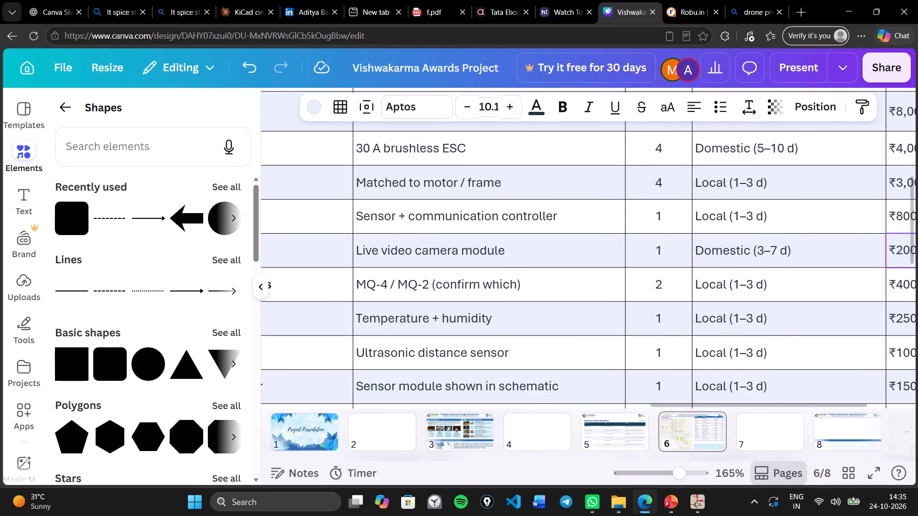
pyautogui.hscroll(2, 612, 258)
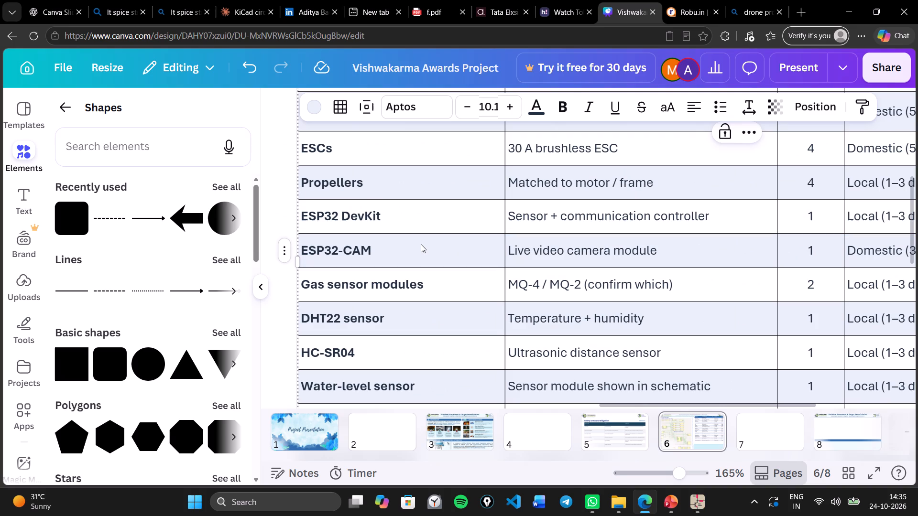
pyautogui.click(421, 244)
pyautogui.doubleClick(387, 257)
pyautogui.click(387, 257)
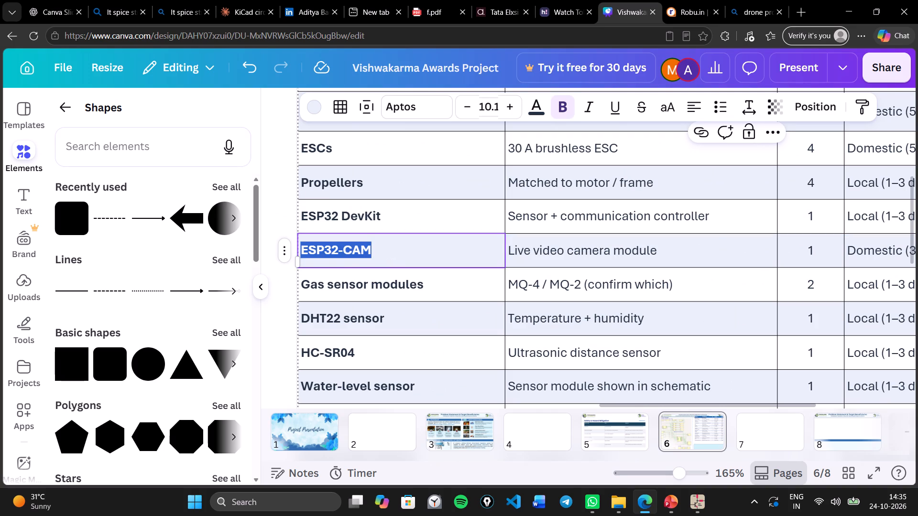
pyautogui.press('space')
pyautogui.write('with')
pyautogui.press('space')
pyautogui.write('Ca,')
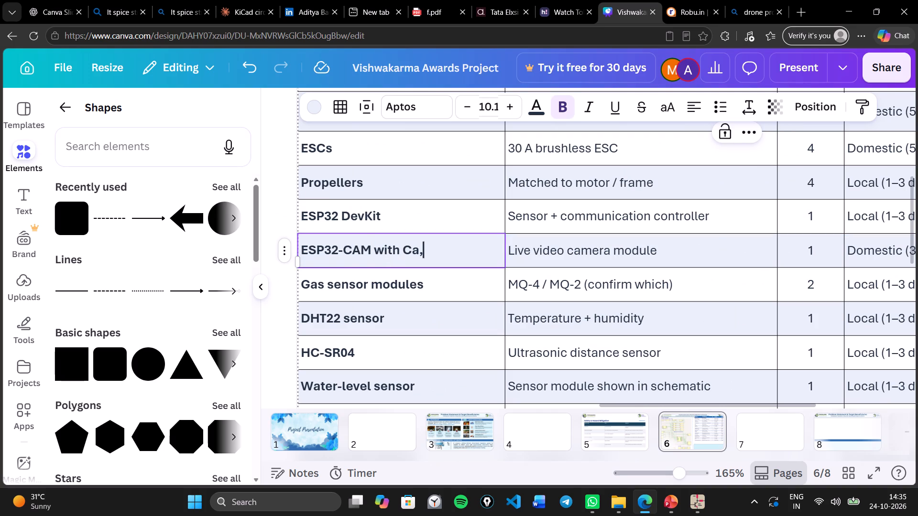
pyautogui.press('BackSpace')
pyautogui.press('m')
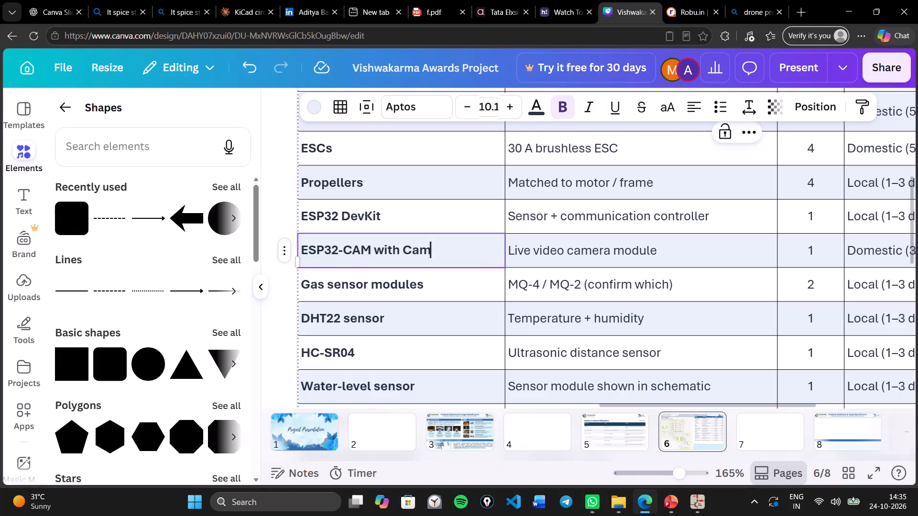
# Switch to Robu.in and open the product page for the ESP32-CAM Type-c Download Module With Female Header.
pyautogui.hscroll(-4, 492, 304)
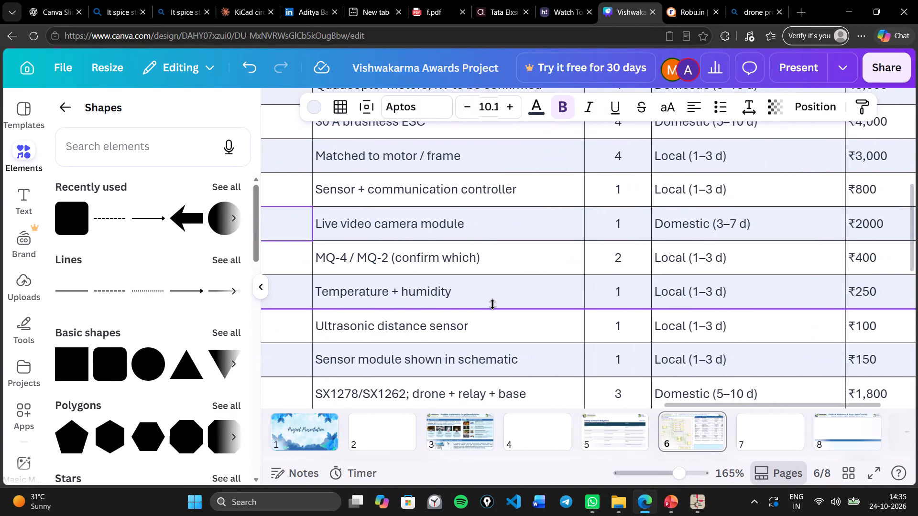
pyautogui.hscroll(-5, 492, 304)
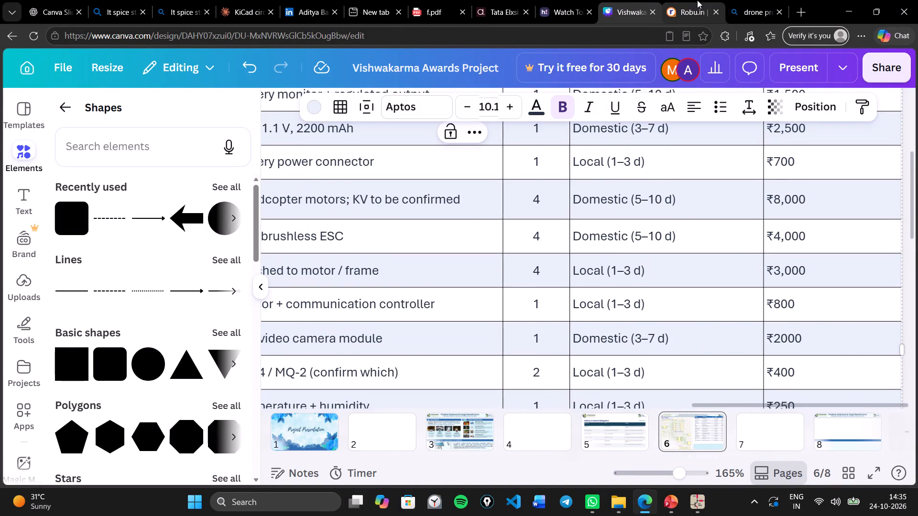
pyautogui.click(697, 0)
pyautogui.click(429, 337)
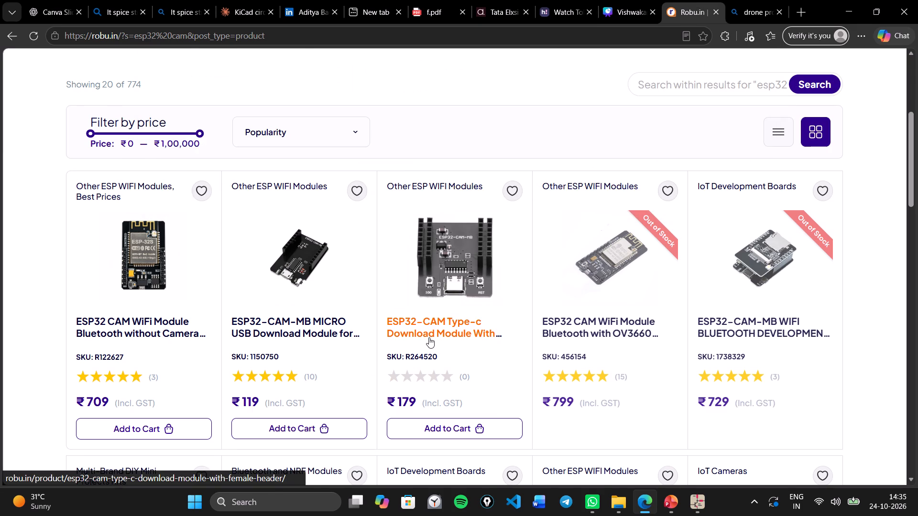
pyautogui.scroll(9, 429, 337)
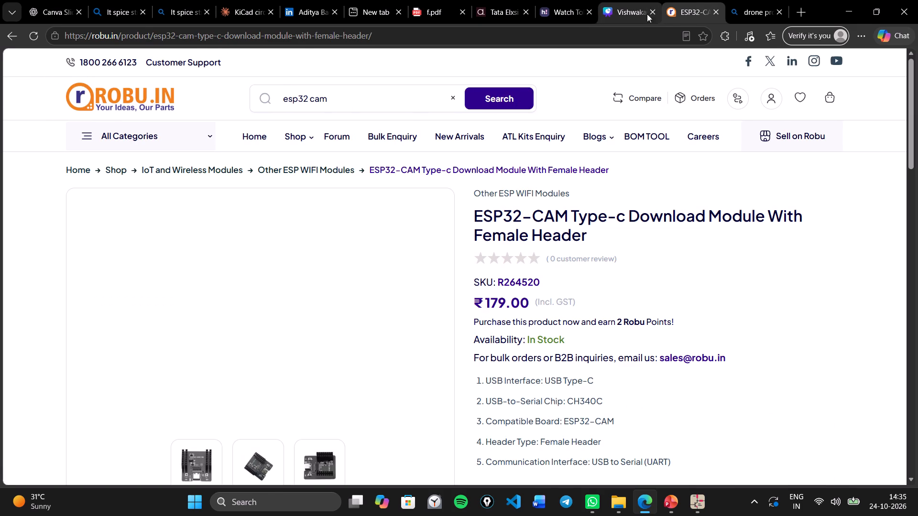
# Switch to the Bing Shopping results and replace the drone propellers search with "esp32 cam" to check prices.
pyautogui.click(755, 1)
pyautogui.click(267, 74)
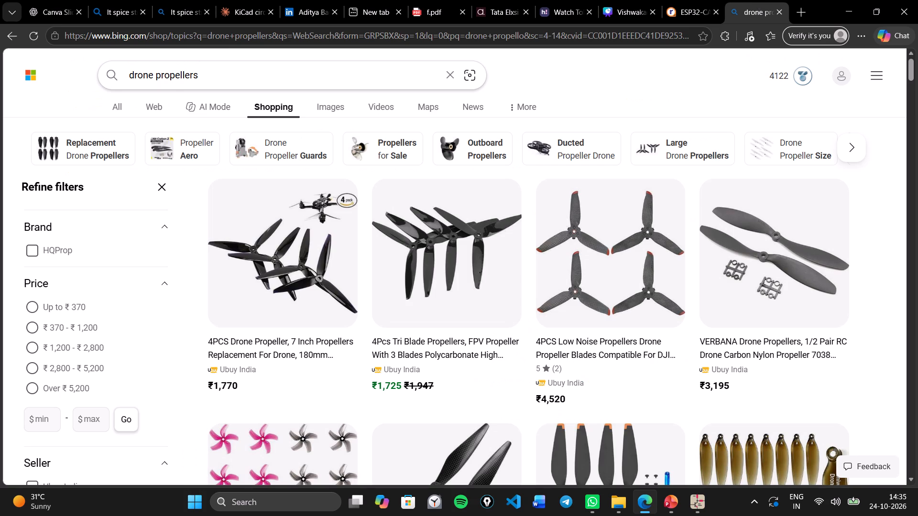
pyautogui.press('BackSpace')
pyautogui.press('BackSpace')
pyautogui.press('BackSpace')
pyautogui.press('BackSpace')
pyautogui.press('BackSpace')
pyautogui.press('BackSpace')
pyautogui.press('BackSpace')
pyautogui.press('BackSpace')
pyautogui.press('BackSpace')
pyautogui.press('BackSpace')
pyautogui.press('BackSpace')
pyautogui.press('BackSpace')
pyautogui.press('BackSpace')
pyautogui.press('BackSpace')
pyautogui.press('BackSpace')
pyautogui.press('BackSpace')
pyautogui.press('BackSpace')
pyautogui.press('BackSpace')
pyautogui.press('BackSpace')
pyautogui.press('BackSpace')
pyautogui.write('esp32 cam')
pyautogui.press('Return')
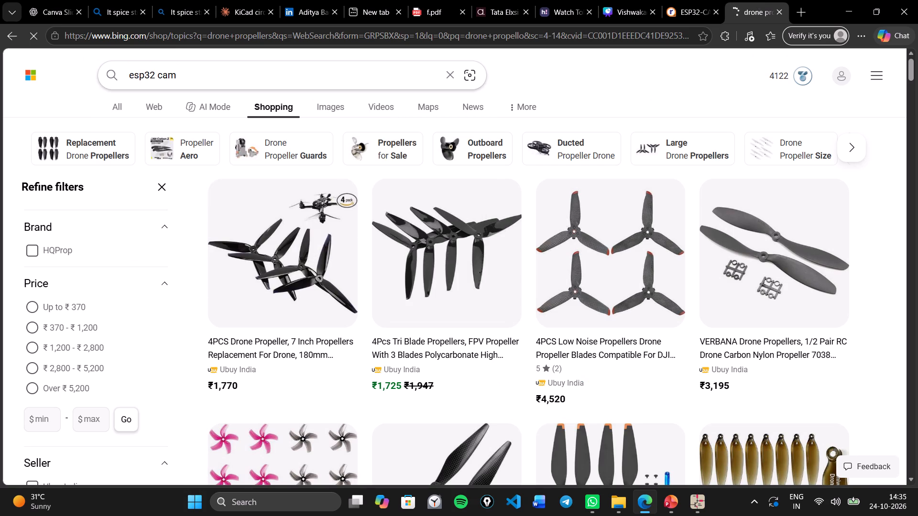
pyautogui.click(322, 72)
pyautogui.press('Return')
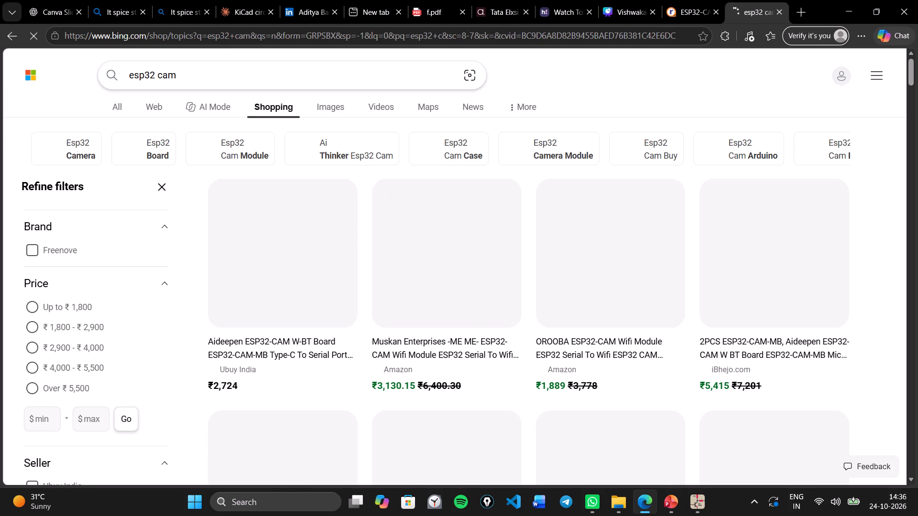
pyautogui.click(680, 0)
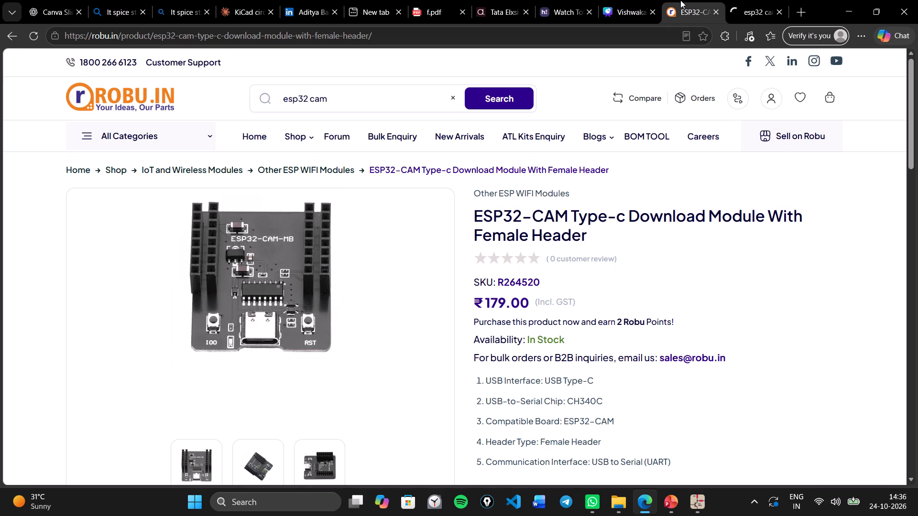
pyautogui.click(758, 1)
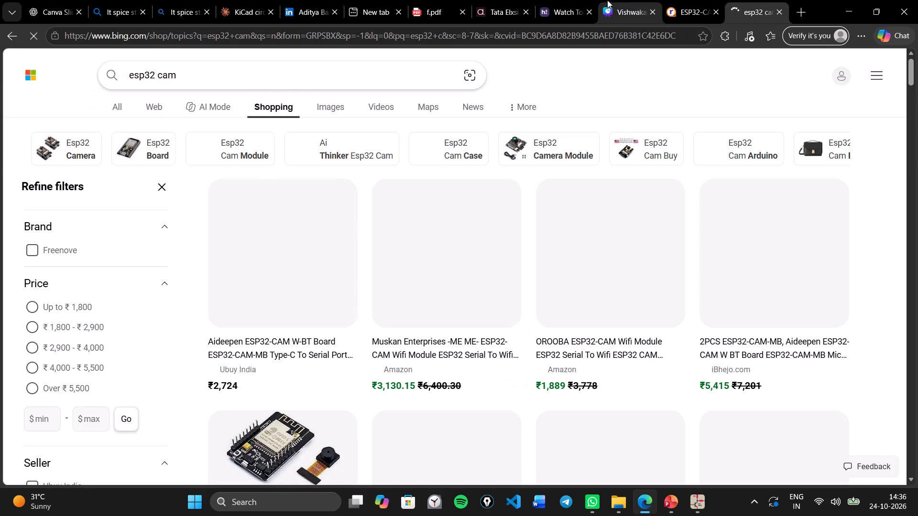
# Return to the bill of materials in Canva and set the "ESP32-CAM with Cam" cost to ₹7000.
pyautogui.click(607, 0)
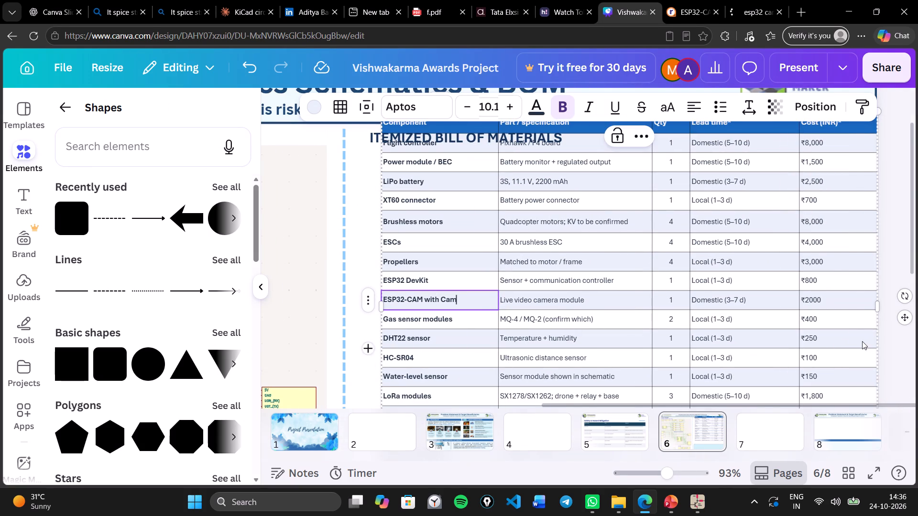
pyautogui.click(839, 300)
pyautogui.doubleClick(820, 304)
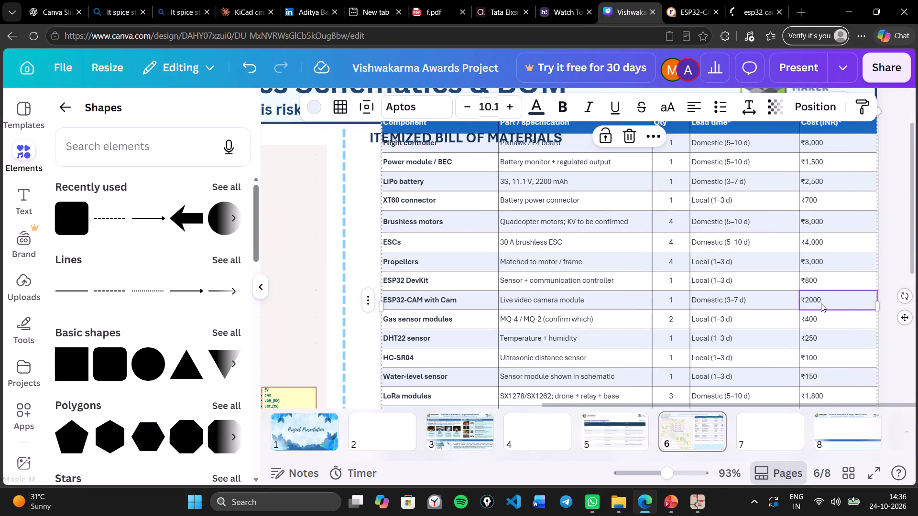
pyautogui.click(812, 301)
pyautogui.click(808, 302)
pyautogui.click(809, 301)
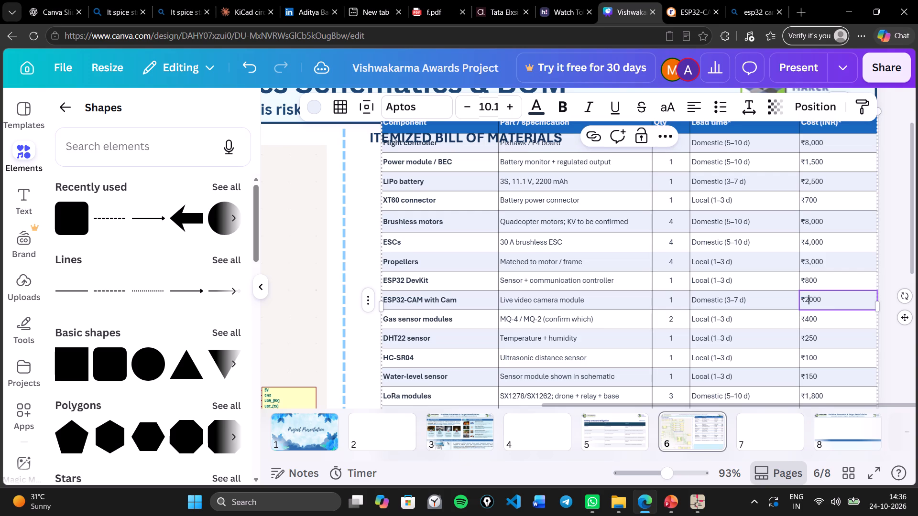
pyautogui.press('BackSpace')
pyautogui.press('7')
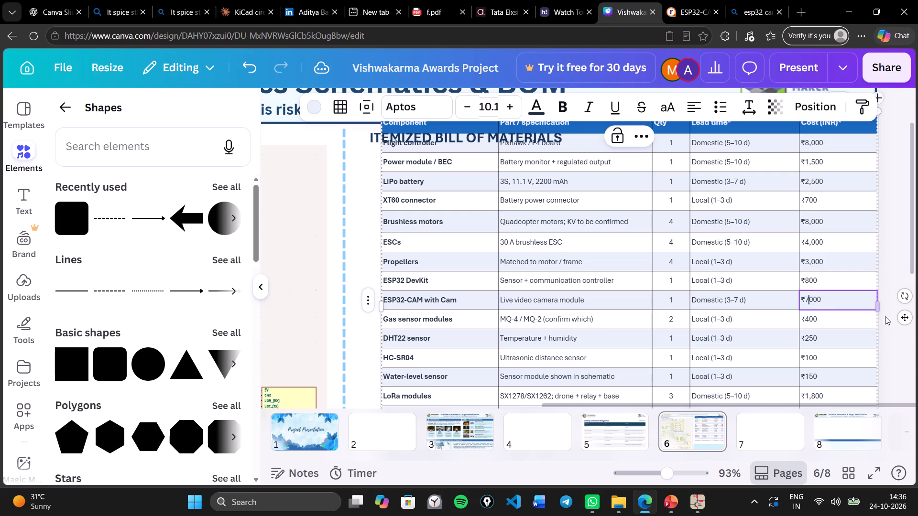
pyautogui.click(884, 234)
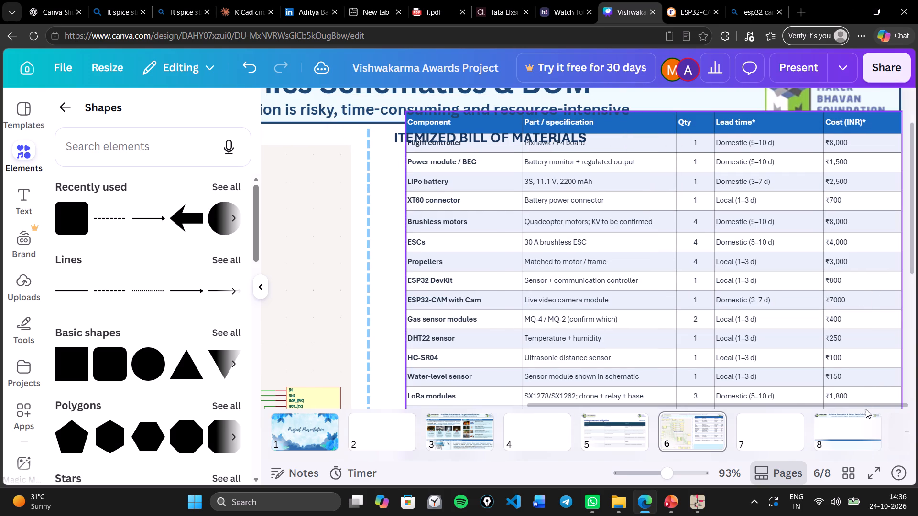
# Preview the Electronics Schematics & BOM page in full-screen presentation, and return to editing.
pyautogui.click(866, 466)
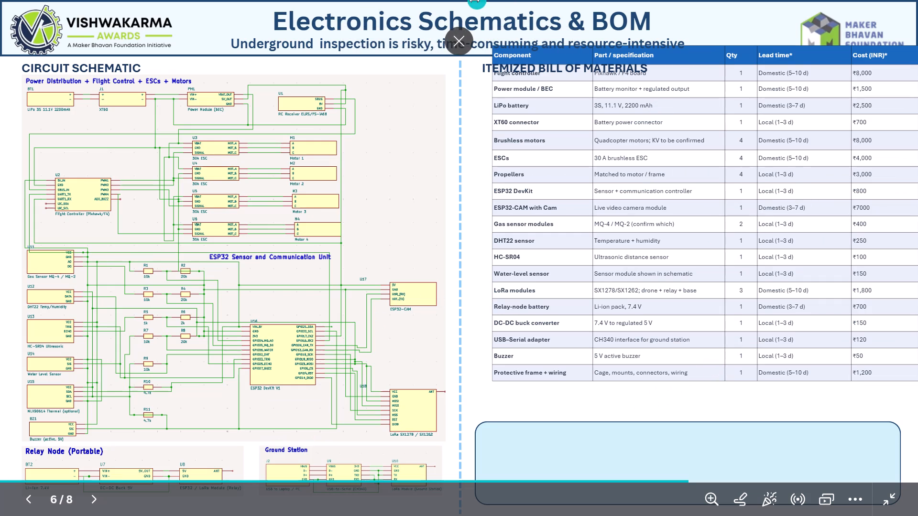
pyautogui.click(457, 49)
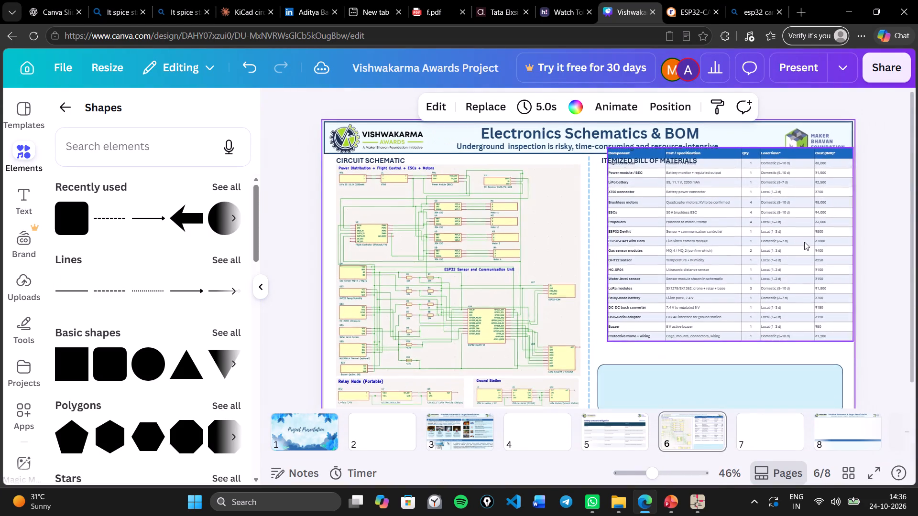
# Move the bill of materials table below its heading, aligned with the edges of the light-blue box beneath.
pyautogui.moveTo(804, 242); pyautogui.dragTo(799, 257)
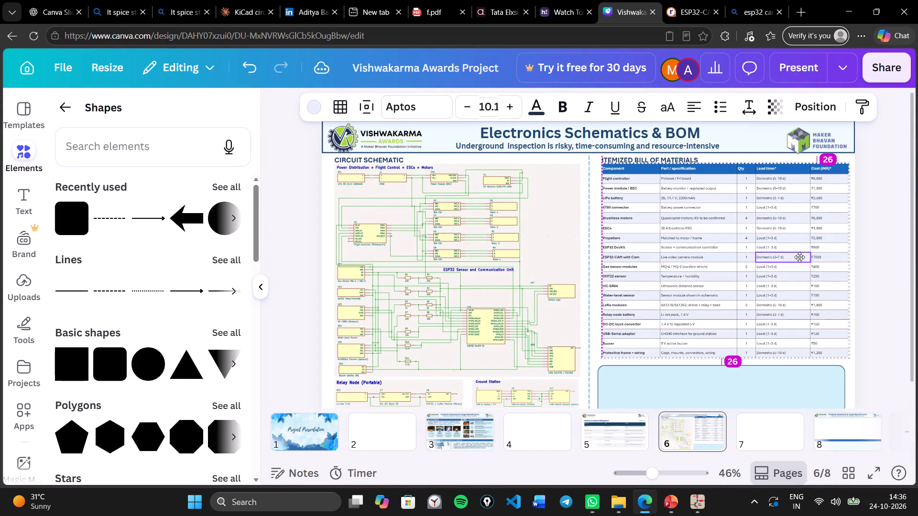
pyautogui.moveTo(799, 257); pyautogui.dragTo(797, 258)
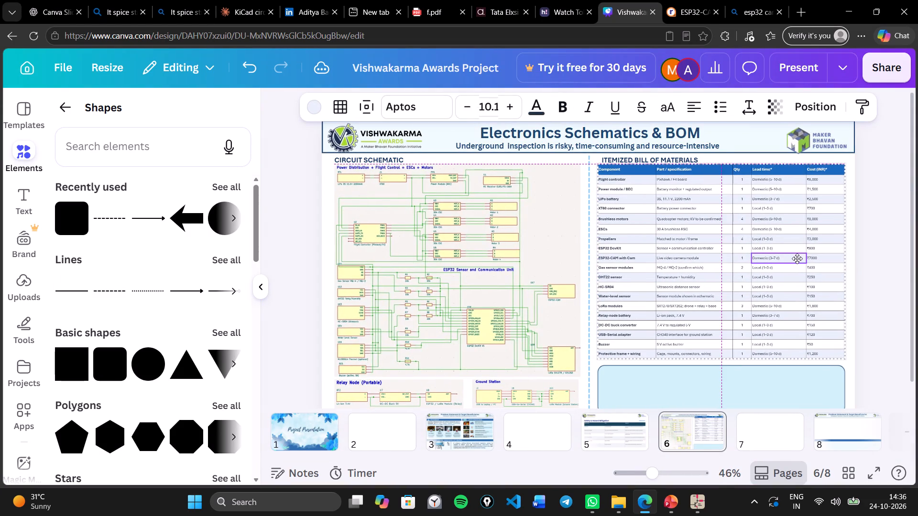
pyautogui.moveTo(797, 258); pyautogui.dragTo(798, 260)
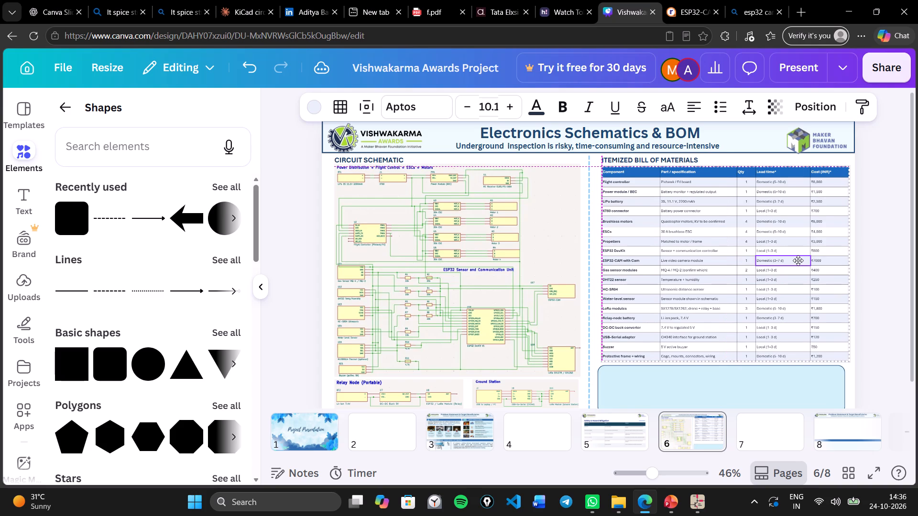
pyautogui.moveTo(798, 260); pyautogui.dragTo(795, 260)
pyautogui.click(899, 235)
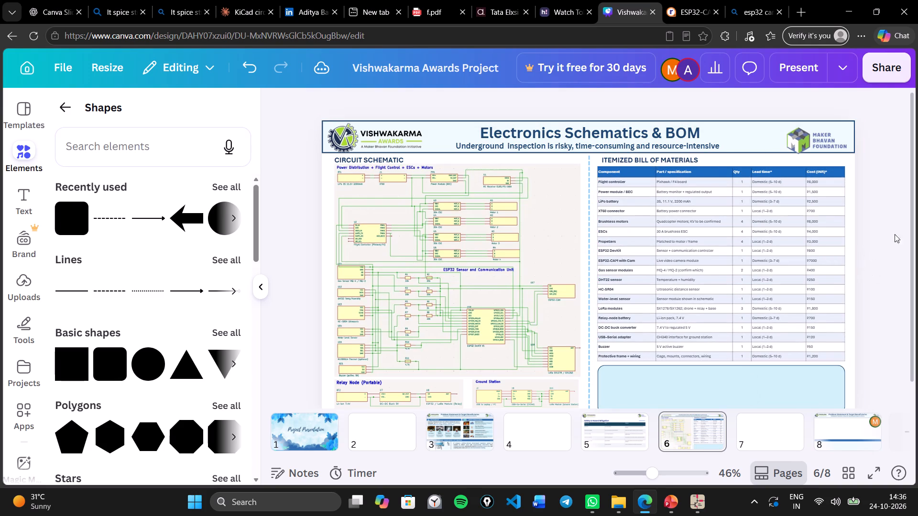
# View page 8, return to page 6 and preview the Electronics Schematics & BOM page in full-screen presentation.
pyautogui.click(844, 431)
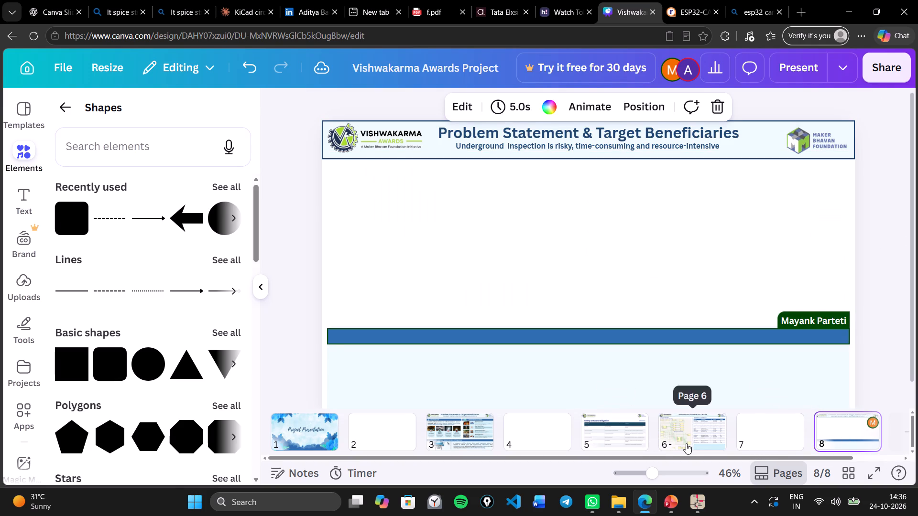
pyautogui.click(686, 443)
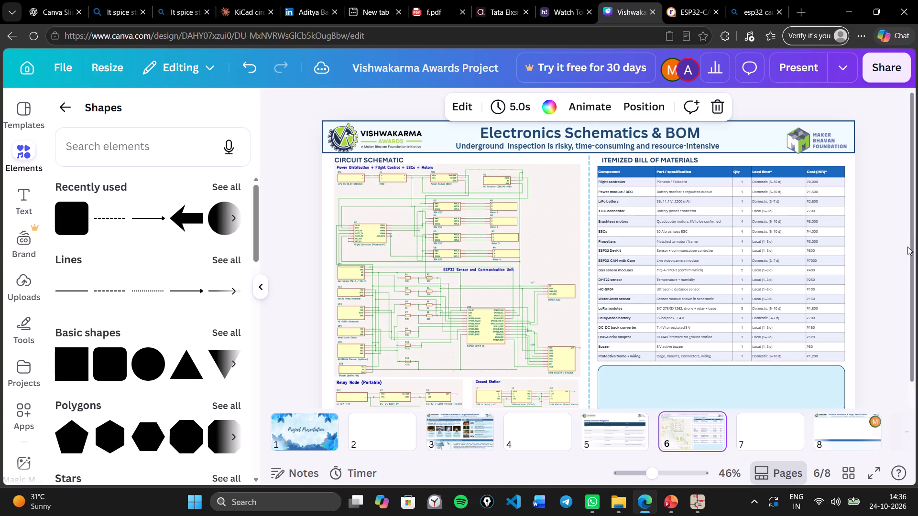
pyautogui.click(916, 285)
pyautogui.click(861, 473)
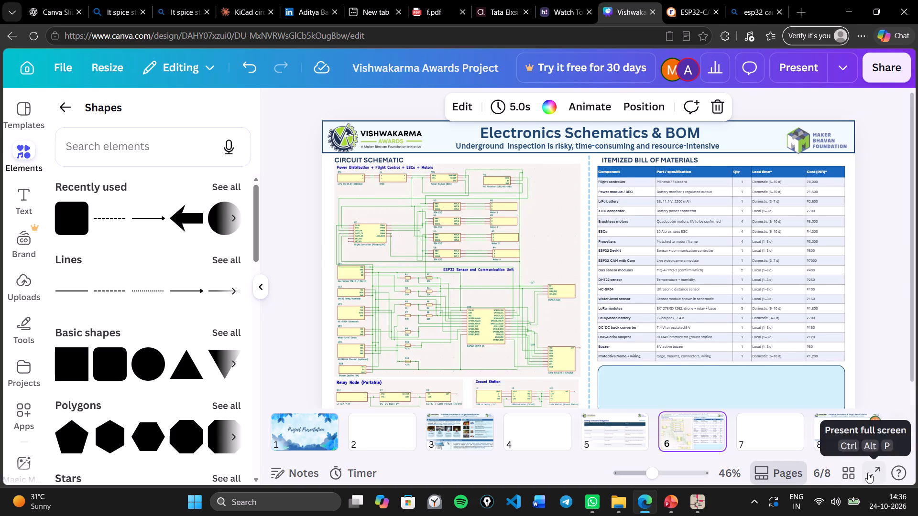
pyautogui.click(868, 473)
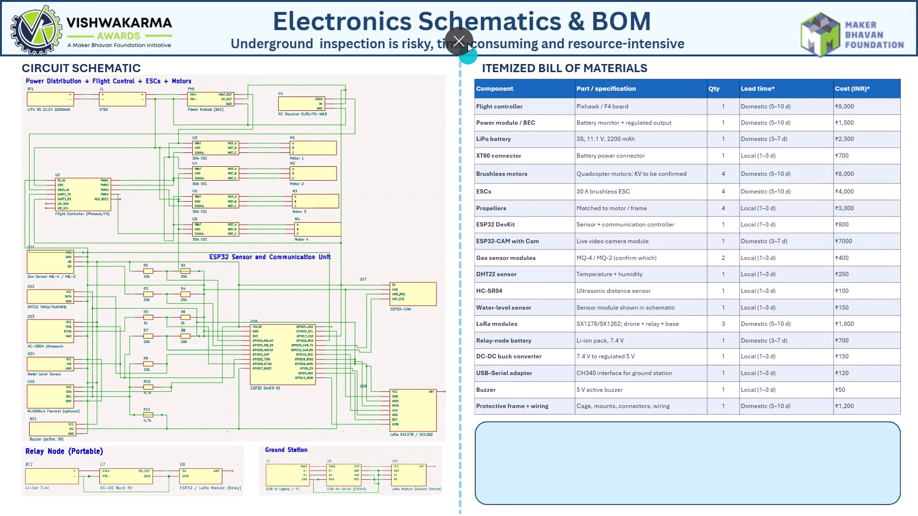
# Leave the full-screen preview and set the "ESP32-CAM with Cam" cost to ₹4000 in the bill of materials.
pyautogui.click(467, 42)
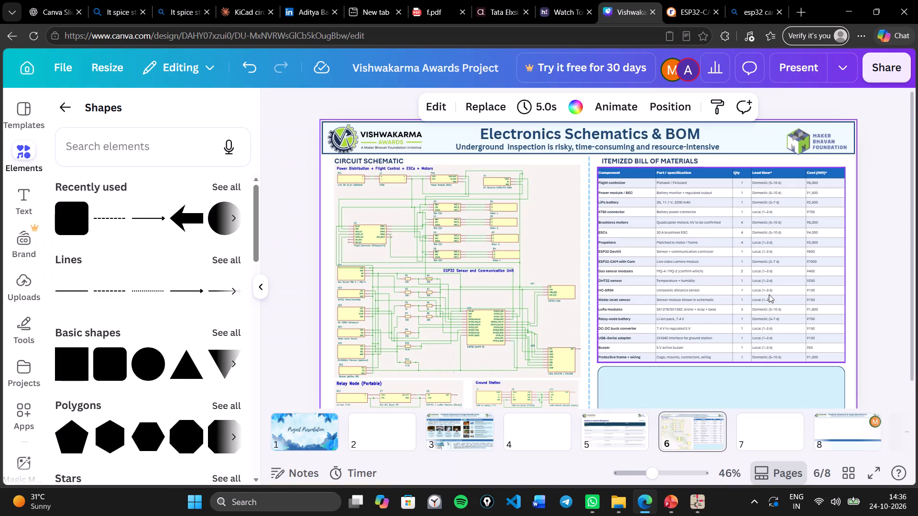
pyautogui.hscroll(-2, 769, 294)
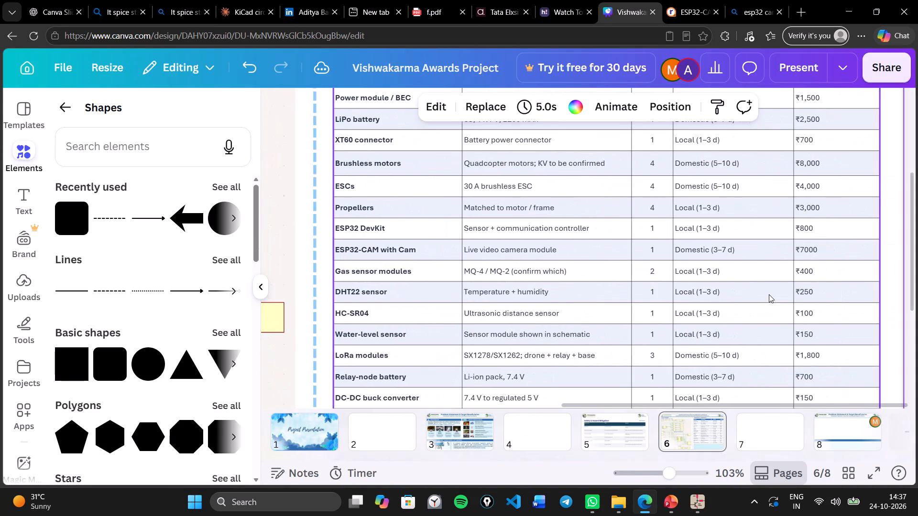
pyautogui.doubleClick(821, 253)
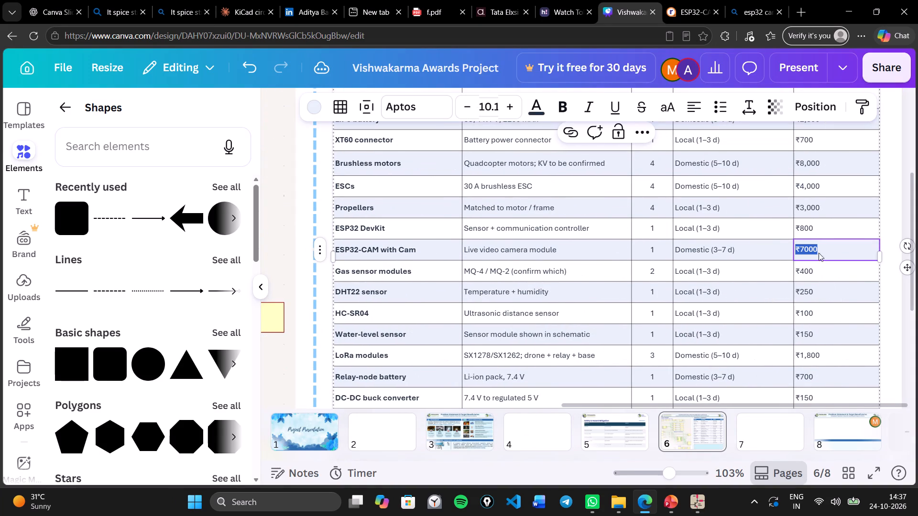
pyautogui.click(809, 251)
pyautogui.click(806, 249)
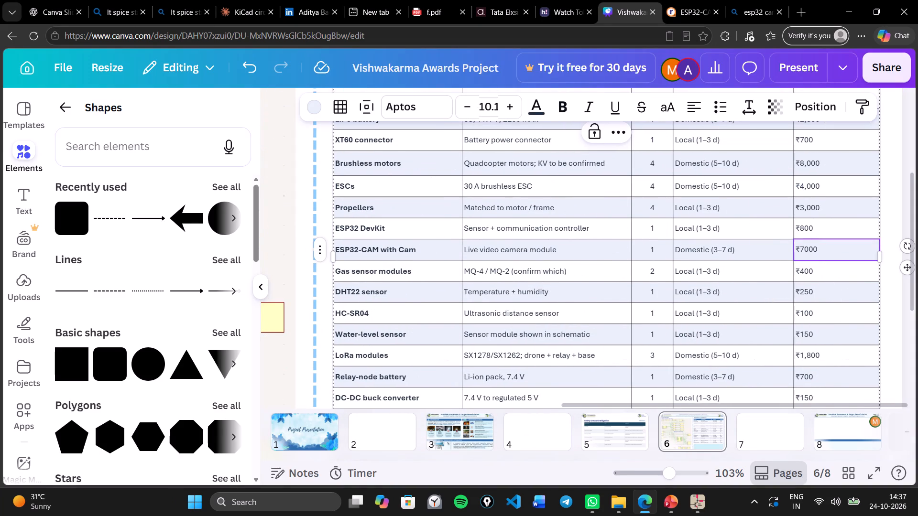
pyautogui.press('BackSpace')
pyautogui.press('4')
pyautogui.click(689, 348)
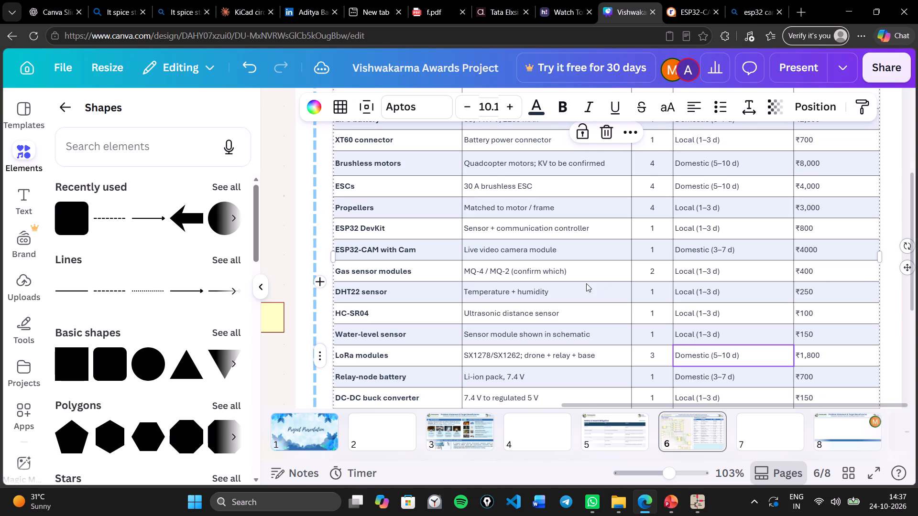
# Remove "(confirm which)" from the Gas sensor modules specification, leaving "MQ-4 / MQ-2".
pyautogui.click(672, 5)
pyautogui.click(627, 0)
pyautogui.doubleClick(571, 267)
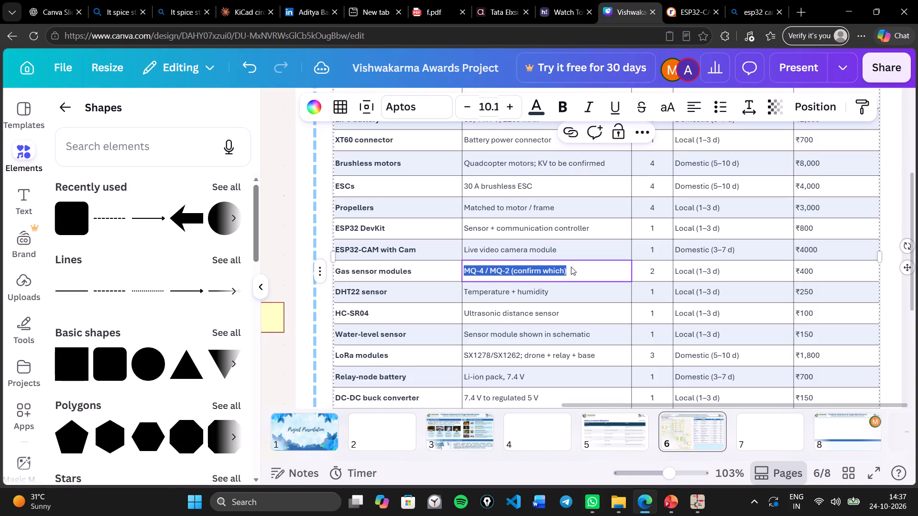
pyautogui.click(568, 268)
pyautogui.press('BackSpace')
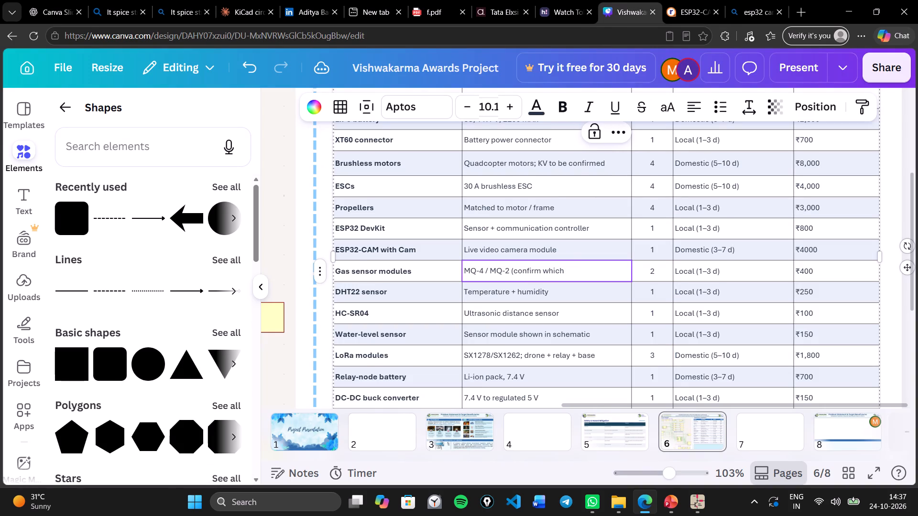
pyautogui.press('BackSpace')
pyautogui.press('BackSpace')
pyautogui.press('BackSpace')
pyautogui.press('BackSpace')
pyautogui.press('BackSpace')
pyautogui.press('BackSpace')
pyautogui.press('BackSpace')
pyautogui.press('BackSpace')
pyautogui.press('BackSpace')
pyautogui.press('BackSpace')
pyautogui.press('BackSpace')
pyautogui.press('BackSpace')
pyautogui.press('BackSpace')
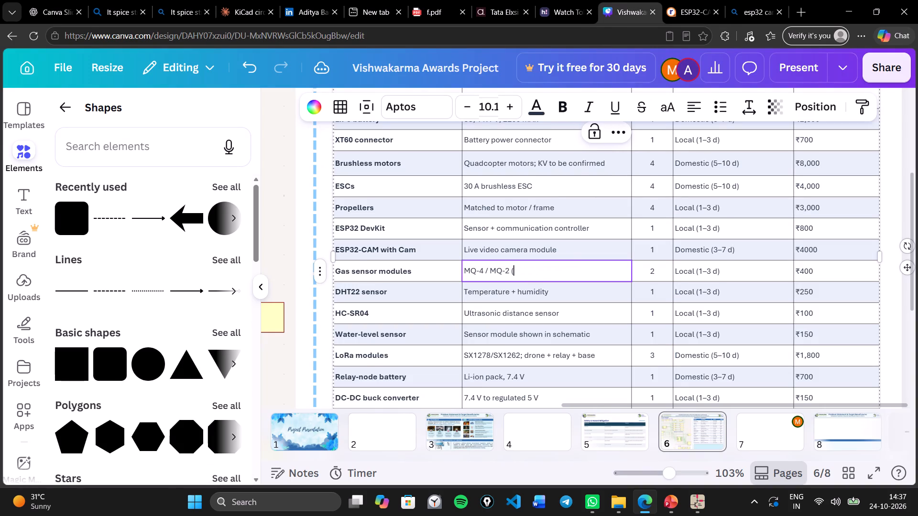
pyautogui.press('BackSpace')
pyautogui.press('BackSpace')
pyautogui.click(657, 261)
# Switch to Bing Shopping and search for "mq4".
pyautogui.click(631, 0)
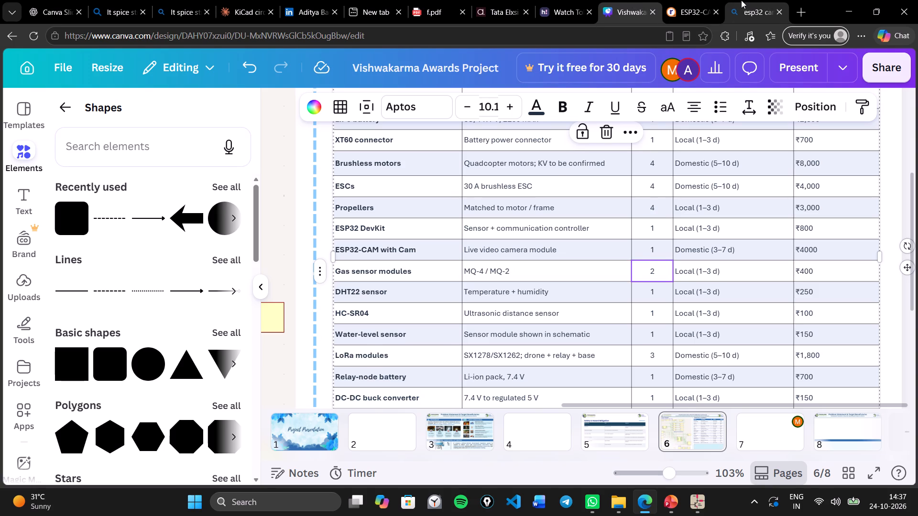
pyautogui.click(740, 0)
pyautogui.click(383, 74)
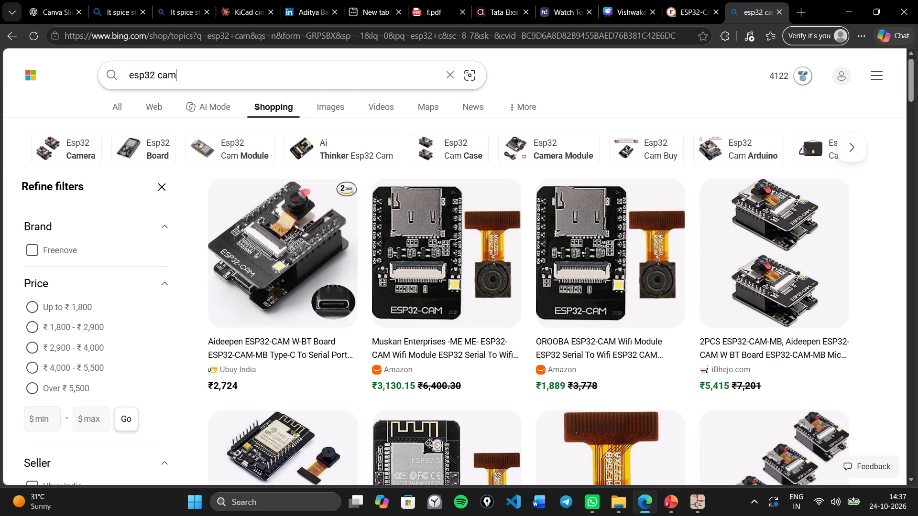
pyautogui.press('BackSpace')
pyautogui.press('BackSpace')
pyautogui.press('BackSpace')
pyautogui.press('BackSpace')
pyautogui.press('BackSpace')
pyautogui.press('BackSpace')
pyautogui.press('BackSpace')
pyautogui.press('BackSpace')
pyautogui.press('BackSpace')
pyautogui.press('BackSpace')
pyautogui.press('BackSpace')
pyautogui.press('BackSpace')
pyautogui.press('BackSpace')
pyautogui.press('BackSpace')
pyautogui.press('BackSpace')
pyautogui.press('BackSpace')
pyautogui.press('BackSpace')
pyautogui.press('m')
pyautogui.press('q')
pyautogui.press('4')
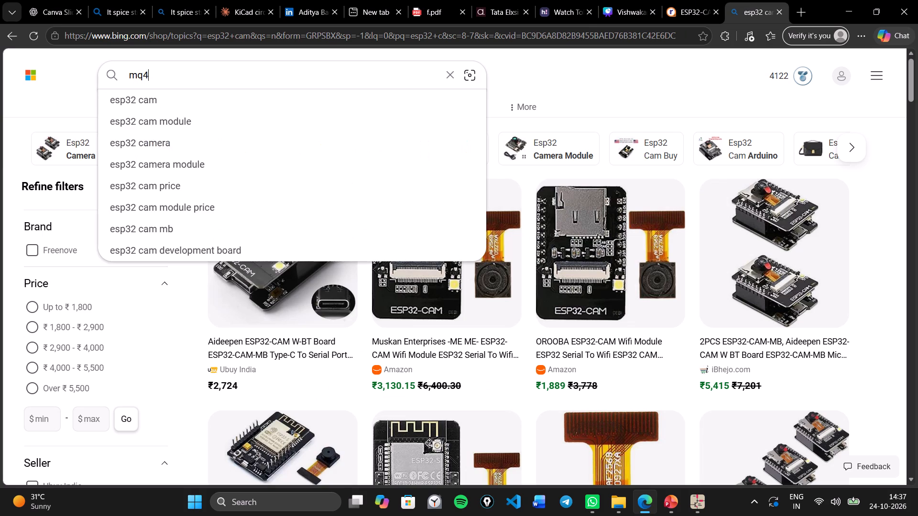
pyautogui.press('Return')
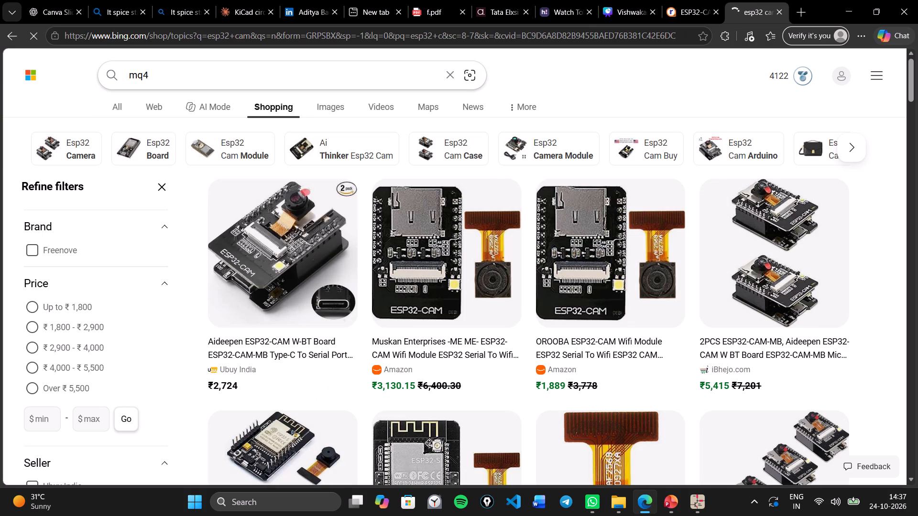
# Switch to the Robu.in store and search its products for "mq4".
pyautogui.click(676, 0)
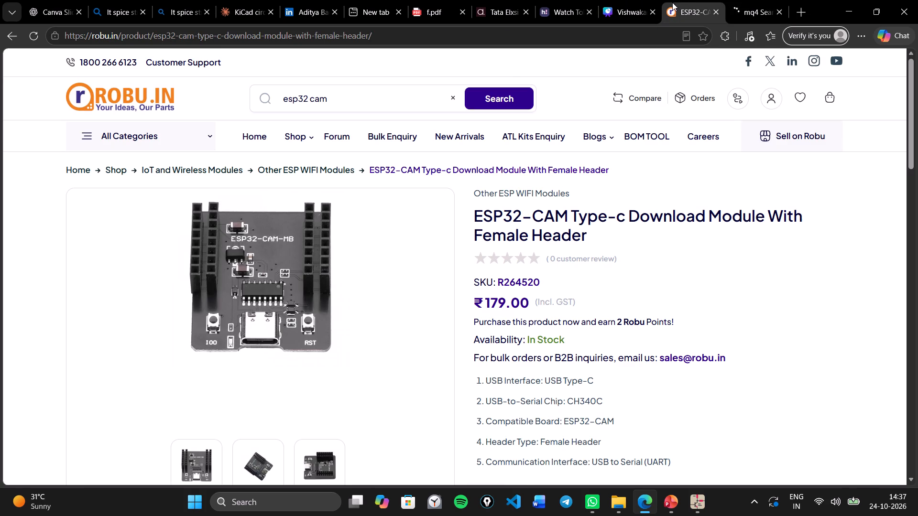
pyautogui.moveTo(345, 94); pyautogui.dragTo(282, 94)
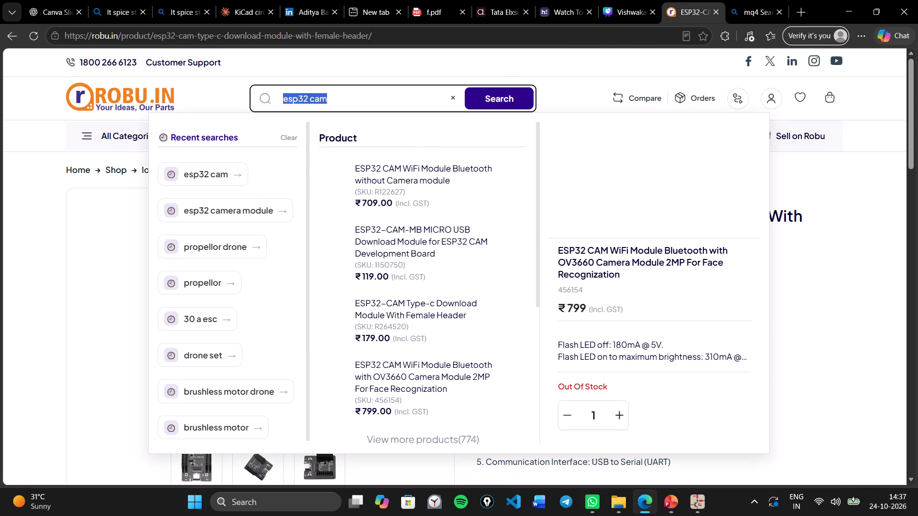
pyautogui.press('m')
pyautogui.write('q4 seb')
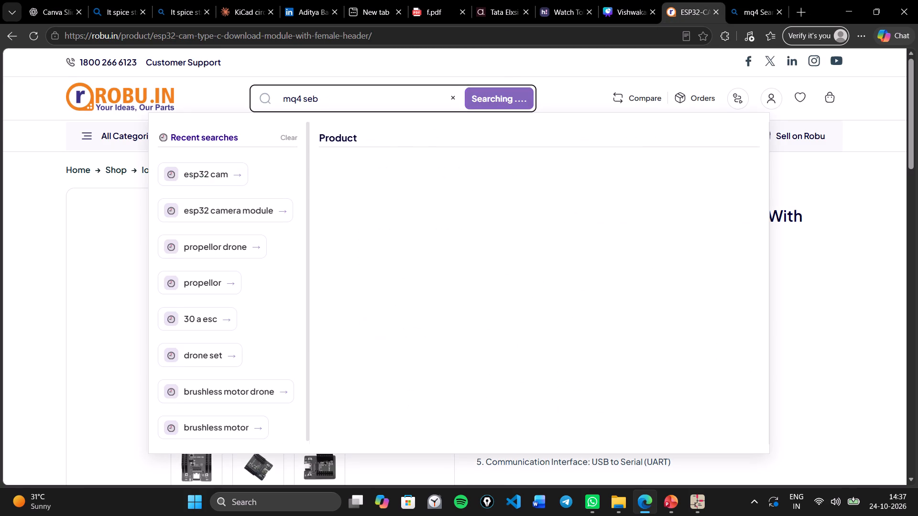
pyautogui.press('BackSpace')
pyautogui.press('BackSpace')
pyautogui.press('BackSpace')
pyautogui.press('Return')
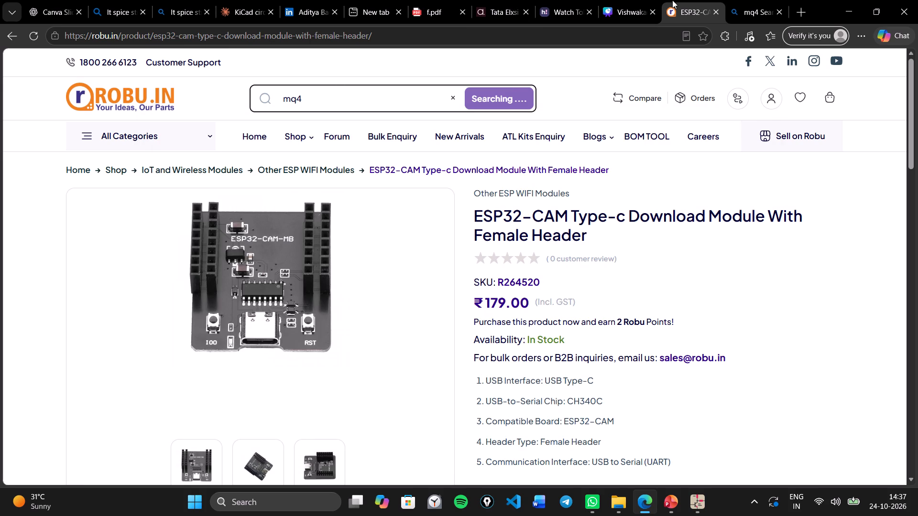
# Compare the MQ4 gas sensor listings and their prices on Bing Shopping and Robu.in.
pyautogui.click(741, 0)
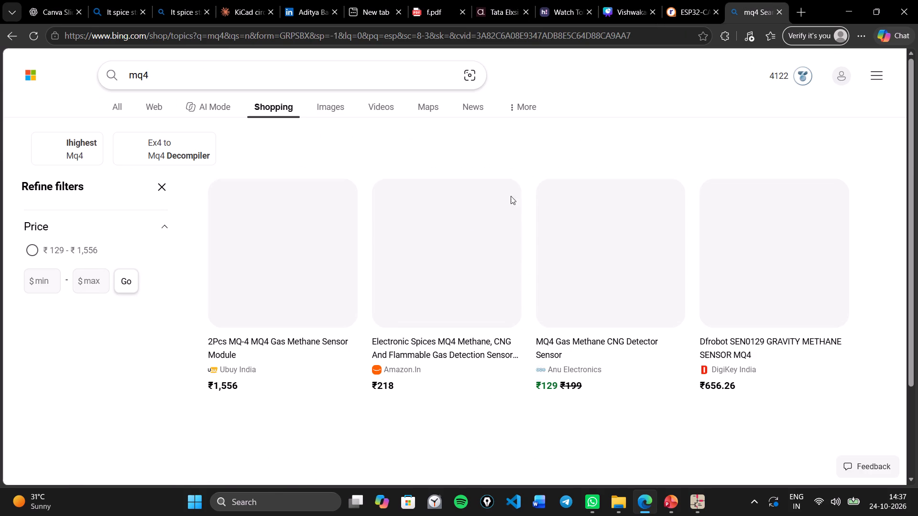
pyautogui.scroll(-1, 517, 176)
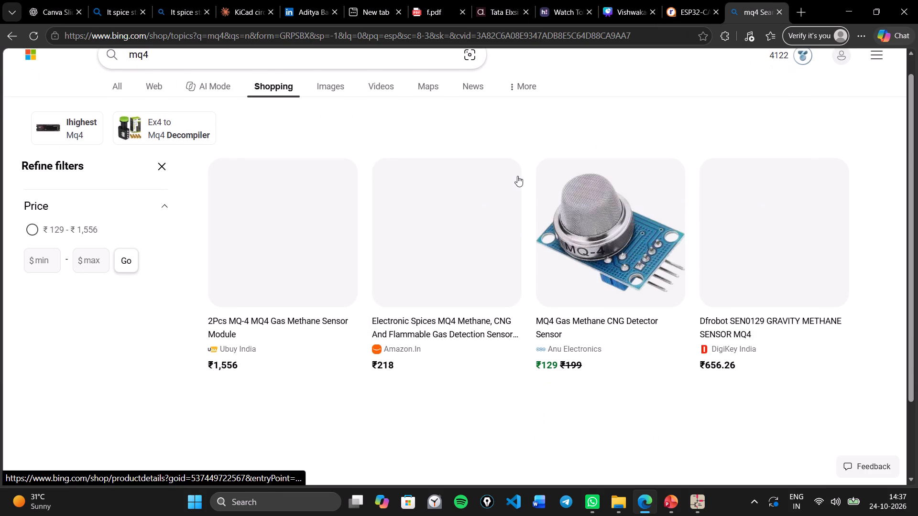
pyautogui.scroll(1, 456, 236)
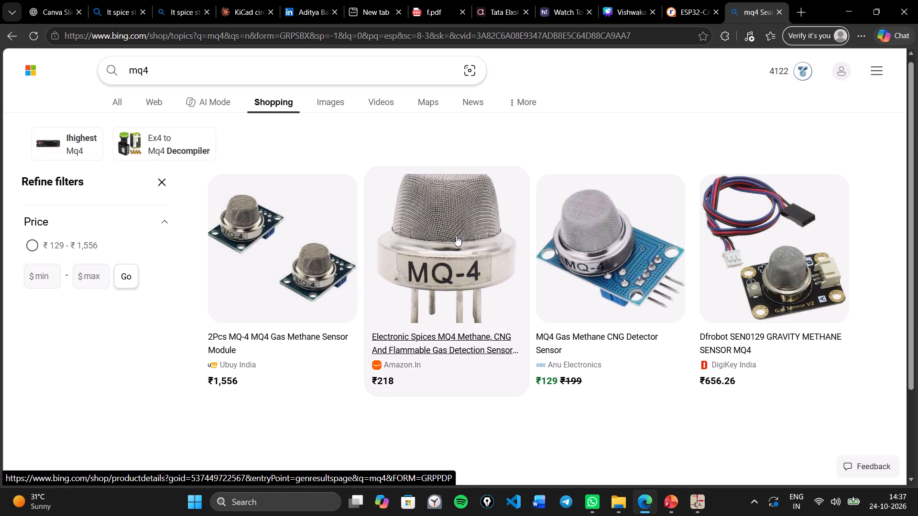
pyautogui.scroll(1, 456, 236)
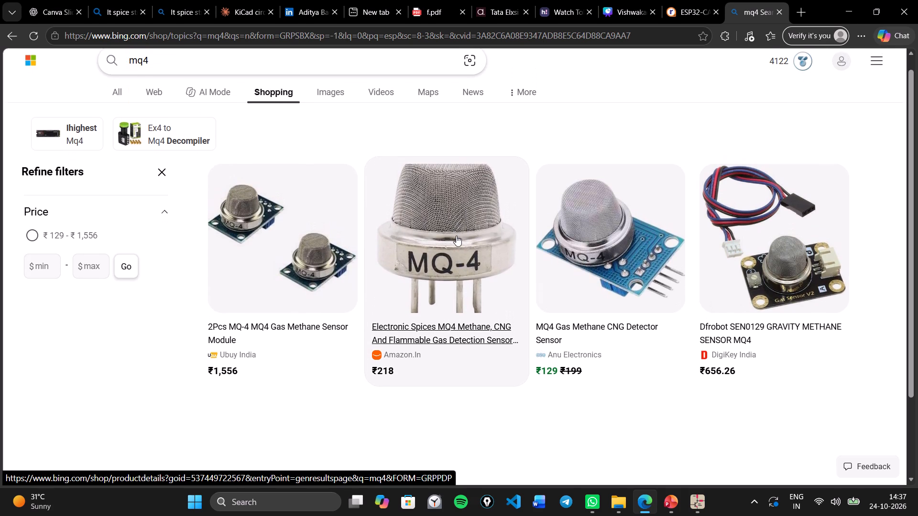
pyautogui.scroll(1, 456, 236)
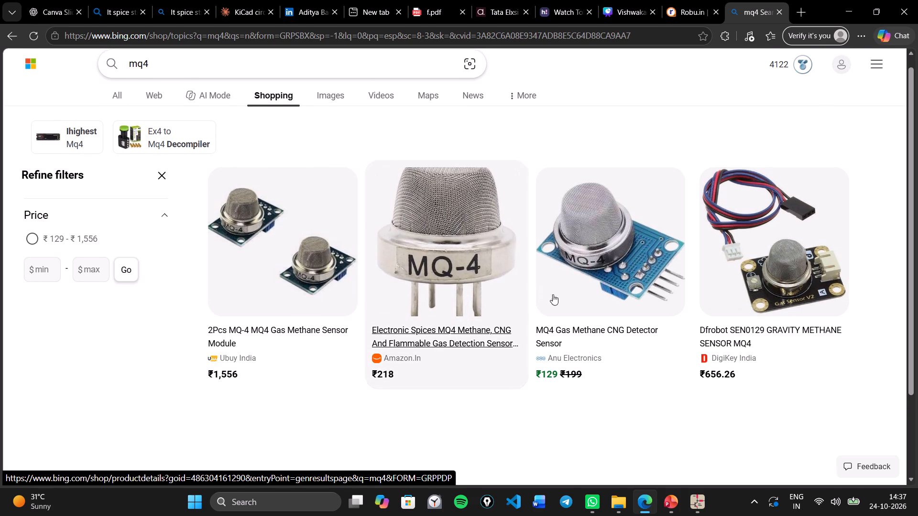
pyautogui.scroll(1, 470, 301)
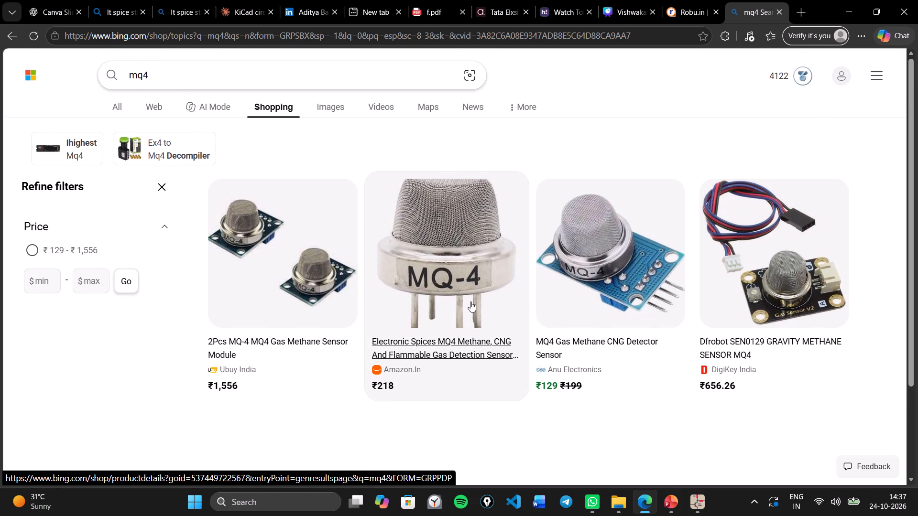
pyautogui.scroll(2, 470, 301)
pyautogui.scroll(1, 513, 296)
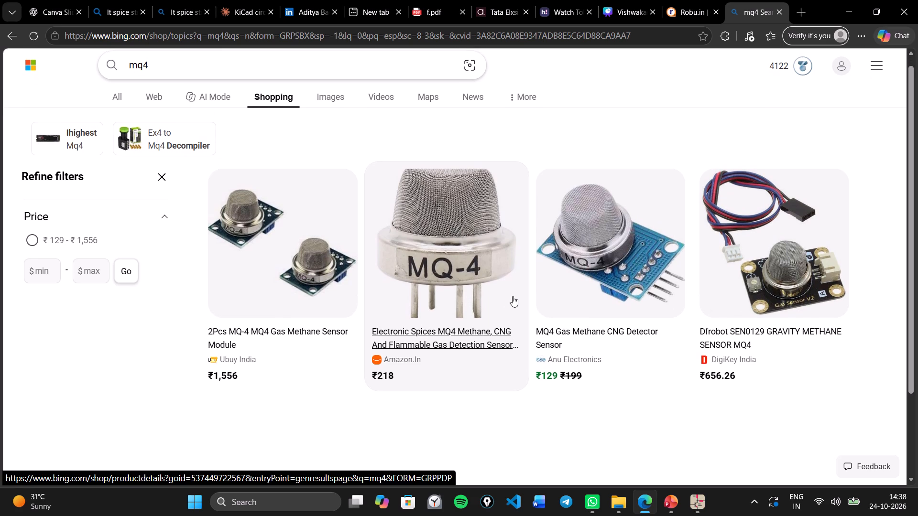
pyautogui.scroll(1, 513, 296)
pyautogui.scroll(-1, 513, 296)
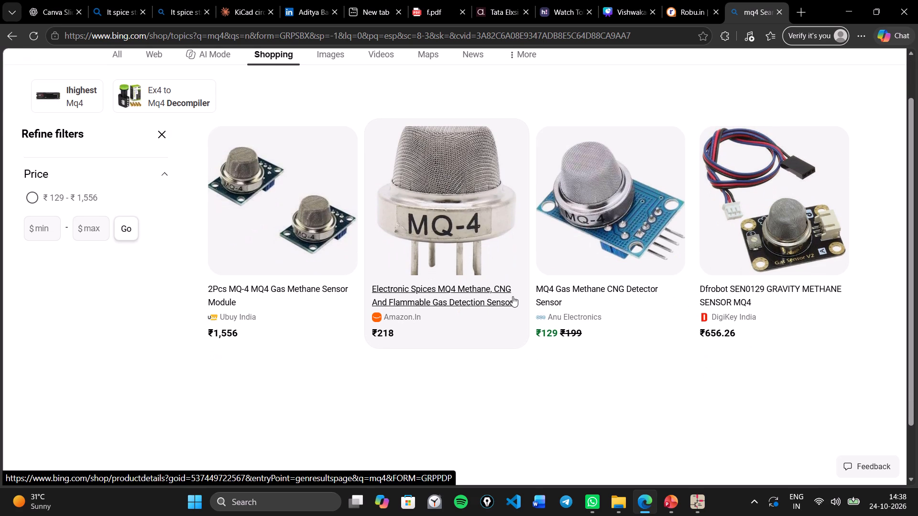
pyautogui.scroll(1, 513, 296)
pyautogui.scroll(2, 525, 186)
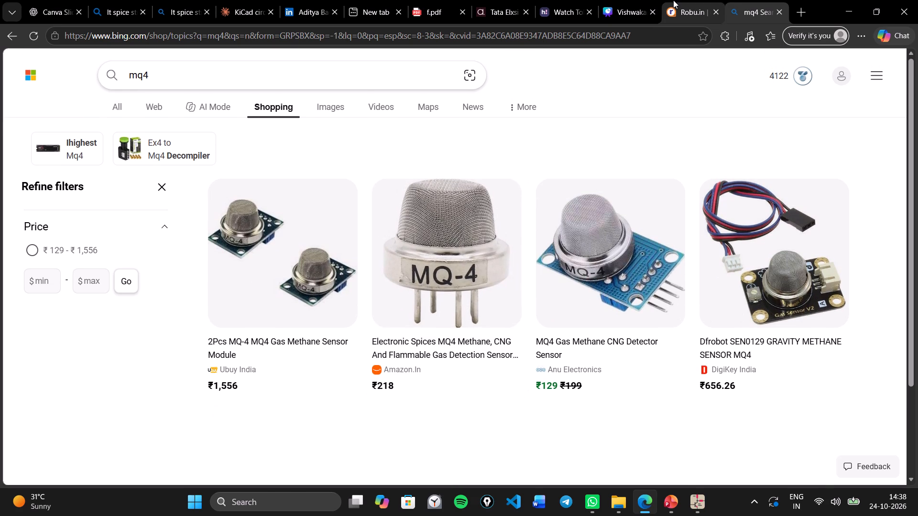
pyautogui.click(673, 0)
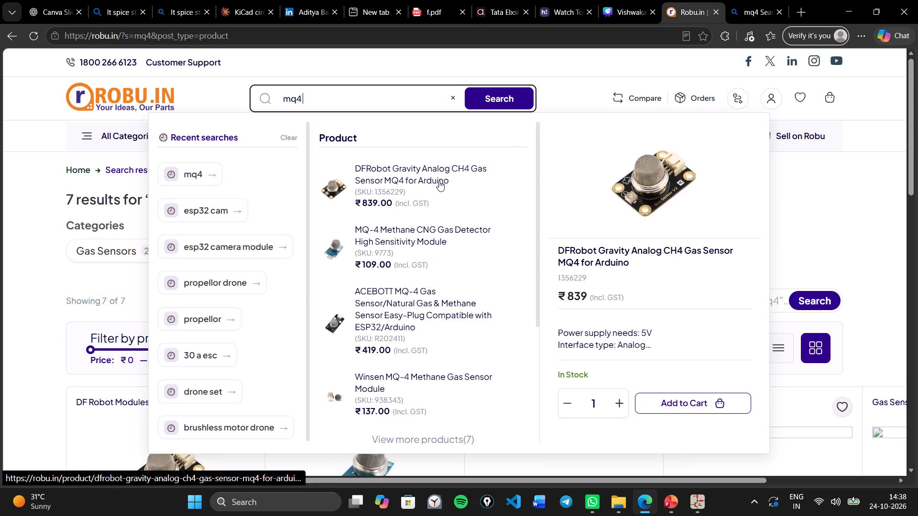
# Switch back to the Canva BOM table and set the Gas sensor modules cost to ₹1,000.
pyautogui.click(640, 0)
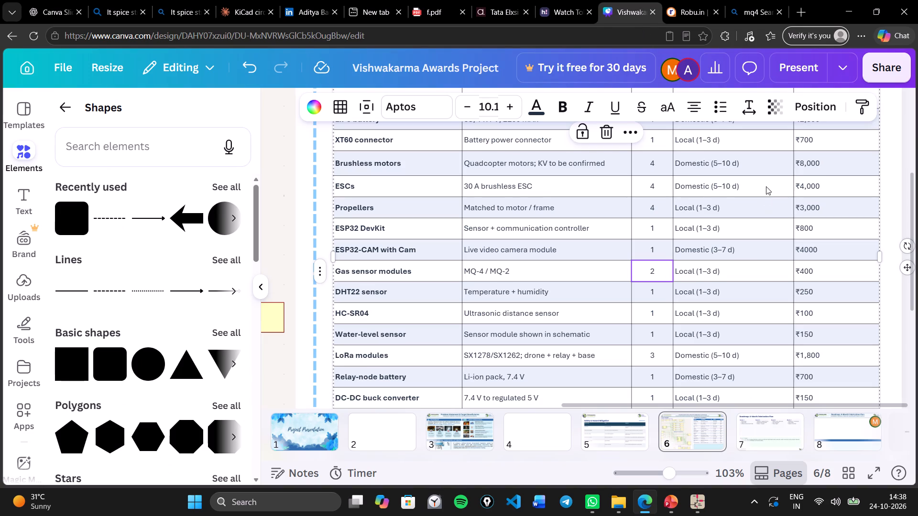
pyautogui.doubleClick(811, 266)
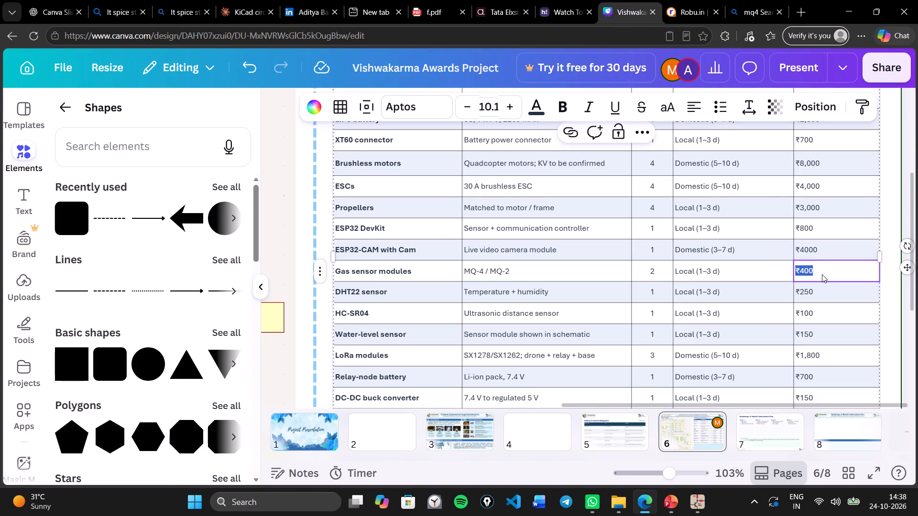
pyautogui.click(855, 270)
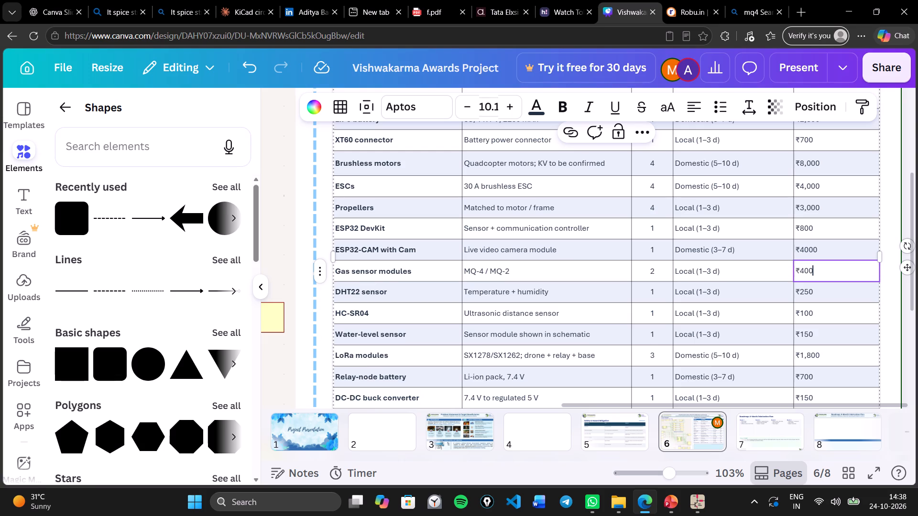
pyautogui.press('BackSpace')
pyautogui.press('BackSpace')
pyautogui.press('BackSpace')
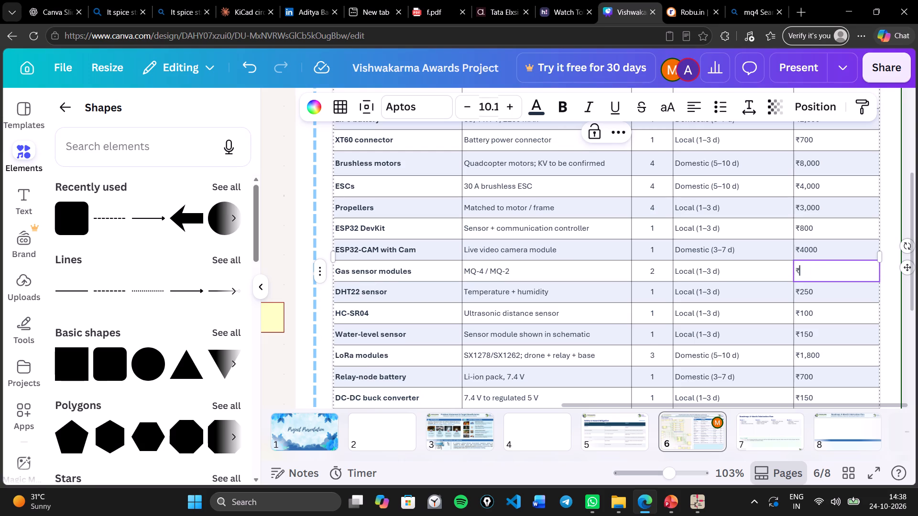
pyautogui.press('1')
pyautogui.write(',000')
# Add the thousands comma to the ESP32-CAM with Cam cost so it reads ₹4,000.
pyautogui.click(805, 249)
pyautogui.doubleClick(805, 249)
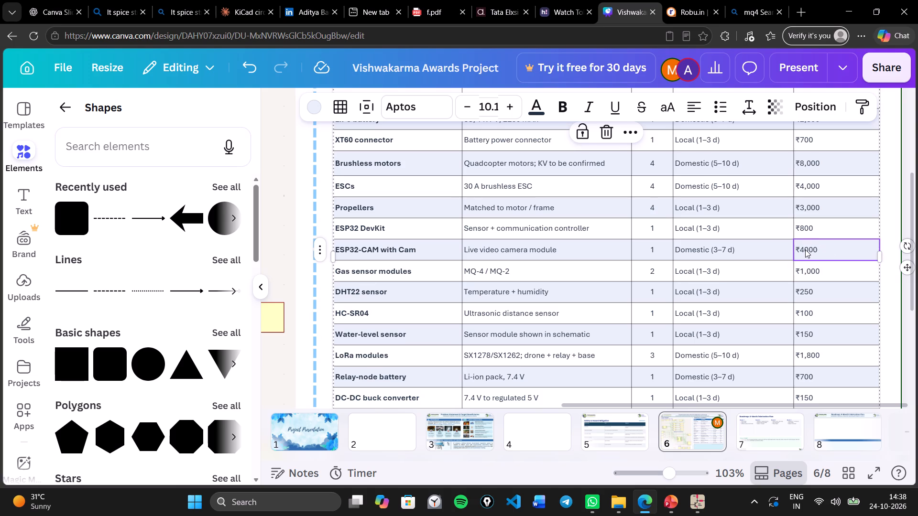
pyautogui.click(805, 249)
pyautogui.doubleClick(805, 249)
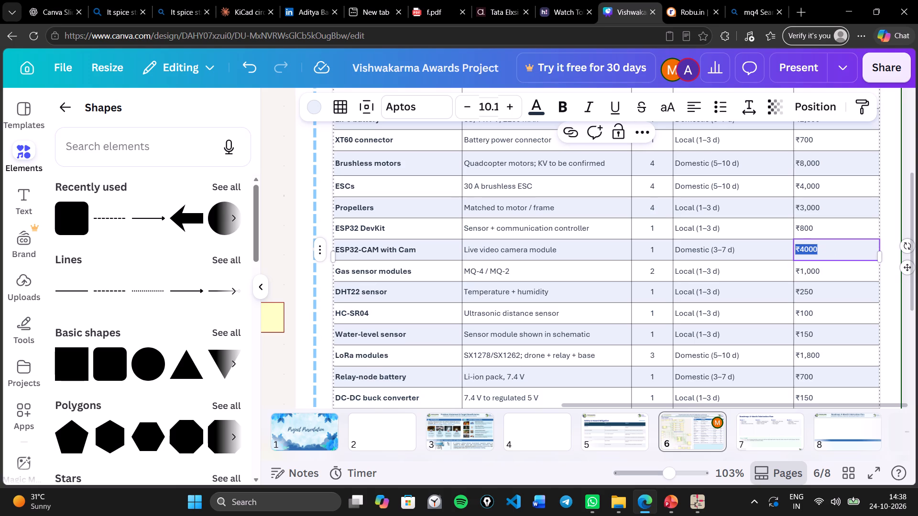
pyautogui.click(805, 249)
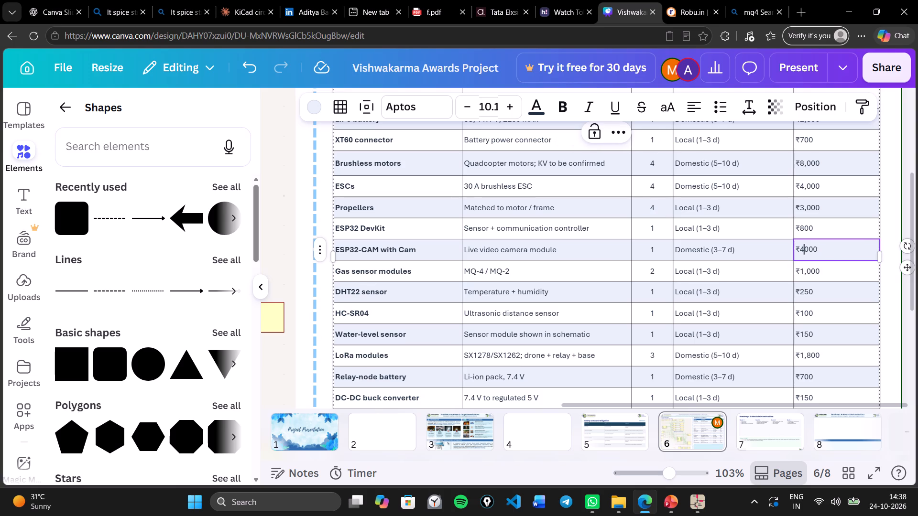
pyautogui.press(',')
# Check the DHT22 sensor row, switch to the Robu.in store and search its products for "dht22".
pyautogui.click(836, 295)
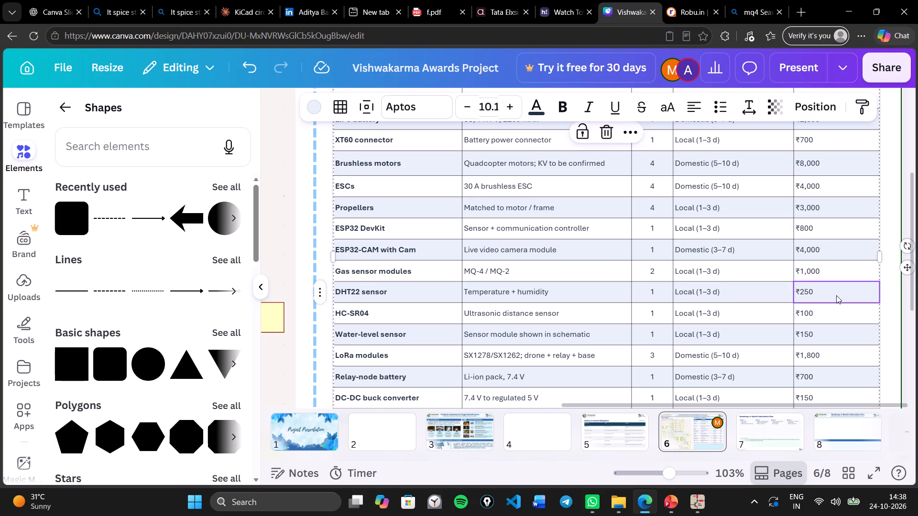
pyautogui.scroll(-1, 713, 296)
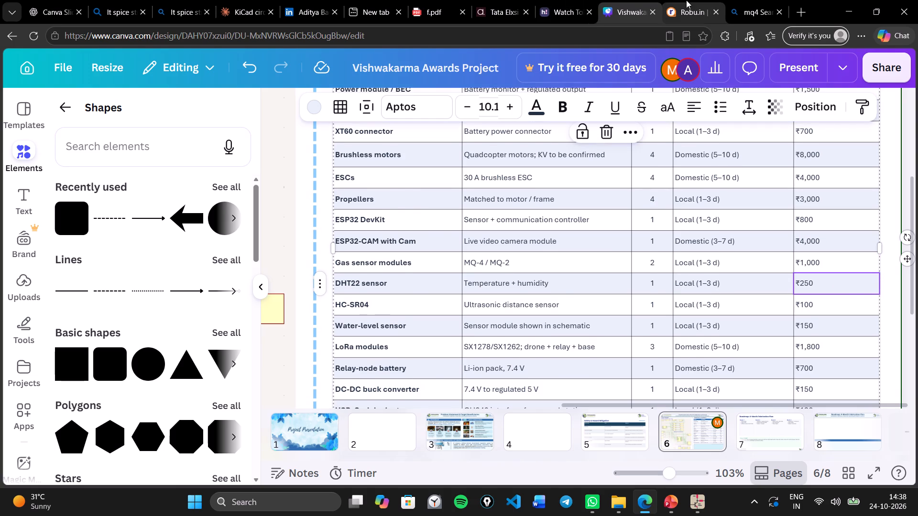
pyautogui.click(686, 0)
pyautogui.press('BackSpace')
pyautogui.press('BackSpace')
pyautogui.press('BackSpace')
pyautogui.press('BackSpace')
pyautogui.press('BackSpace')
pyautogui.press('BackSpace')
pyautogui.press('BackSpace')
pyautogui.press('BackSpace')
pyautogui.press('BackSpace')
pyautogui.press('BackSpace')
pyautogui.press('BackSpace')
pyautogui.press('BackSpace')
pyautogui.press('BackSpace')
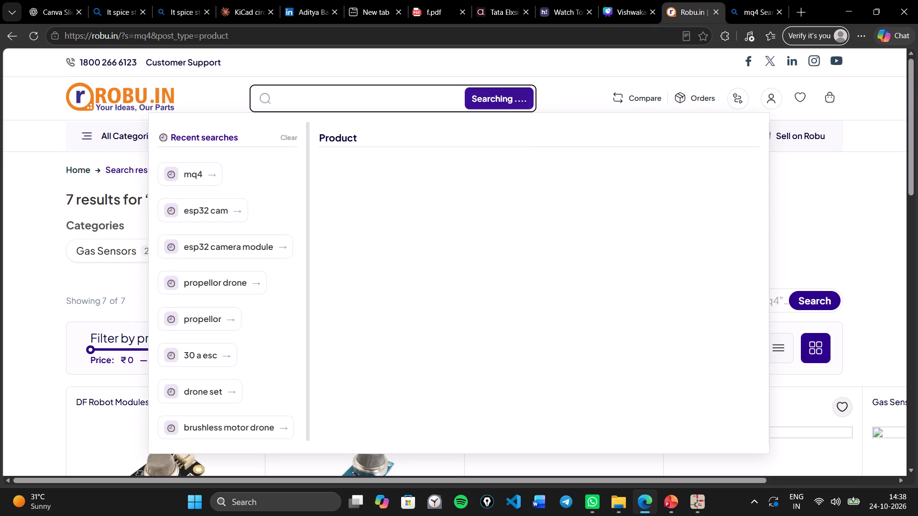
pyautogui.press('d')
pyautogui.press('h')
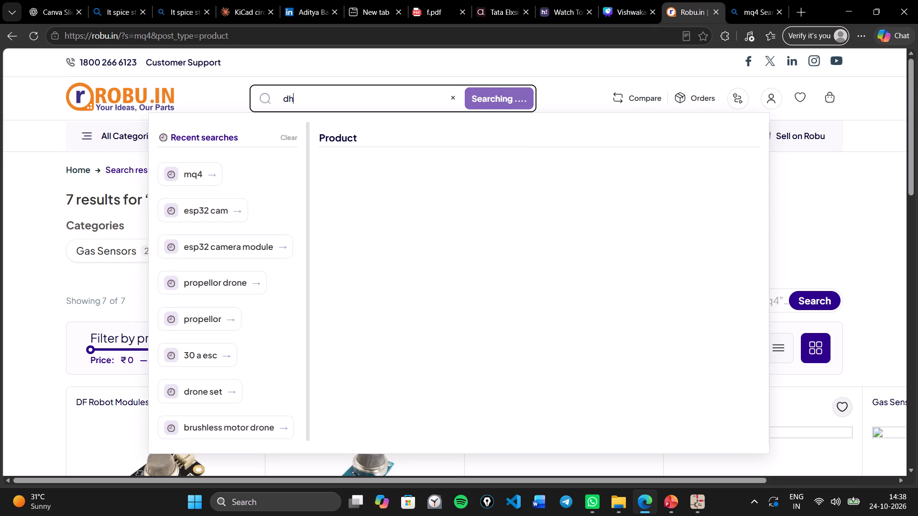
pyautogui.write('t22')
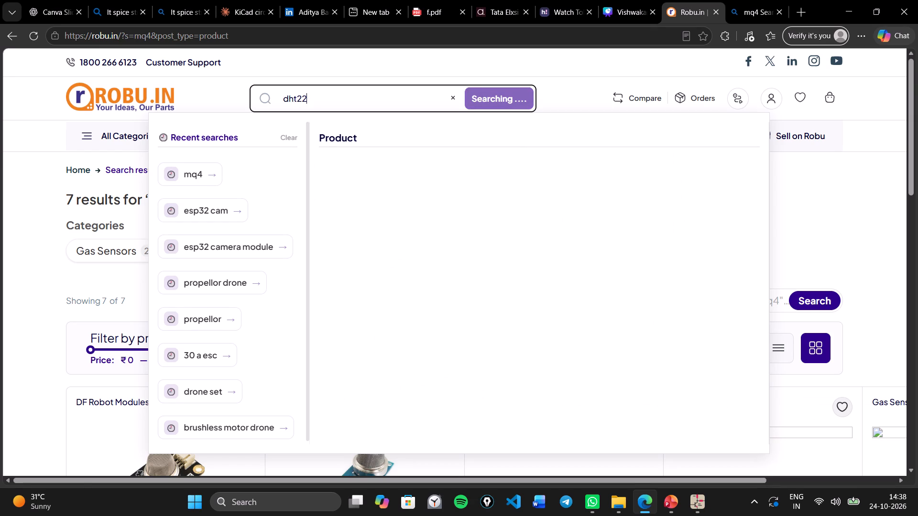
pyautogui.press('Return')
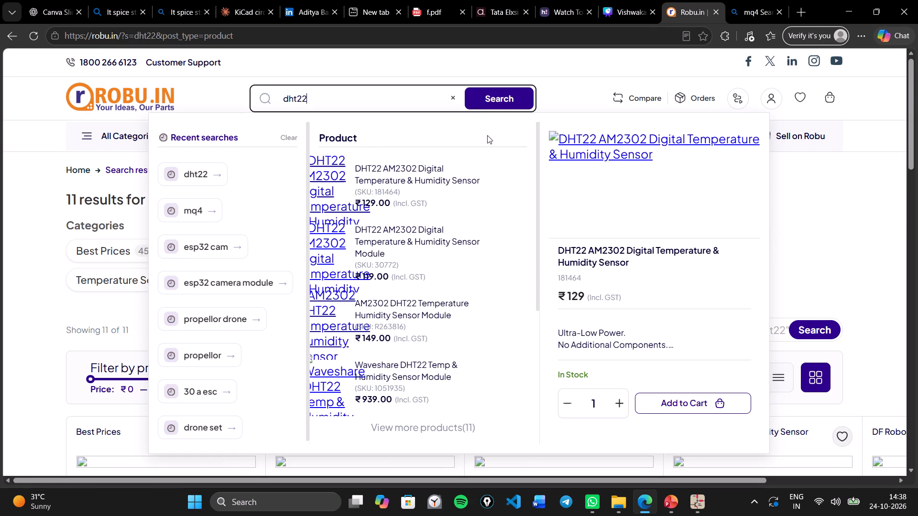
pyautogui.click(668, 0)
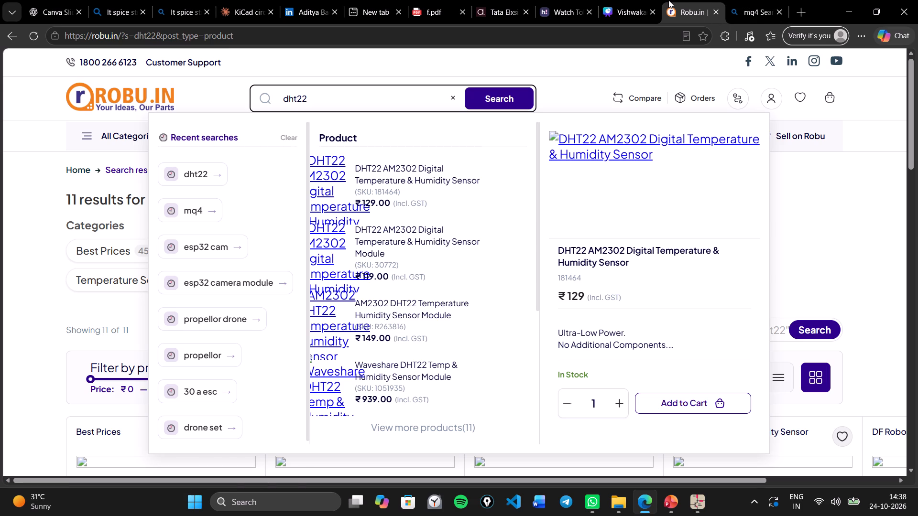
# Return to the Canva BOM table and open the HC-SR04 cost for editing.
pyautogui.click(608, 0)
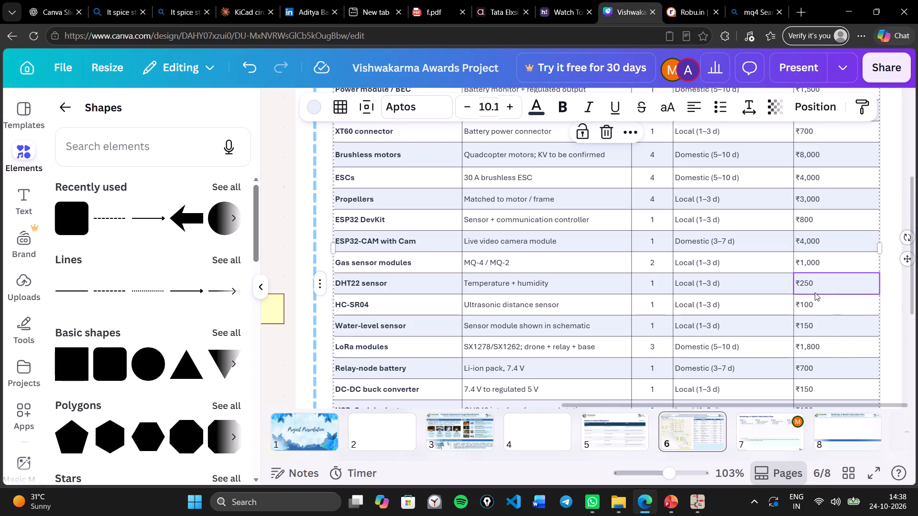
pyautogui.click(816, 295)
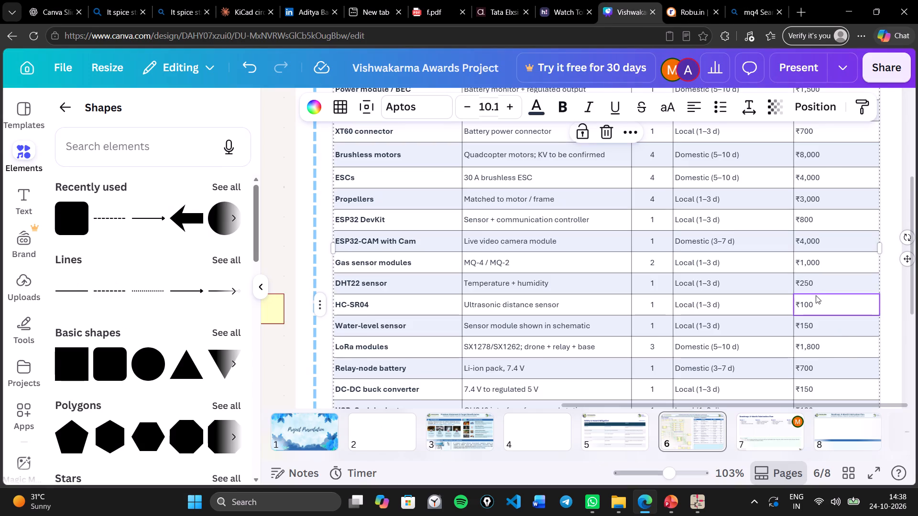
pyautogui.doubleClick(816, 301)
pyautogui.click(816, 301)
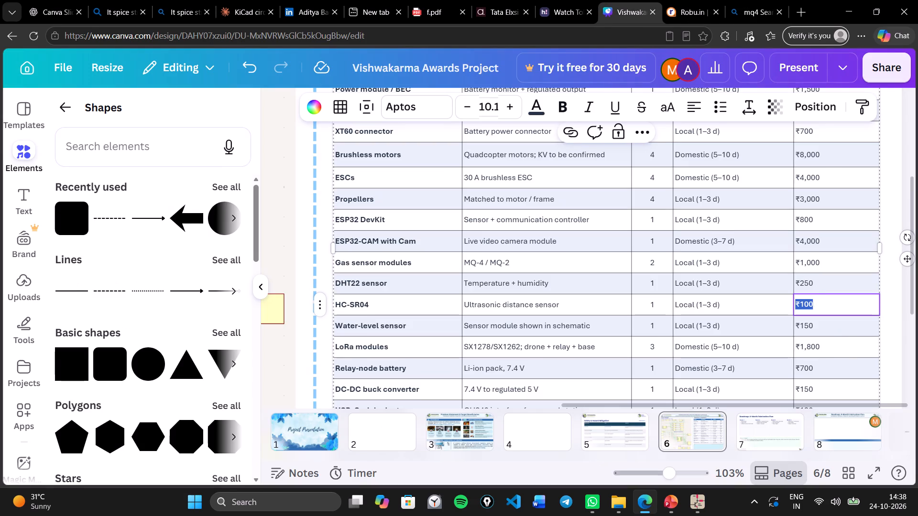
pyautogui.doubleClick(814, 305)
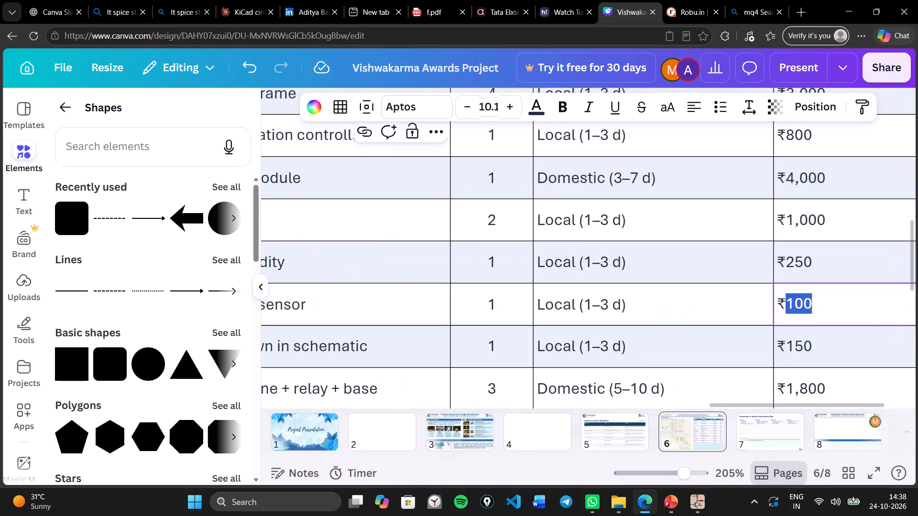
pyautogui.click(612, 0)
# Switch to the Robu.in store and search its products for "ultrasonic sensor accuracy".
pyautogui.click(704, 0)
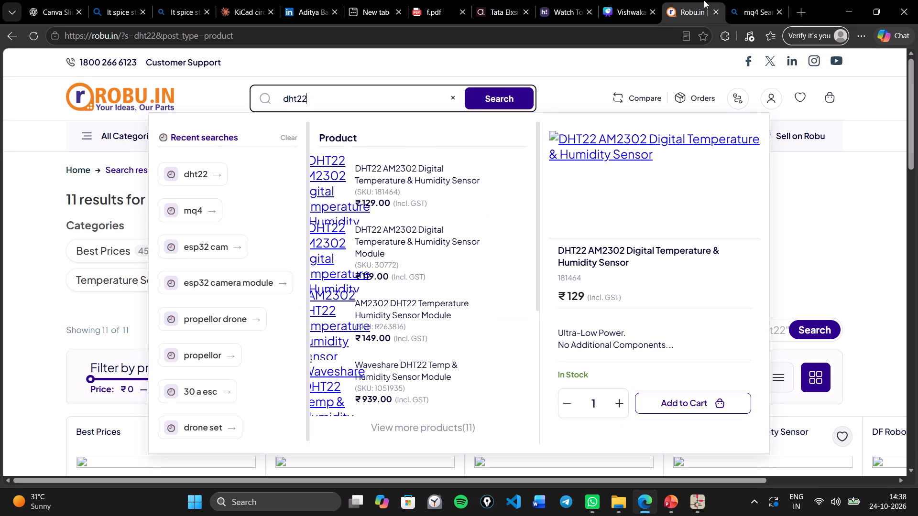
pyautogui.click(456, 99)
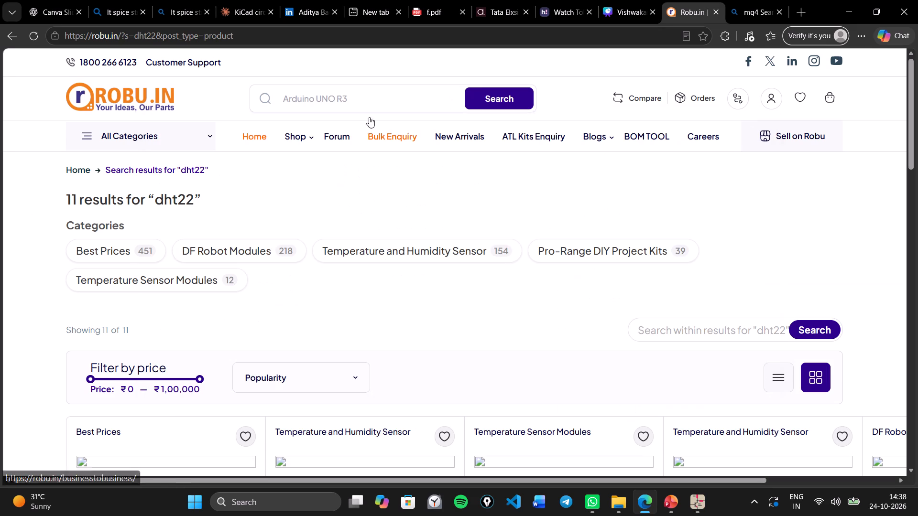
pyautogui.click(365, 104)
pyautogui.write('uly')
pyautogui.press('BackSpace')
pyautogui.write('tras')
pyautogui.press('o')
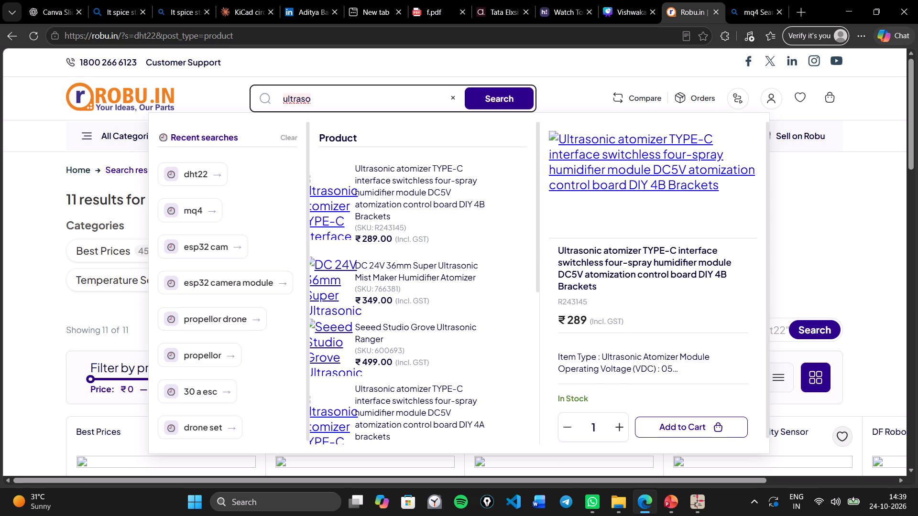
pyautogui.write('nic sen')
pyautogui.press('d')
pyautogui.press('BackSpace')
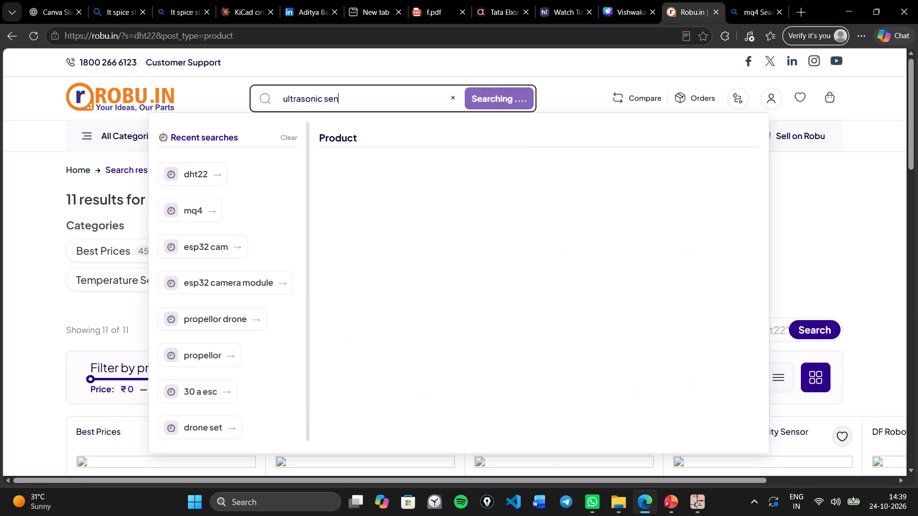
pyautogui.write('sor')
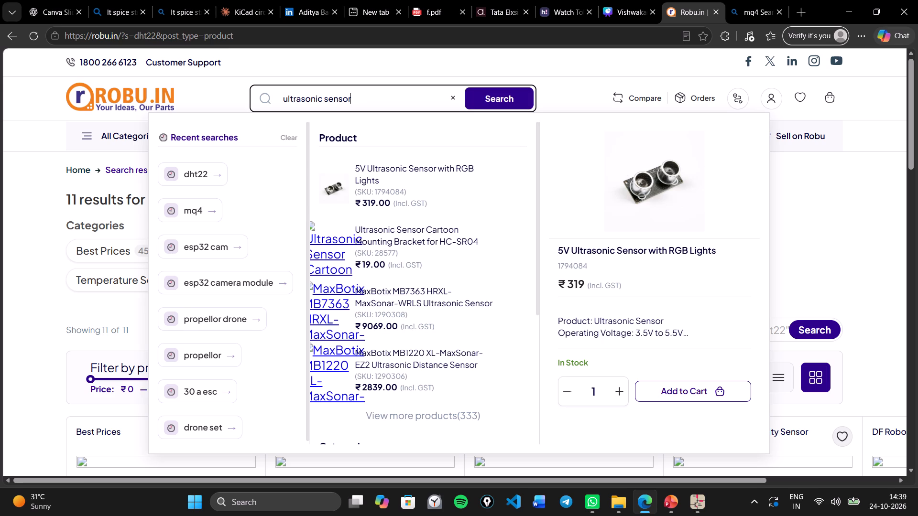
pyautogui.press('space')
pyautogui.press('a')
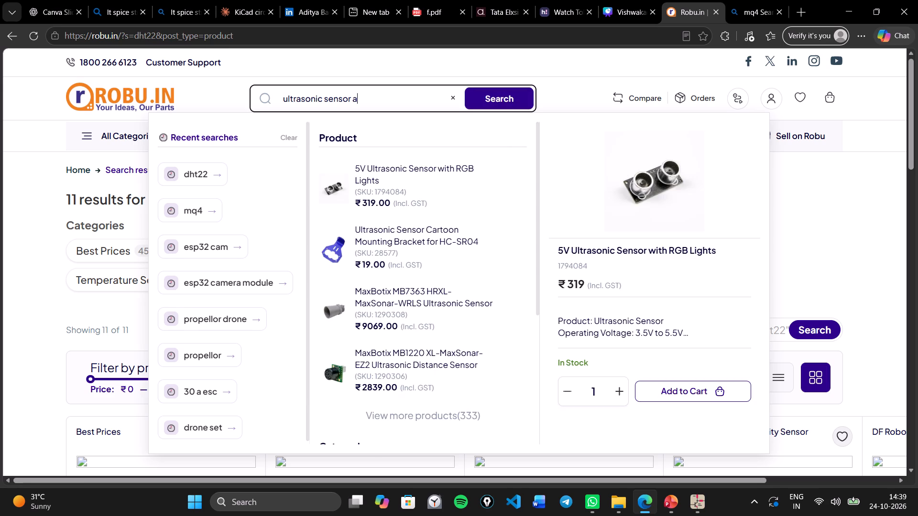
pyautogui.write('cc')
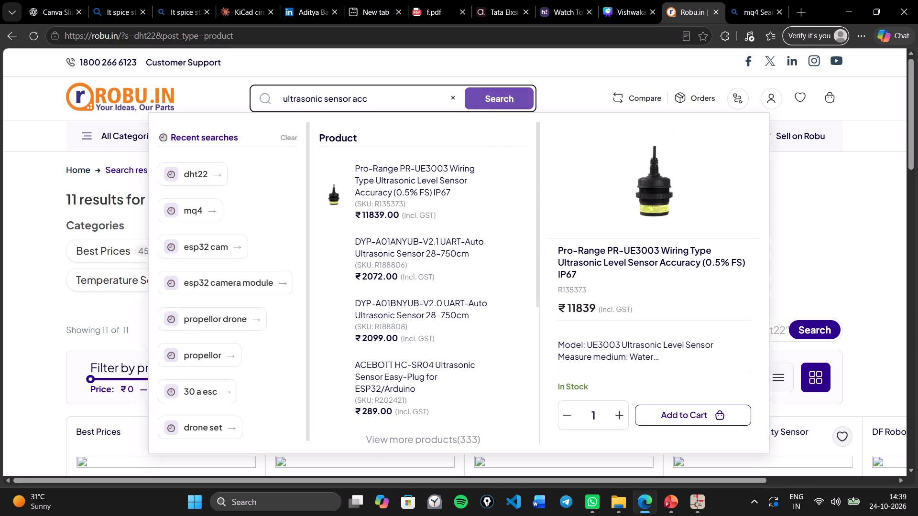
pyautogui.write('uracy')
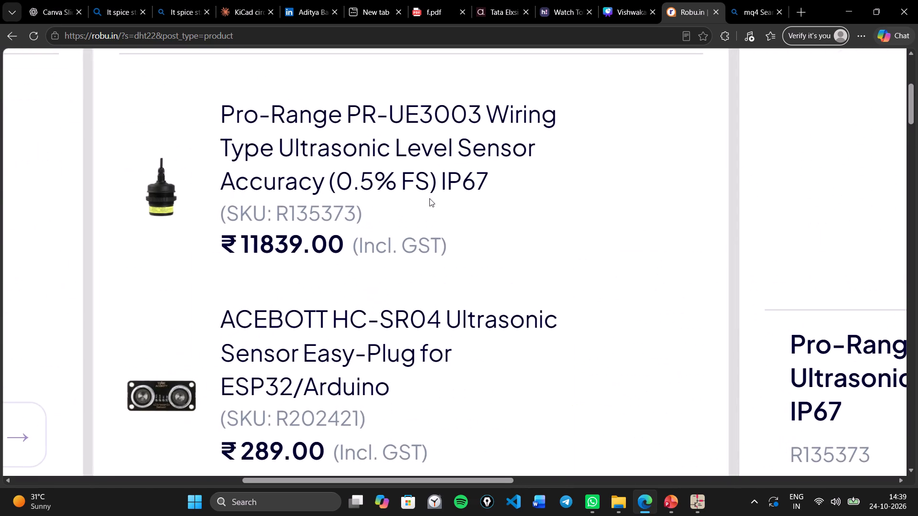
# Compare the suggested ultrasonic sensors, including the ACEBOTT HC-SR04 and both DYP-A02 models, for price and specifications.
pyautogui.scroll(-1, 429, 198)
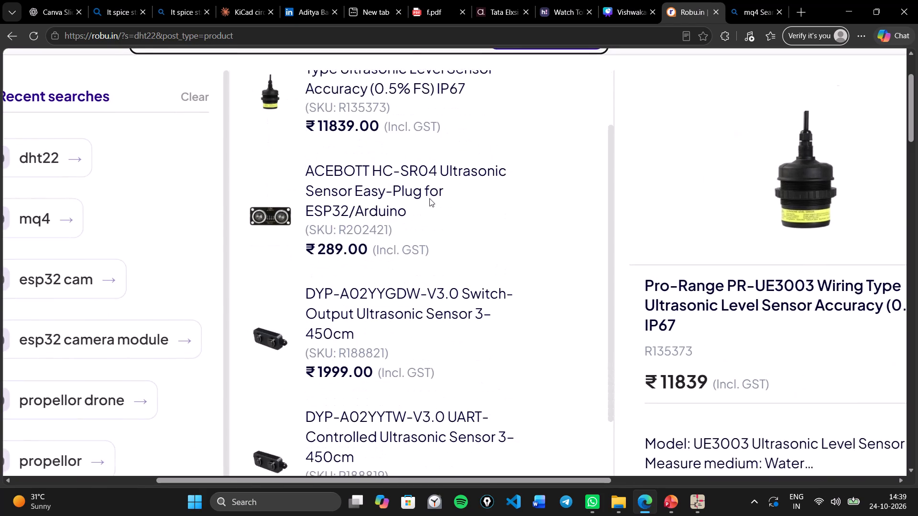
pyautogui.scroll(-2, 429, 198)
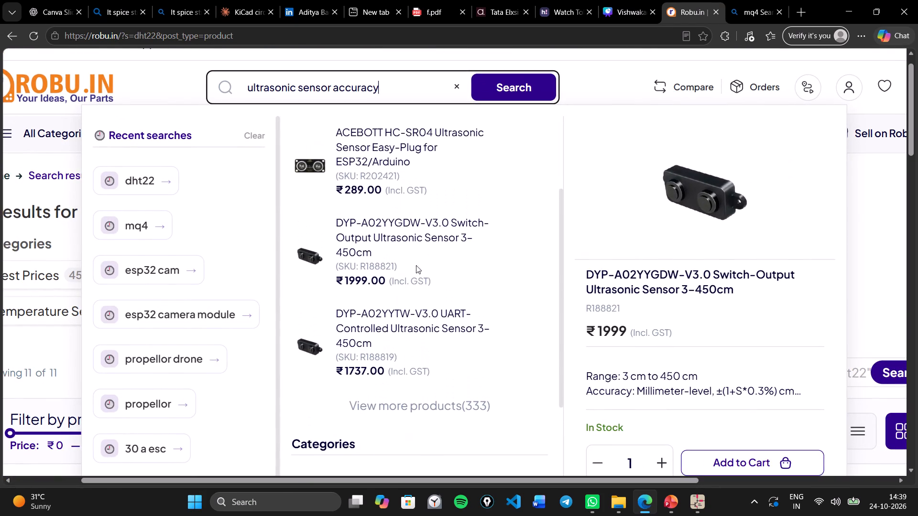
pyautogui.scroll(-1, 646, 316)
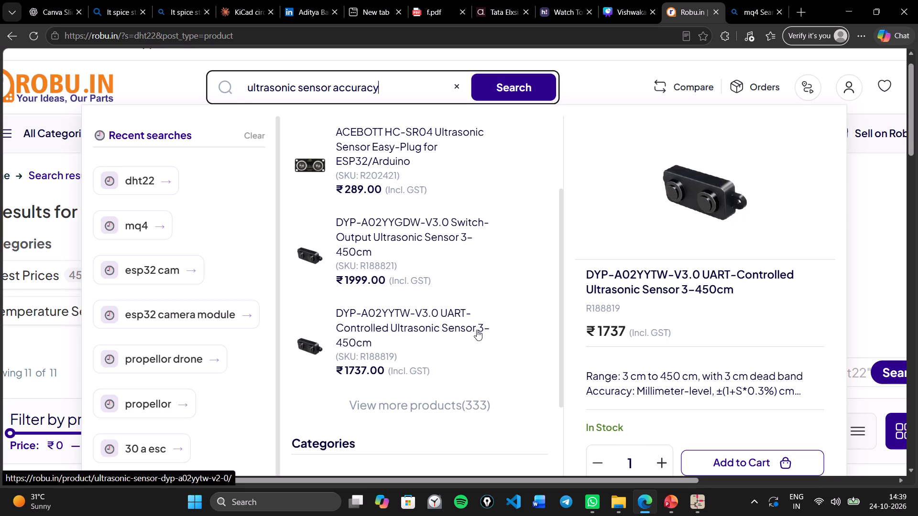
pyautogui.scroll(1, 477, 330)
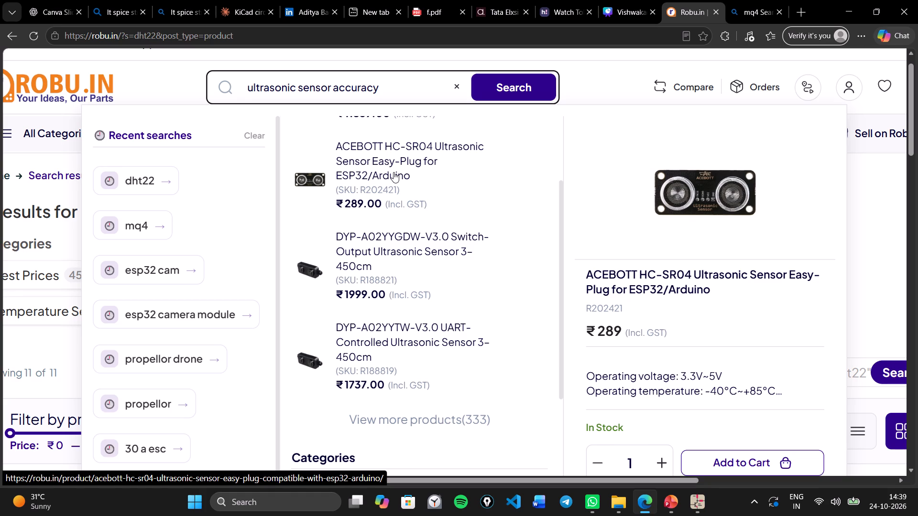
pyautogui.scroll(1, 402, 175)
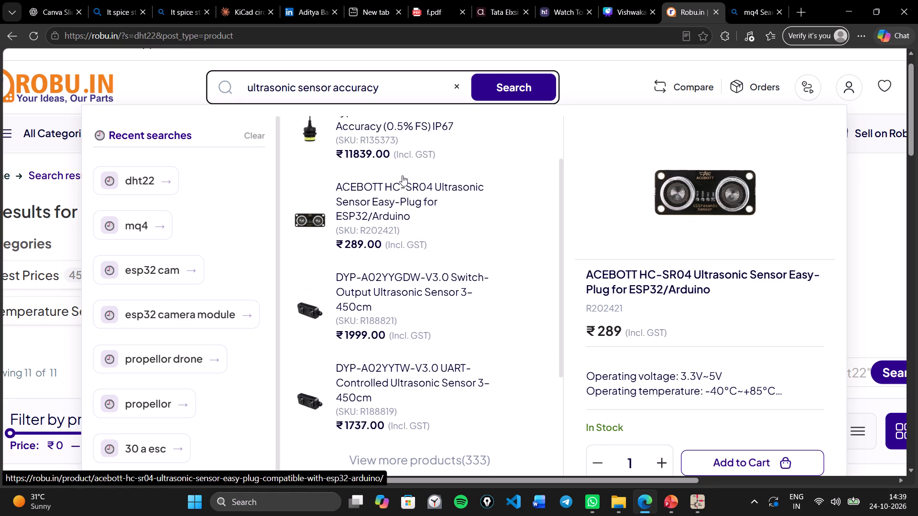
pyautogui.scroll(1, 402, 175)
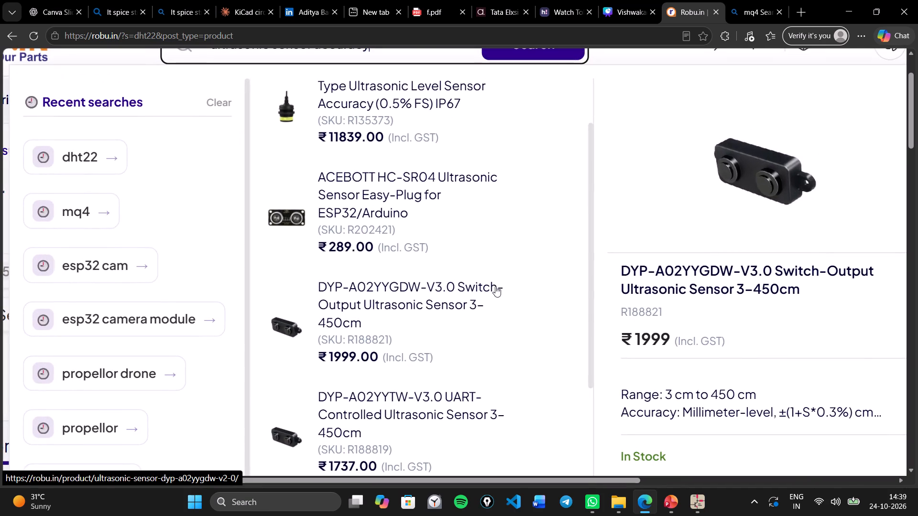
pyautogui.moveTo(618, 261); pyautogui.dragTo(675, 263)
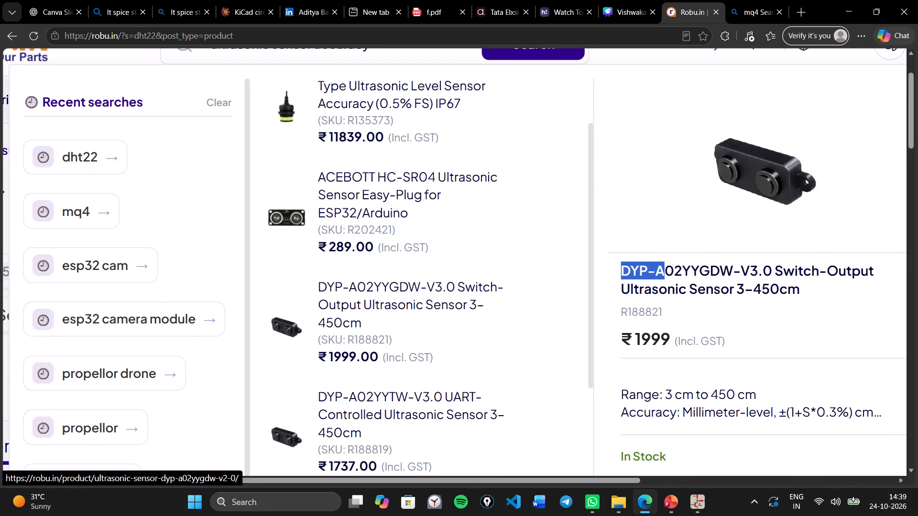
pyautogui.moveTo(675, 263); pyautogui.dragTo(771, 263)
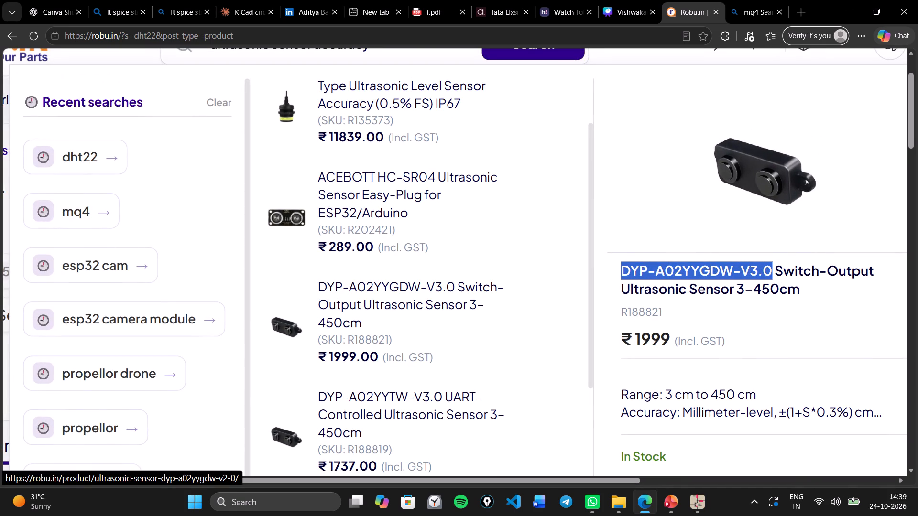
pyautogui.moveTo(771, 263); pyautogui.dragTo(767, 266)
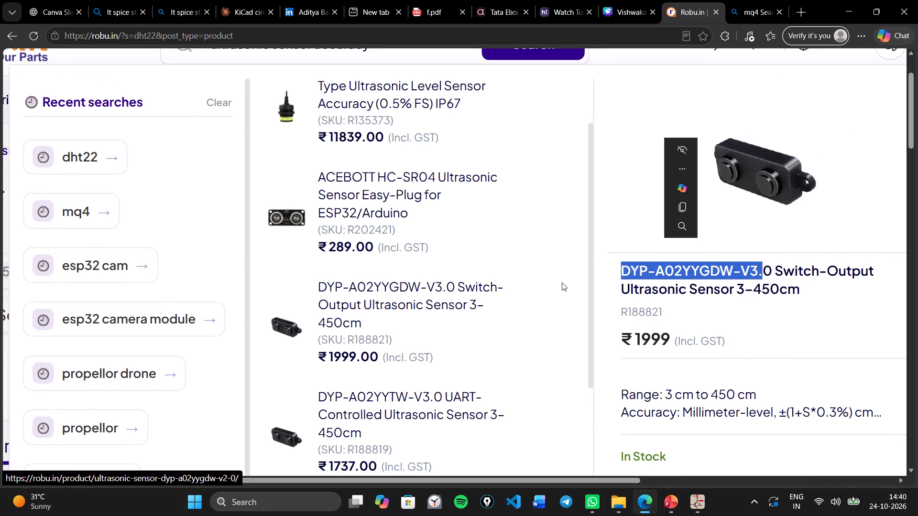
pyautogui.click(562, 282)
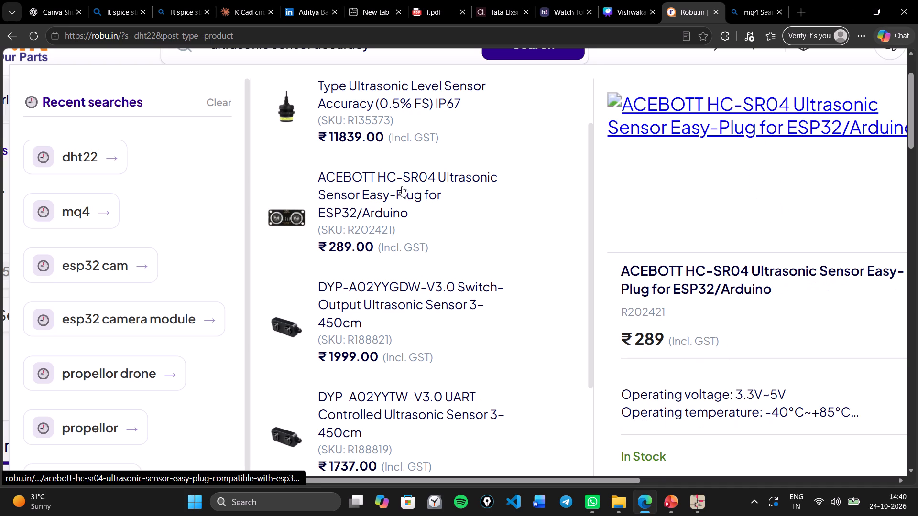
pyautogui.scroll(1, 402, 186)
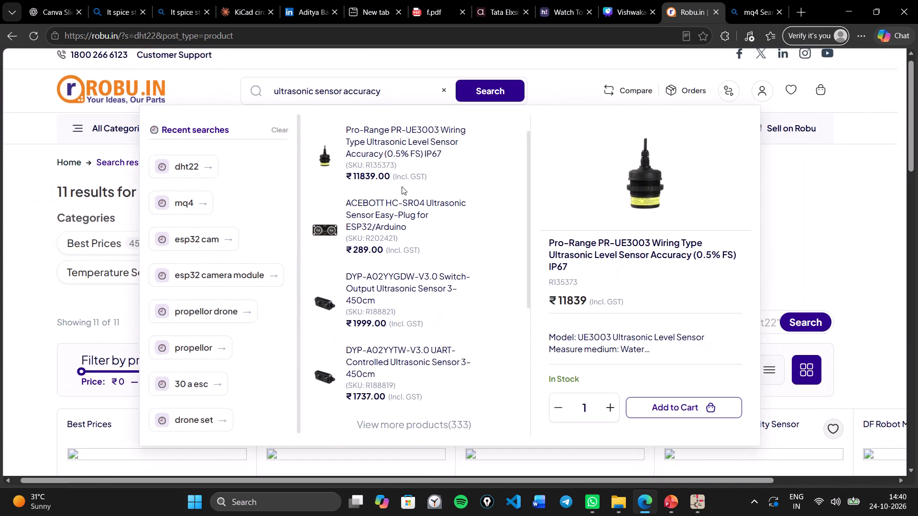
pyautogui.scroll(-2, 402, 186)
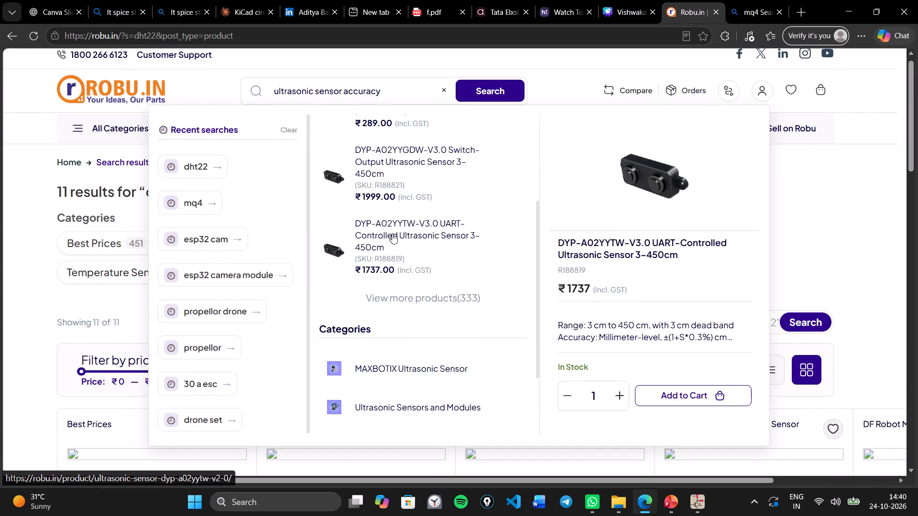
pyautogui.rightClick(416, 224)
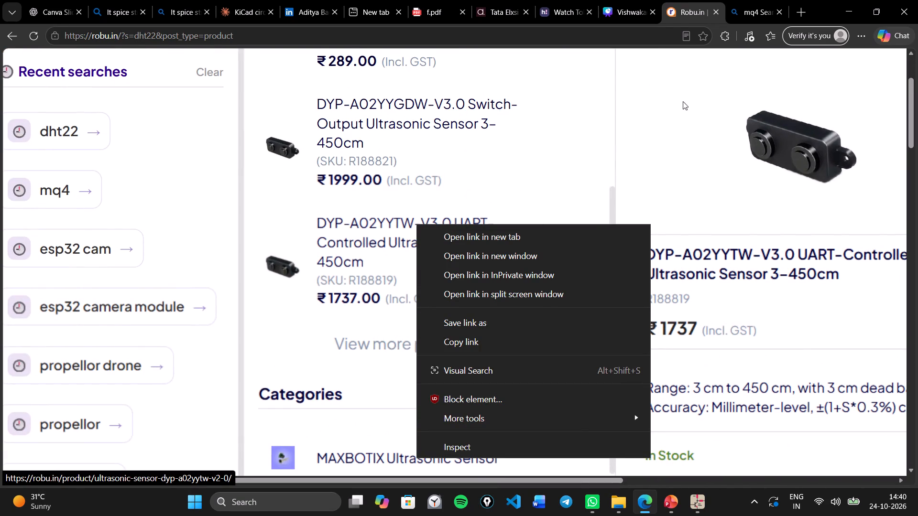
pyautogui.click(598, 131)
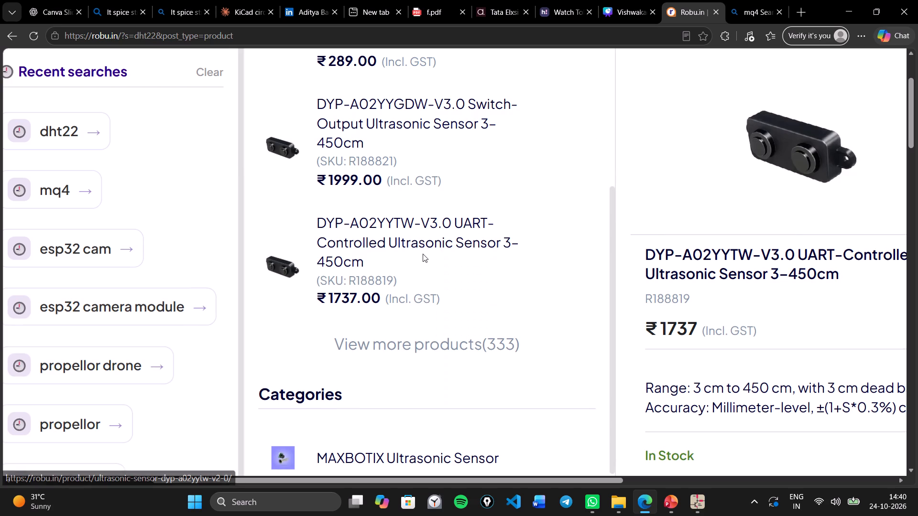
pyautogui.hscroll(-1, 423, 254)
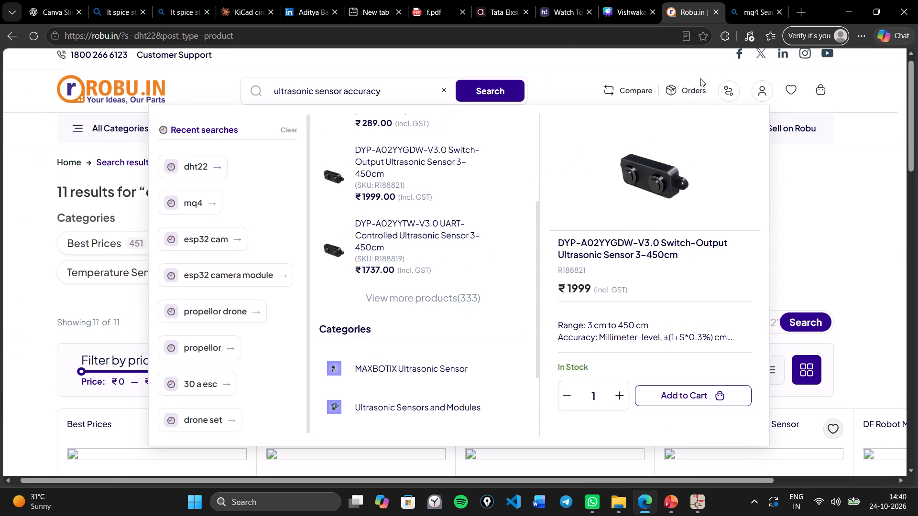
pyautogui.click(625, 62)
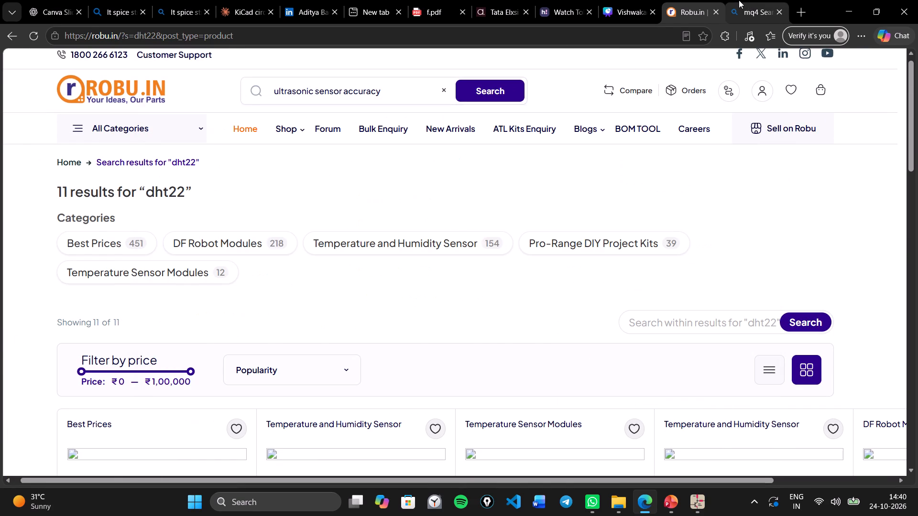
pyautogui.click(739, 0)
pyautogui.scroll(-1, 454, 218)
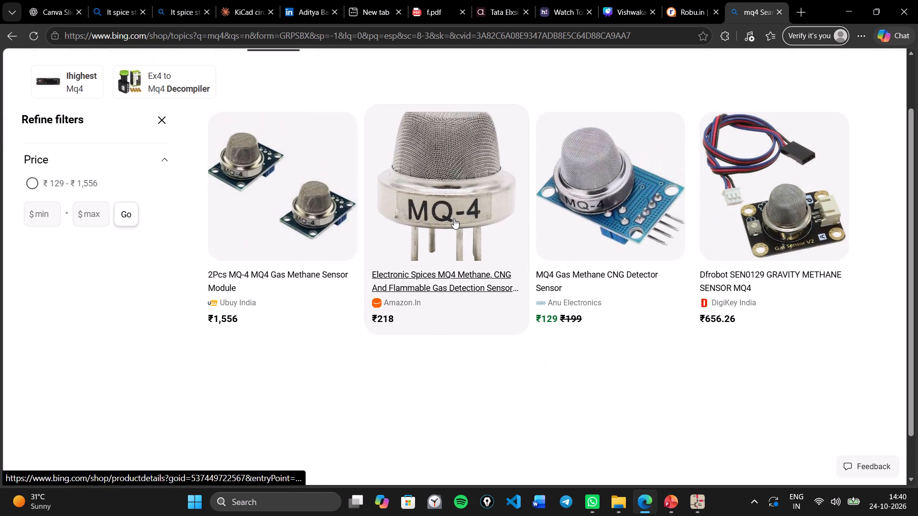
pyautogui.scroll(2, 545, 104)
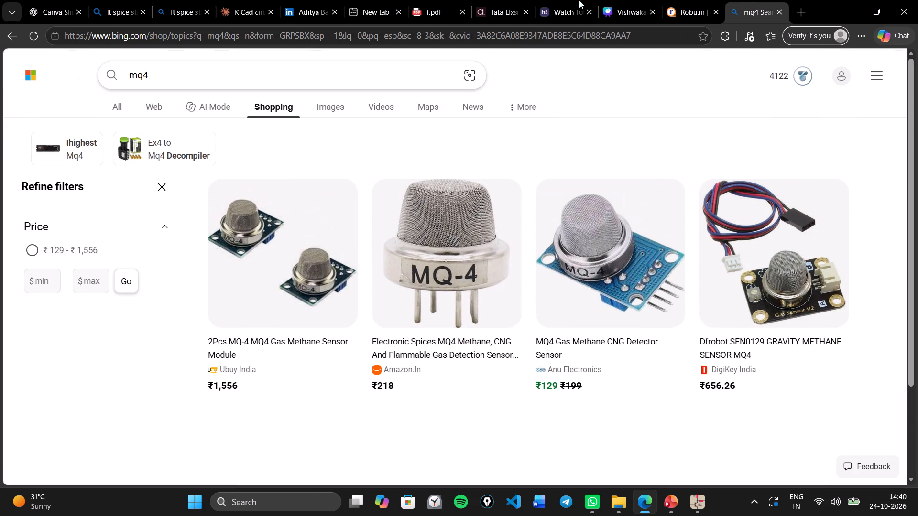
# Return to the Canva BOM table and set the HC-SR04 cost to ₹300.
pyautogui.click(557, 0)
pyautogui.click(614, 0)
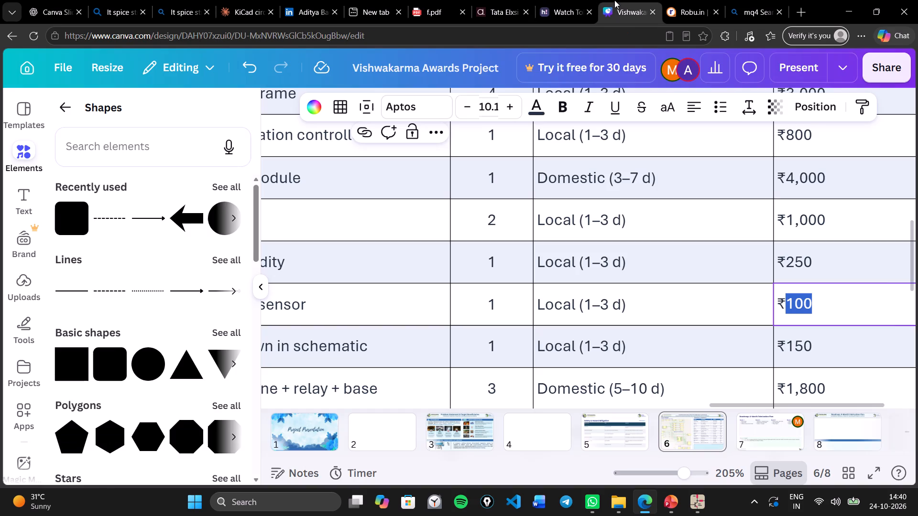
pyautogui.press('BackSpace')
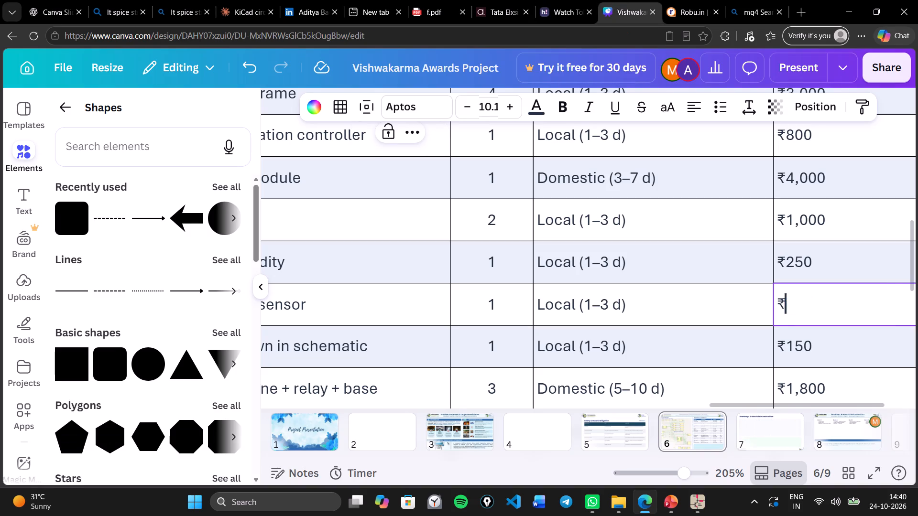
pyautogui.write('400')
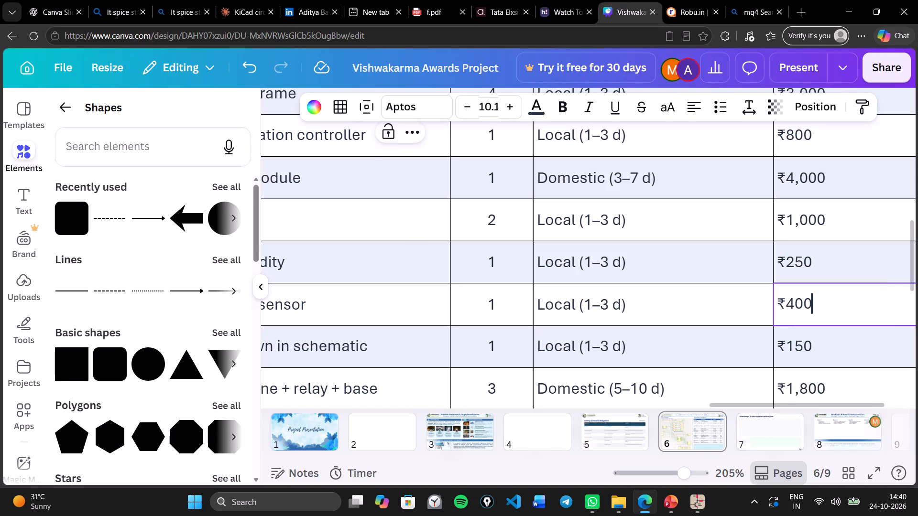
pyautogui.press('BackSpace')
pyautogui.press('BackSpace')
pyautogui.press('BackSpace')
pyautogui.write('300')
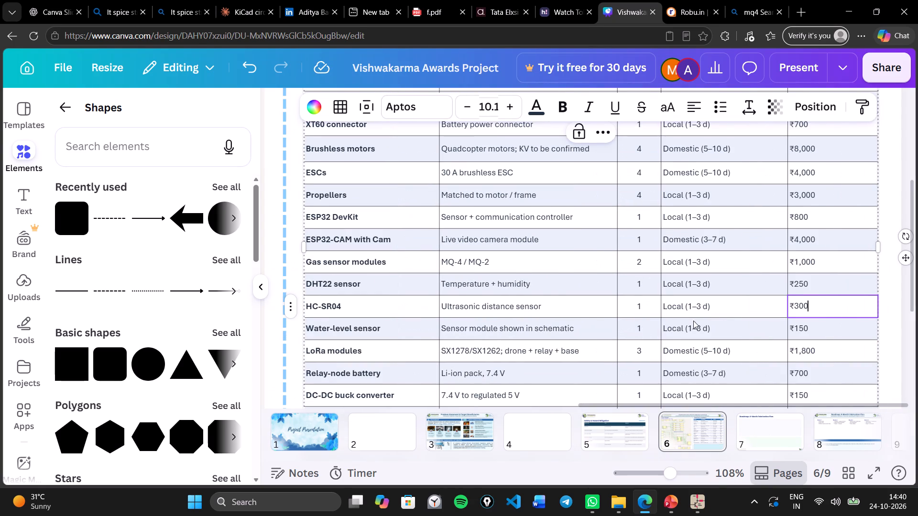
# Examine the sensor blocks of the ESP32 Sensor and Communication Unit schematic, around the HC-SR04 and water level sensor.
pyautogui.hscroll(9, 601, 317)
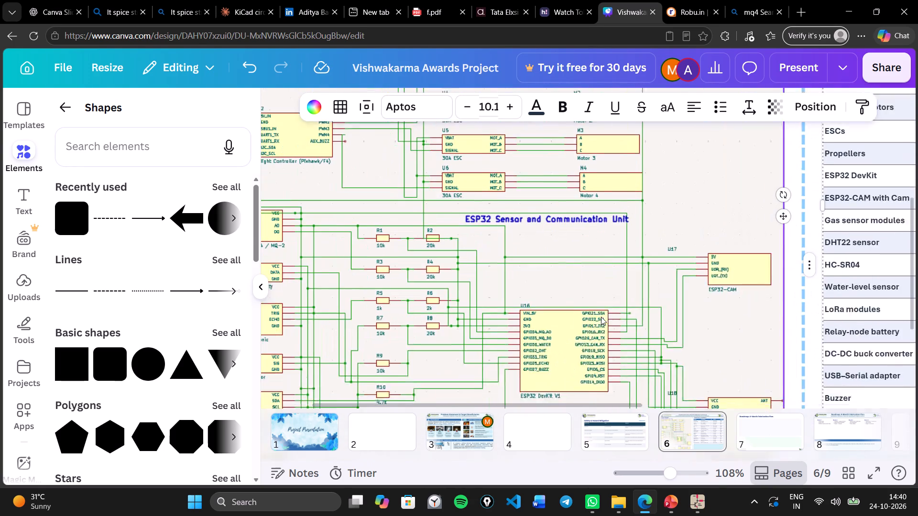
pyautogui.hscroll(2, 601, 317)
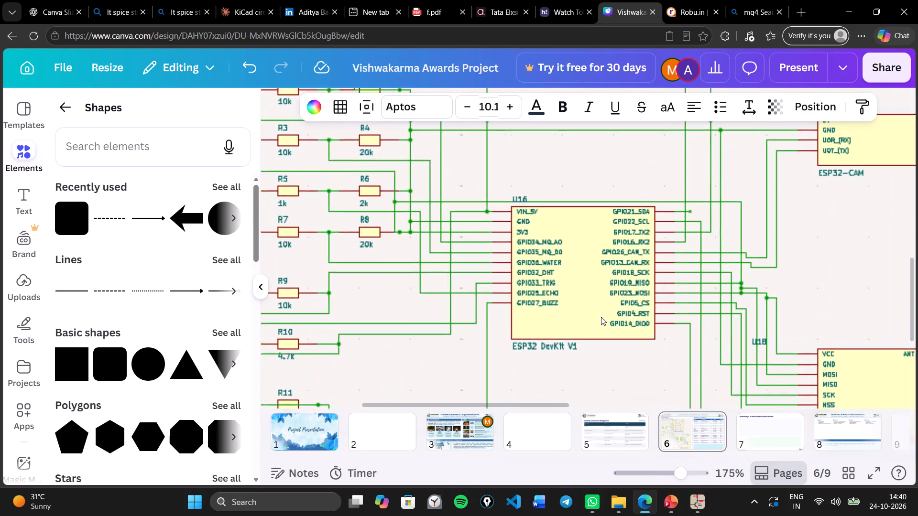
pyautogui.hscroll(5, 601, 317)
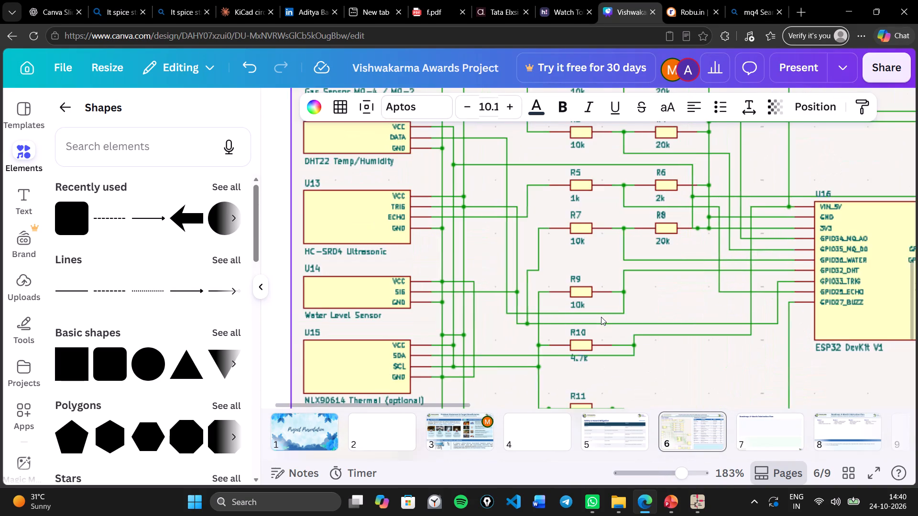
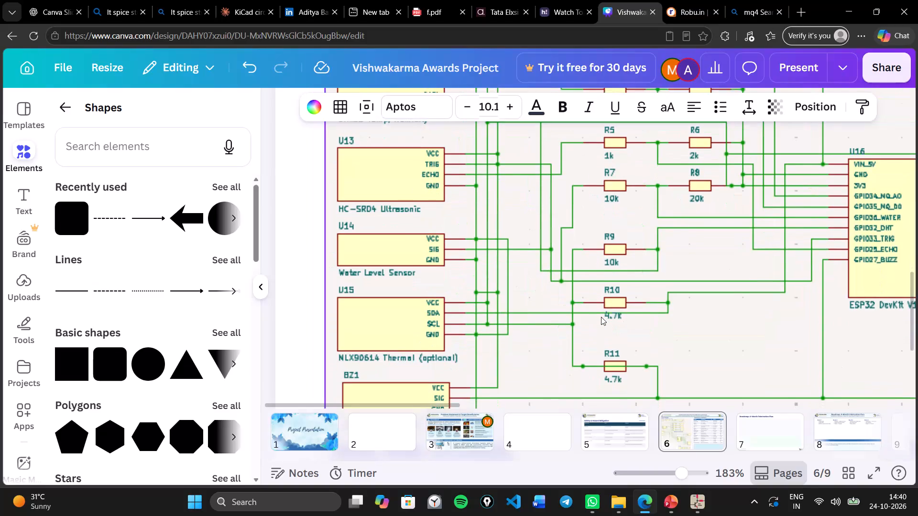
# Examine the sensor and communication unit schematic and the component table on page 6, checking the listed sensor modules.
pyautogui.scroll(-1, 601, 317)
pyautogui.scroll(1, 601, 317)
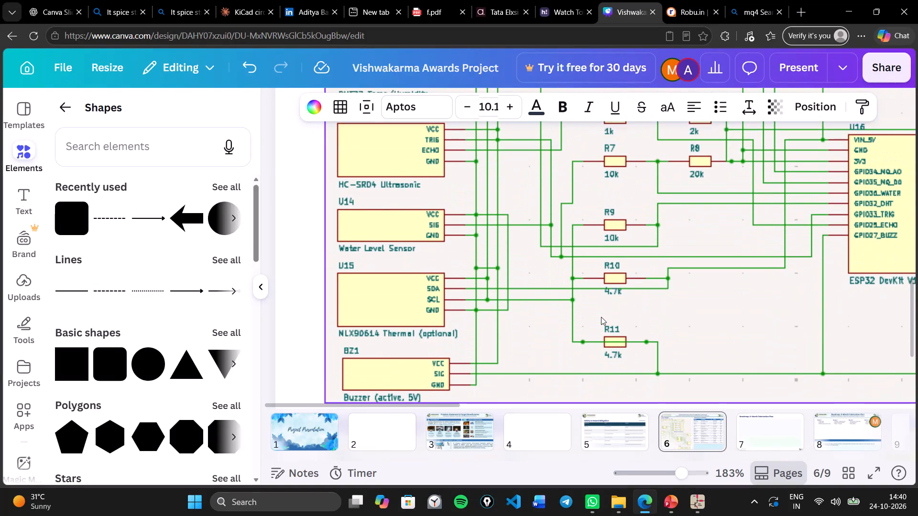
pyautogui.scroll(2, 601, 317)
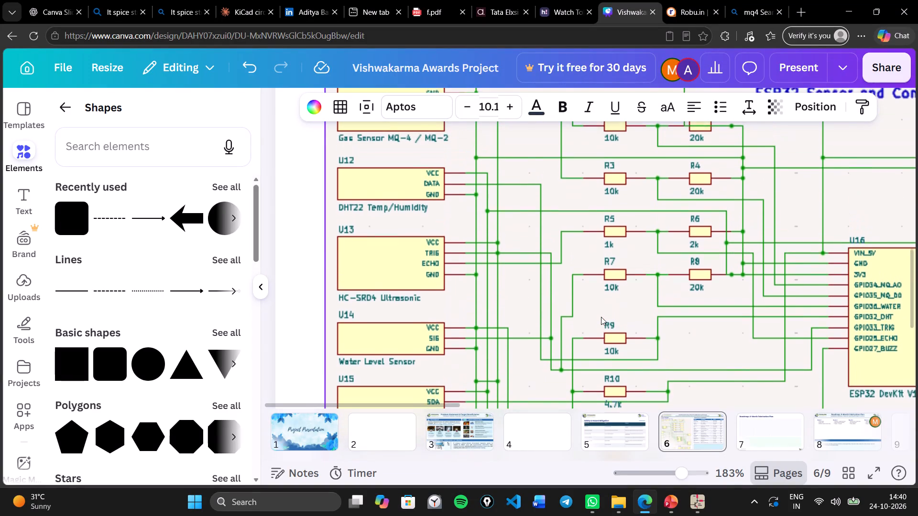
pyautogui.scroll(1, 601, 317)
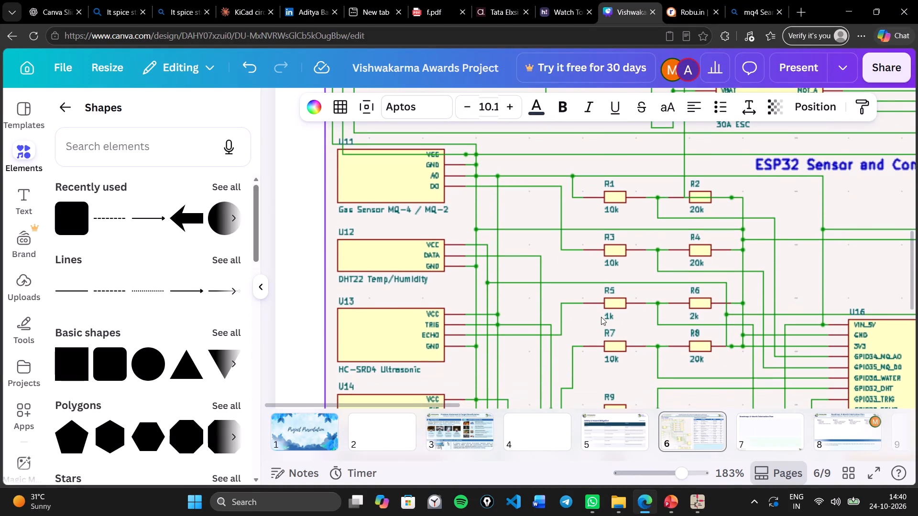
pyautogui.scroll(-2, 601, 317)
pyautogui.scroll(2, 601, 317)
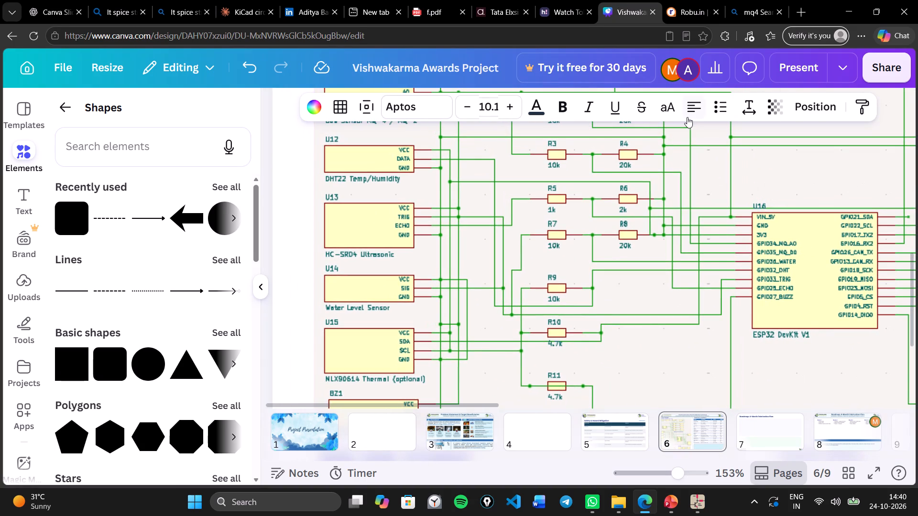
pyautogui.hscroll(-8, 687, 117)
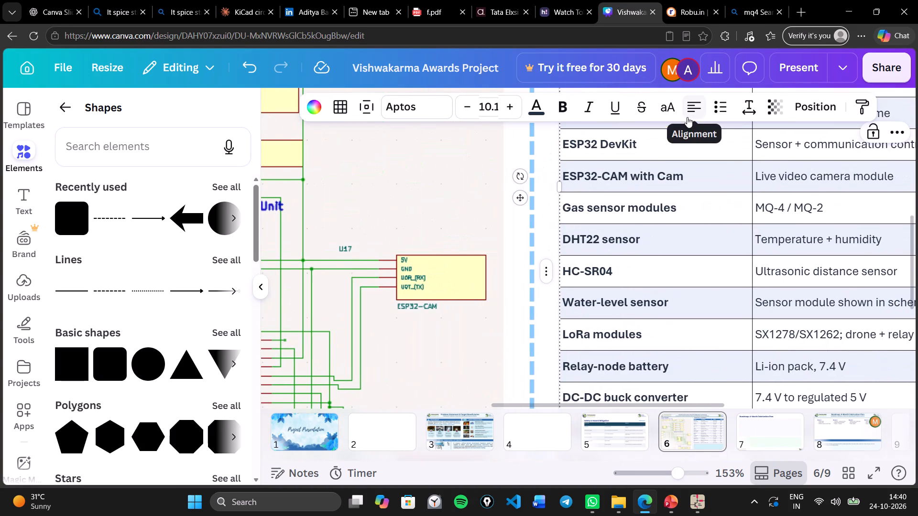
pyautogui.hscroll(-4, 687, 117)
pyautogui.hscroll(-1, 814, 233)
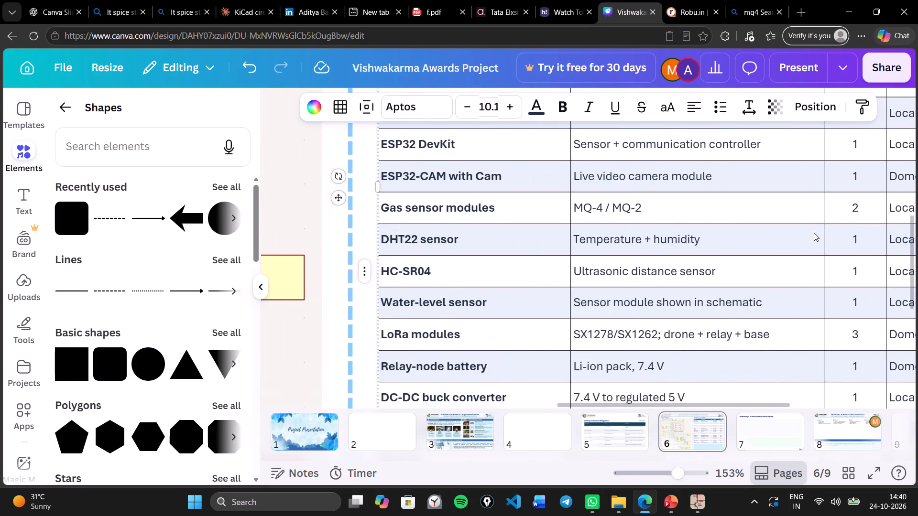
pyautogui.hscroll(-1, 814, 233)
pyautogui.hscroll(10, 814, 233)
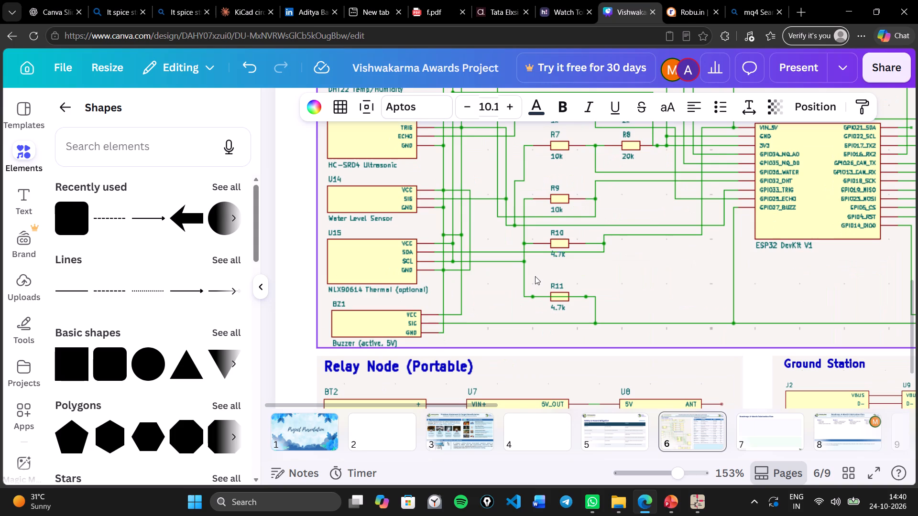
pyautogui.hscroll(-1, 535, 276)
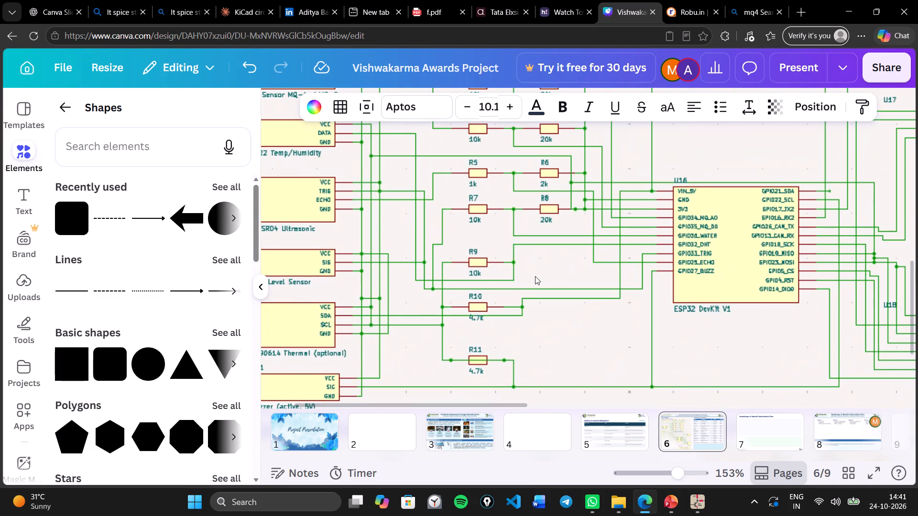
# Switch to the Robu.in store, search for "water level sensor" and look through the suggested products.
pyautogui.click(682, 0)
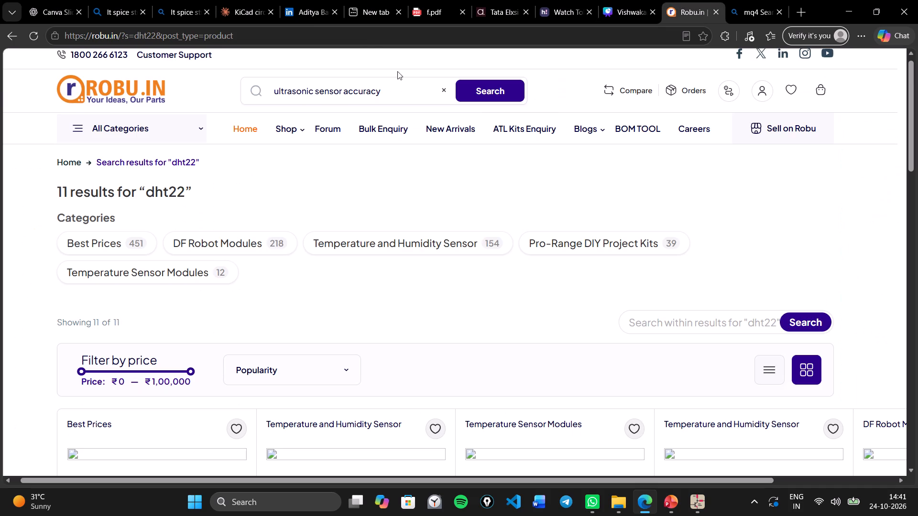
pyautogui.click(441, 86)
pyautogui.press('w')
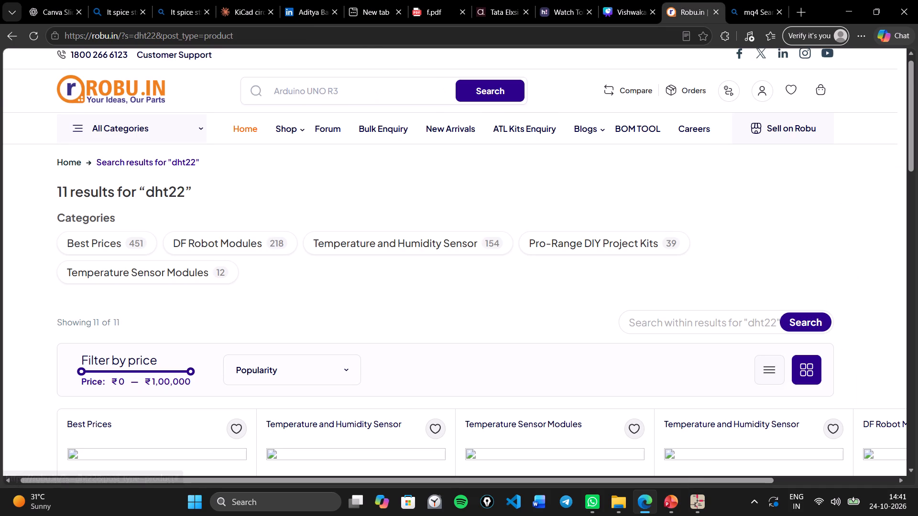
pyautogui.click(441, 86)
pyautogui.write('way')
pyautogui.press('BackSpace')
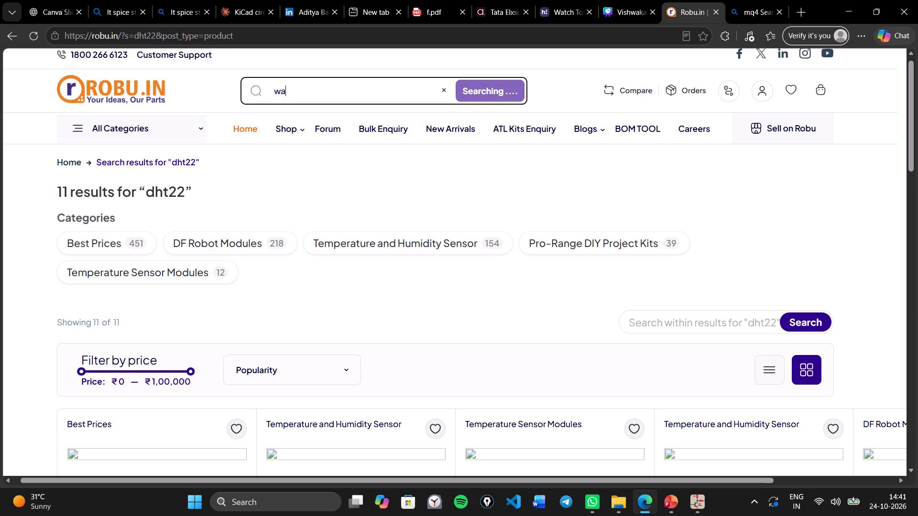
pyautogui.write('ter')
pyautogui.press('space')
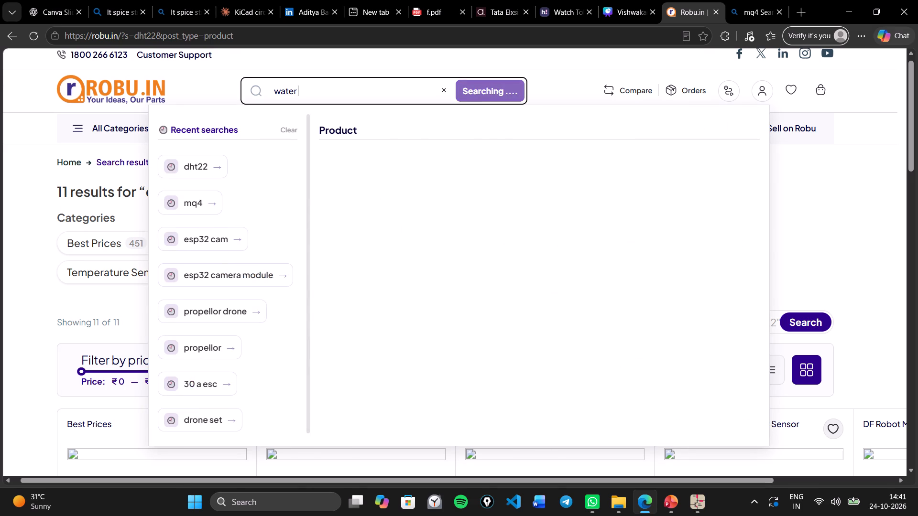
pyautogui.write('level senso')
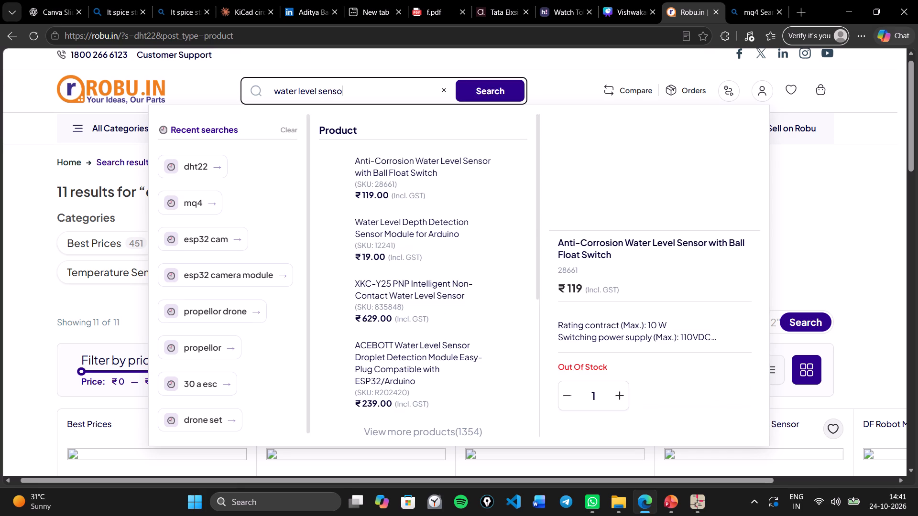
pyautogui.press('r')
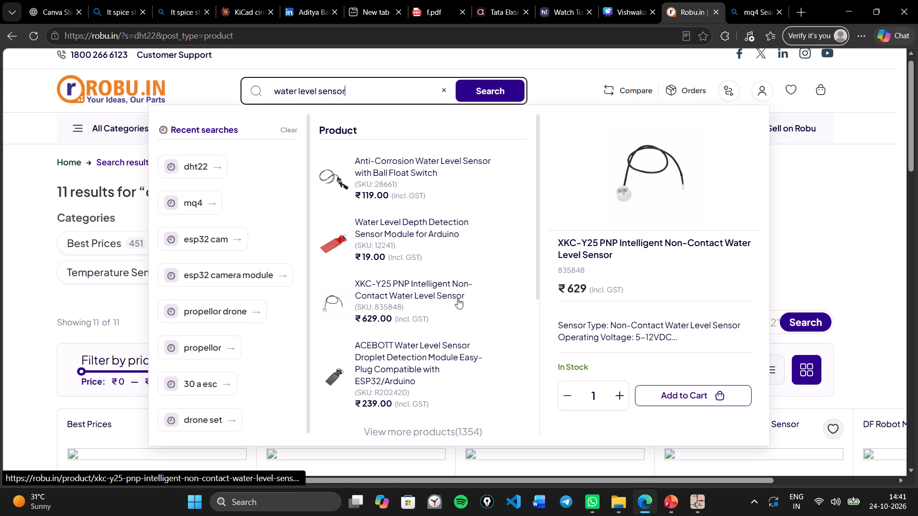
pyautogui.scroll(-2, 458, 298)
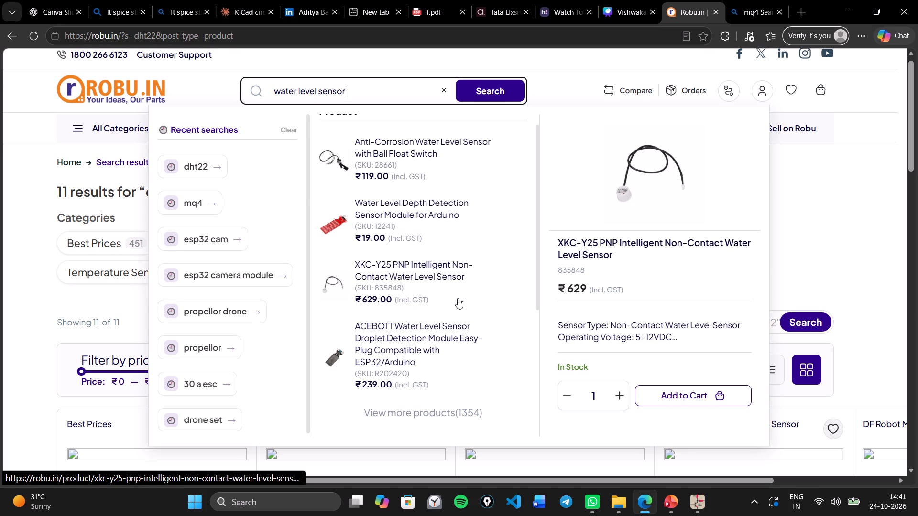
pyautogui.scroll(-2, 458, 298)
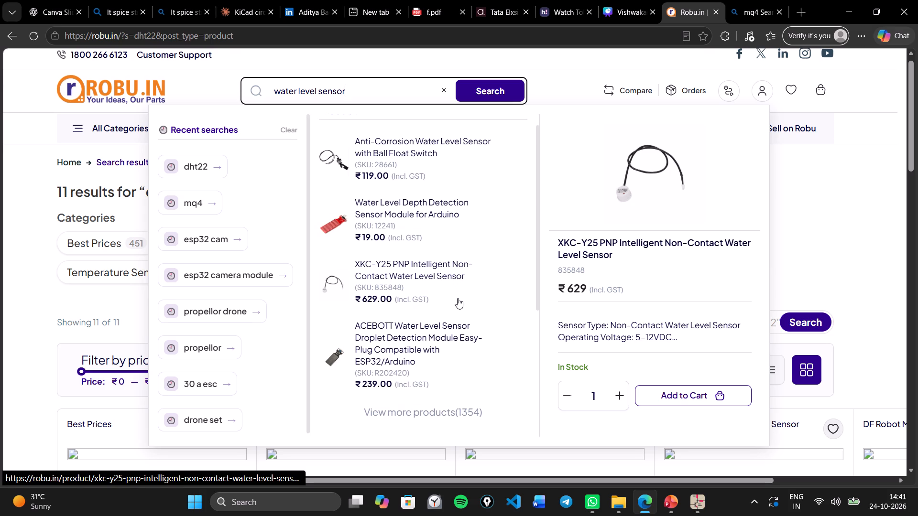
pyautogui.scroll(-3, 458, 298)
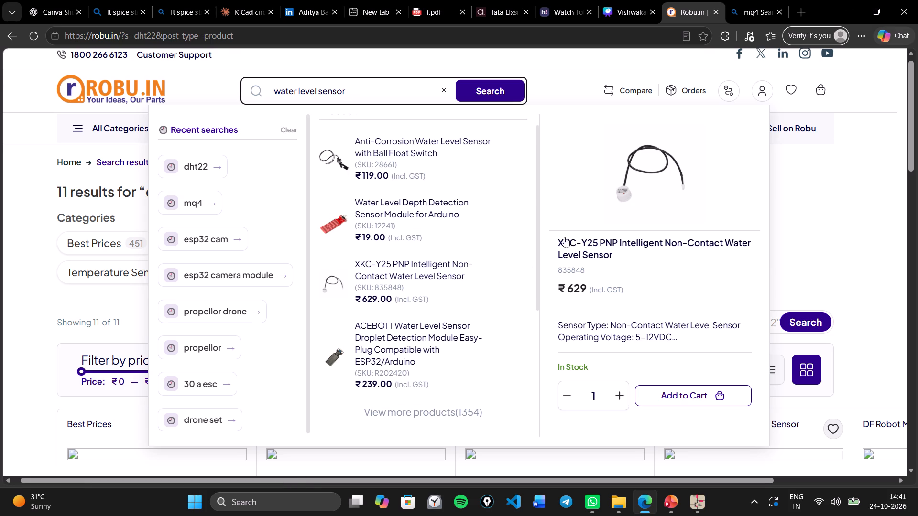
# Copy the model name "XKC-Y25 PNP" from the Robu.in product and paste it over the water-level sensor's description in the Canva component table.
pyautogui.moveTo(551, 238); pyautogui.dragTo(643, 240)
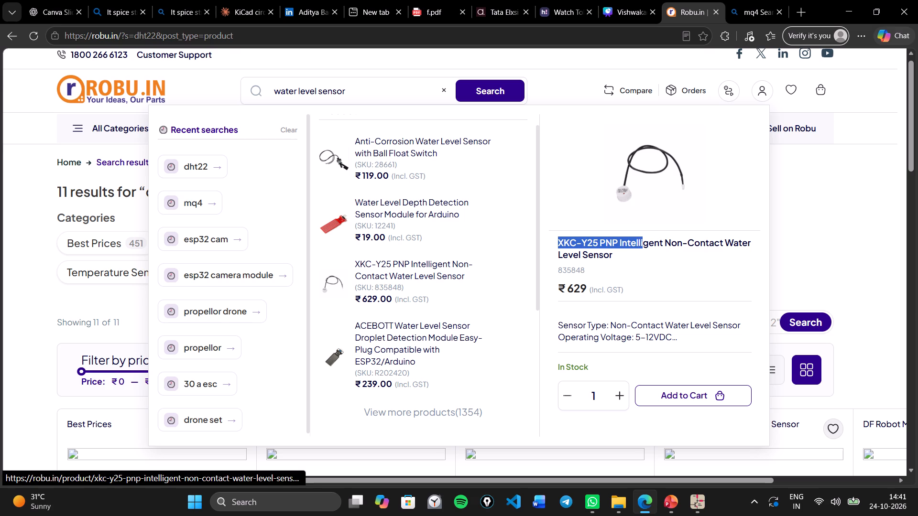
pyautogui.moveTo(643, 240); pyautogui.dragTo(616, 242)
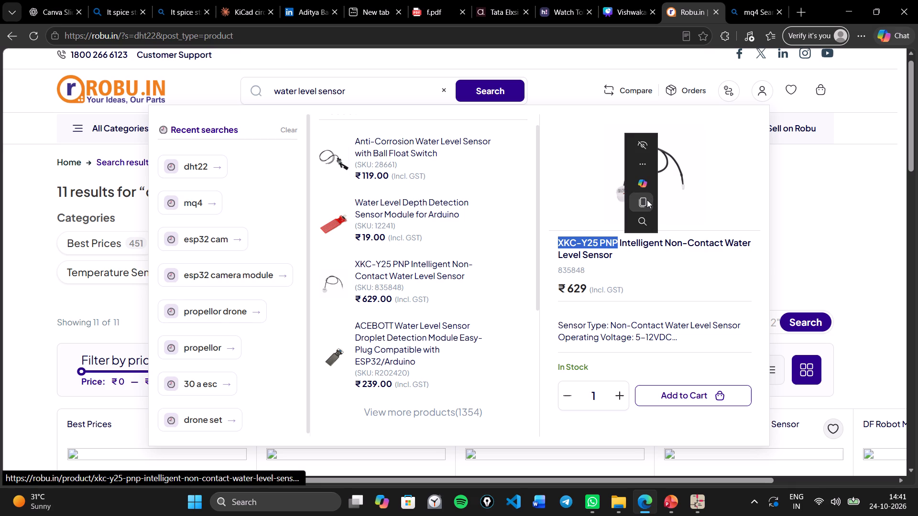
pyautogui.click(647, 200)
pyautogui.click(606, 11)
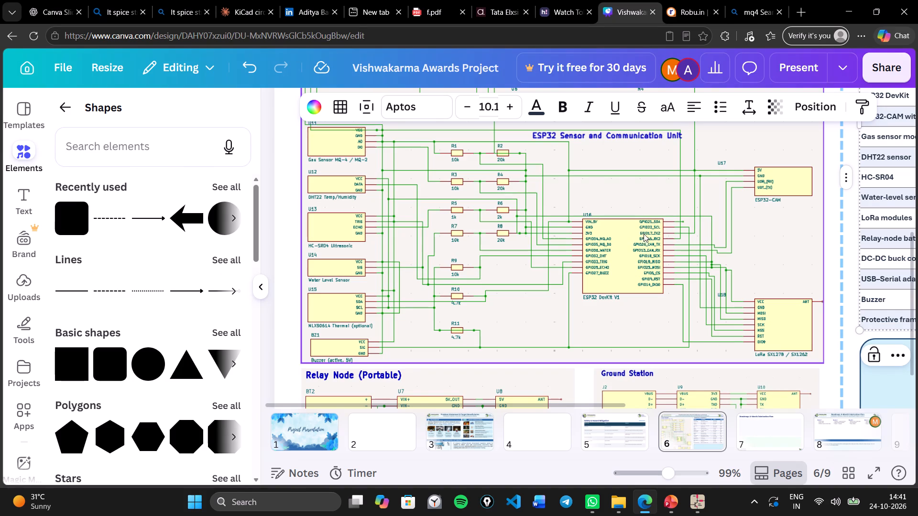
pyautogui.hscroll(-5, 852, 270)
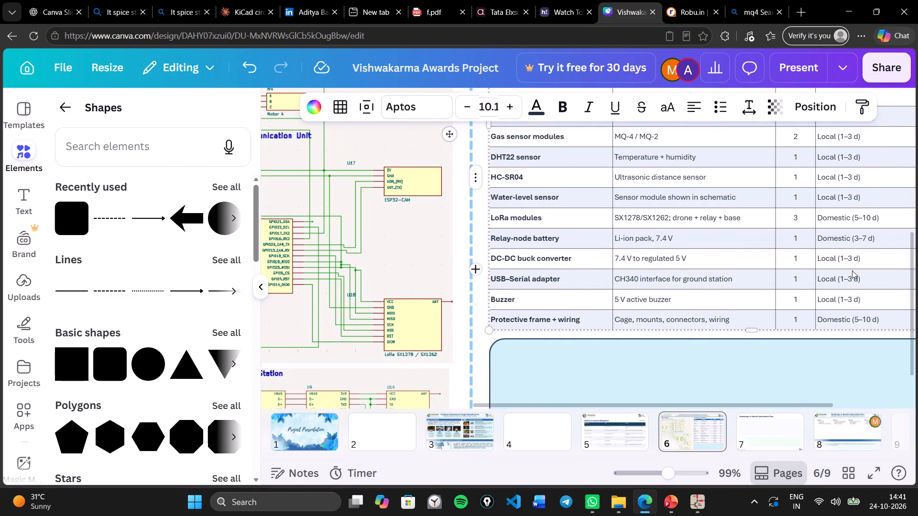
pyautogui.hscroll(-1, 852, 270)
pyautogui.doubleClick(717, 190)
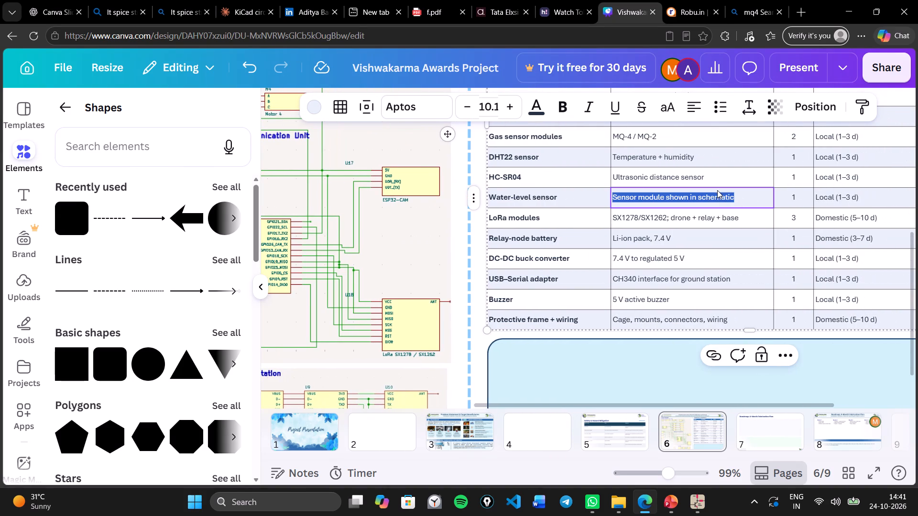
pyautogui.hotkey('ctrl', 'v')
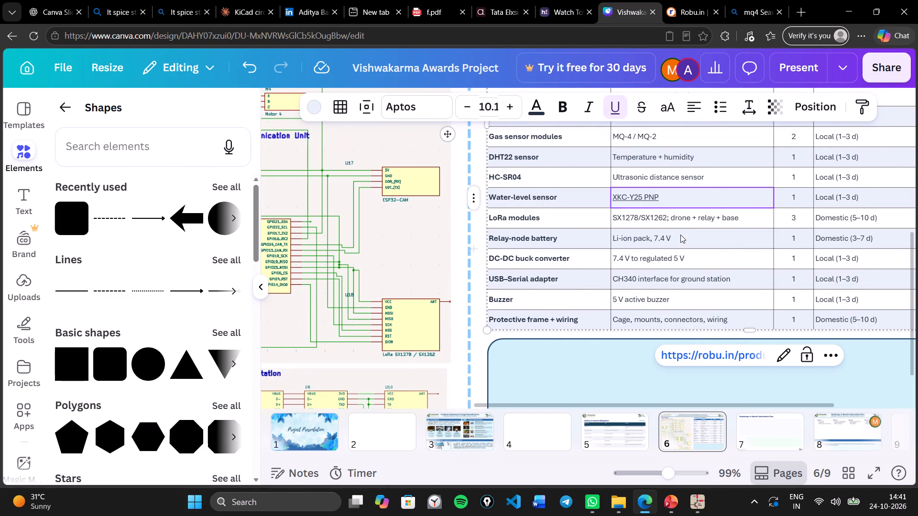
# Remove the underline from the XKC-Y25 PNP text in the water-level sensor row.
pyautogui.click(678, 235)
pyautogui.doubleClick(659, 199)
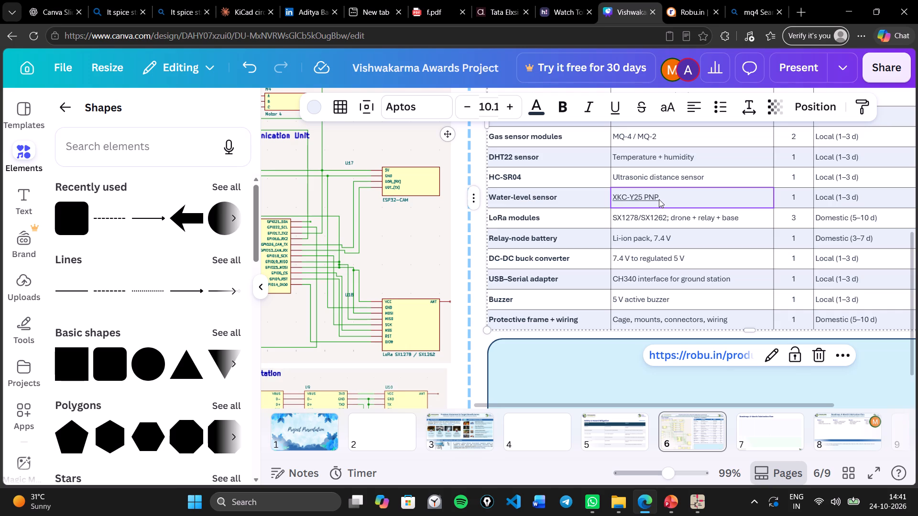
pyautogui.click(614, 103)
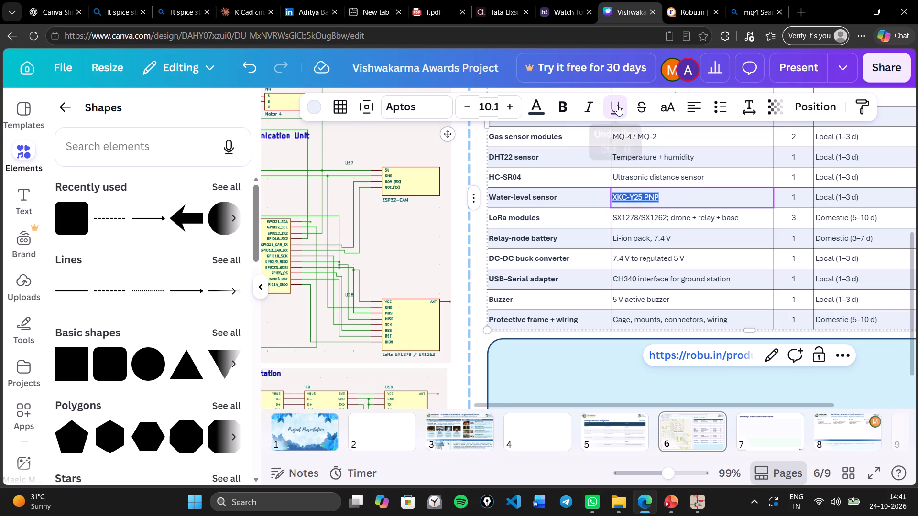
pyautogui.click(617, 105)
pyautogui.click(685, 185)
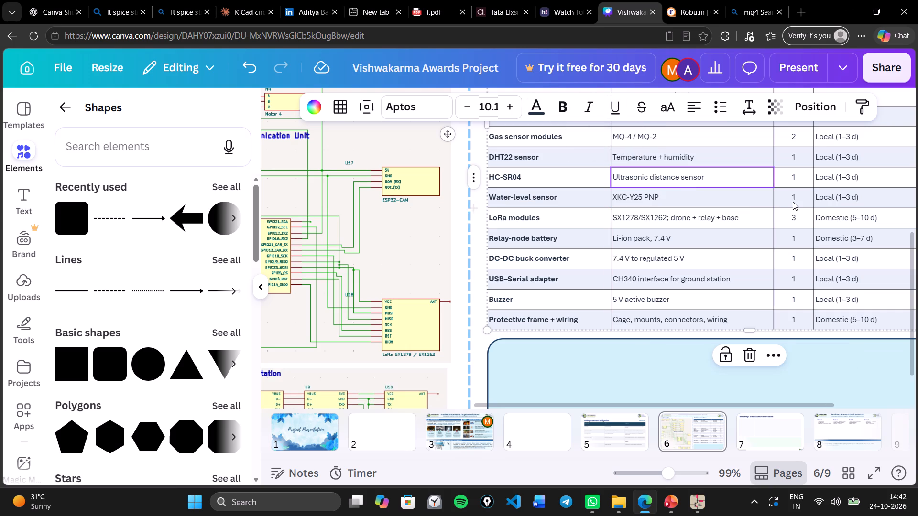
# Set the water-level sensor's cost in the component table to ₹700.
pyautogui.hscroll(-2, 827, 201)
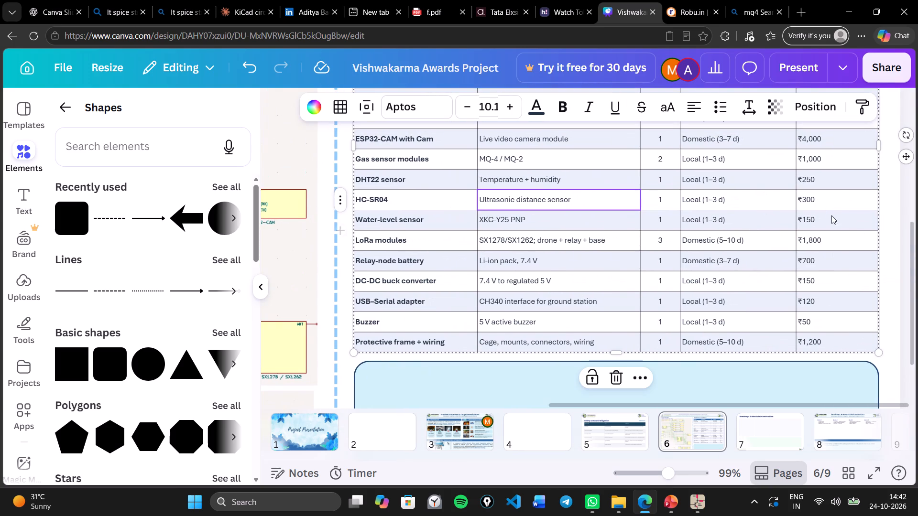
pyautogui.doubleClick(831, 219)
pyautogui.click(831, 219)
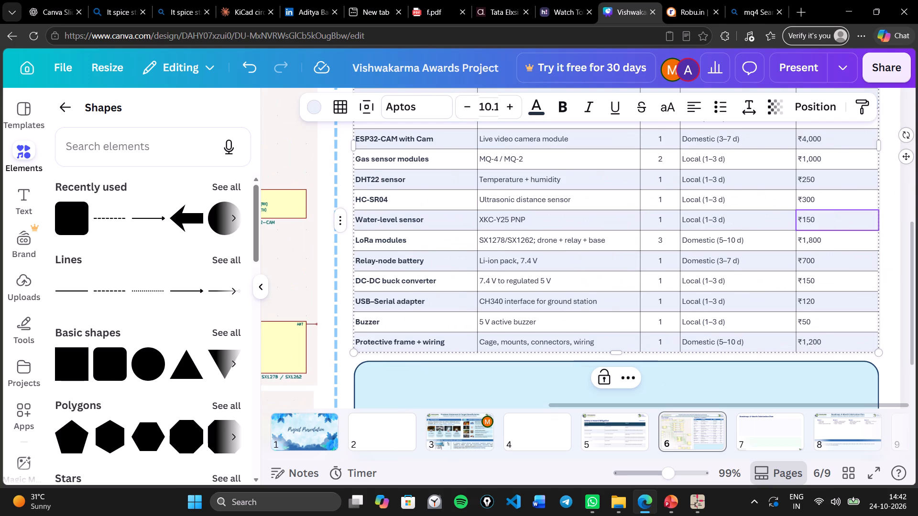
pyautogui.press('BackSpace')
pyautogui.press('BackSpace')
pyautogui.press('BackSpace')
pyautogui.write('700')
pyautogui.click(773, 259)
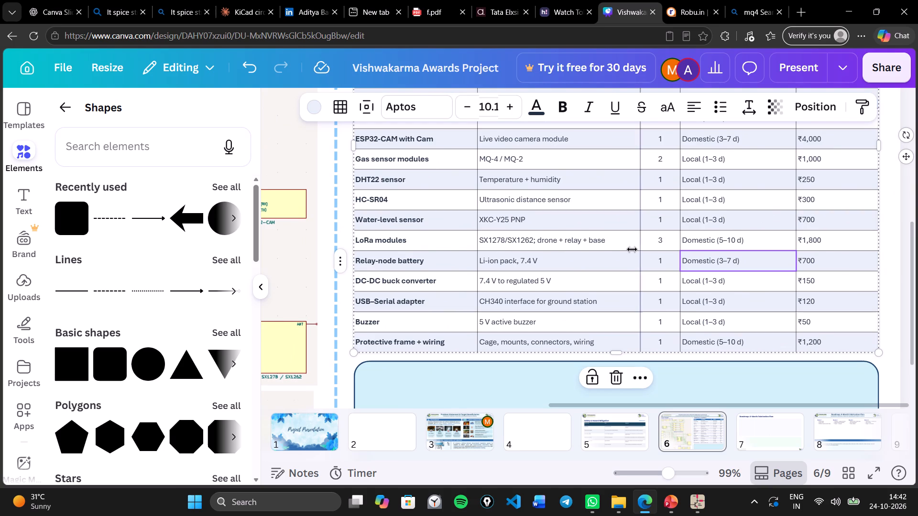
# Copy "SX1278/SX1262" from the LoRa modules specification in the component table and search the Robu.in store for it.
pyautogui.doubleClick(601, 243)
pyautogui.click(519, 244)
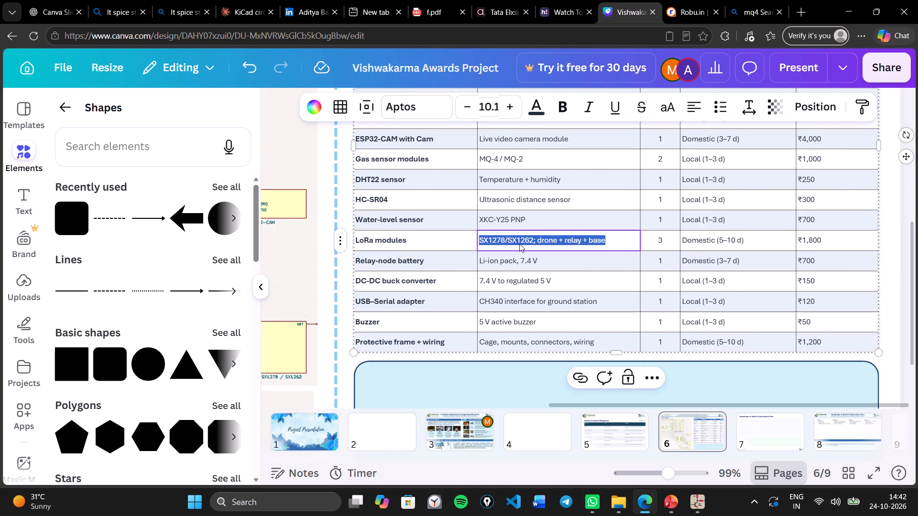
pyautogui.click(532, 238)
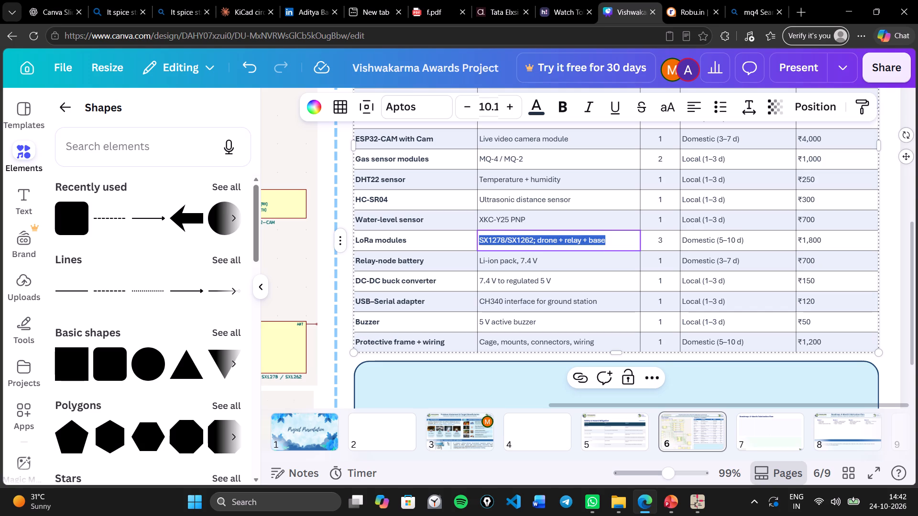
pyautogui.click(533, 238)
pyautogui.moveTo(534, 239); pyautogui.dragTo(481, 239)
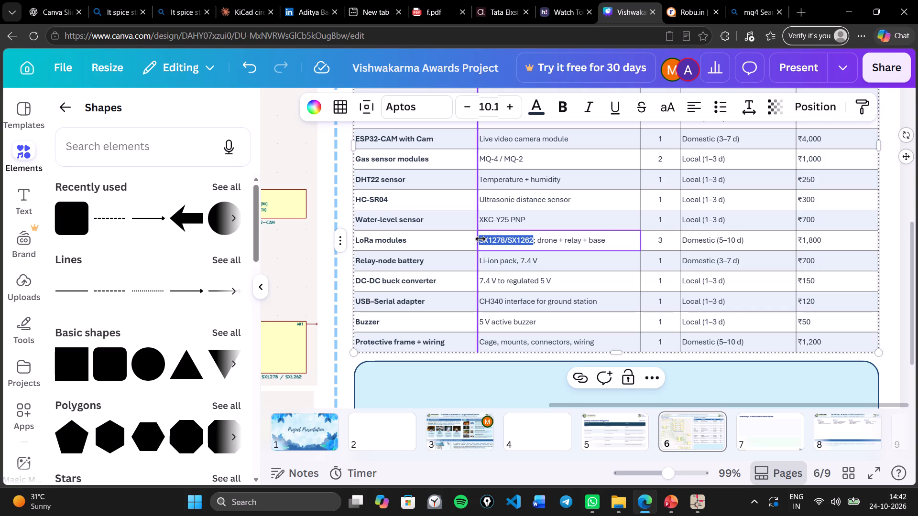
pyautogui.hotkey('ctrl', 'c')
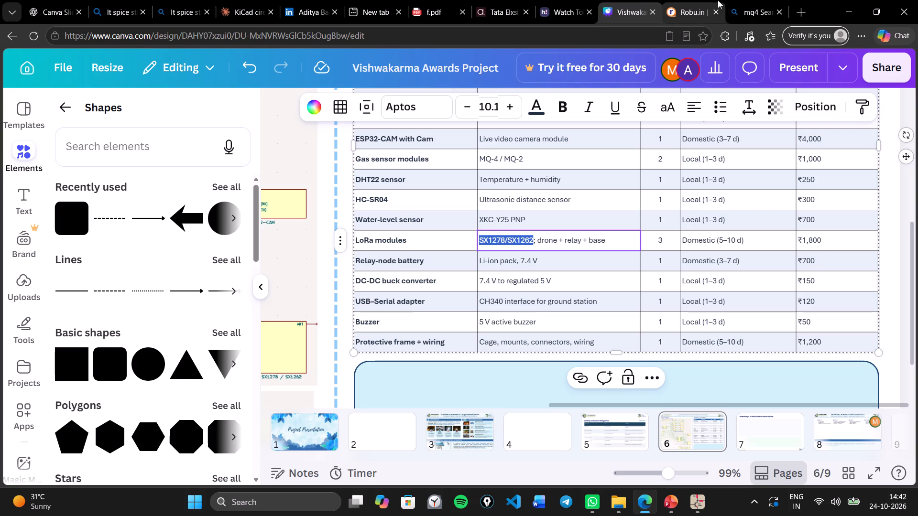
pyautogui.click(680, 8)
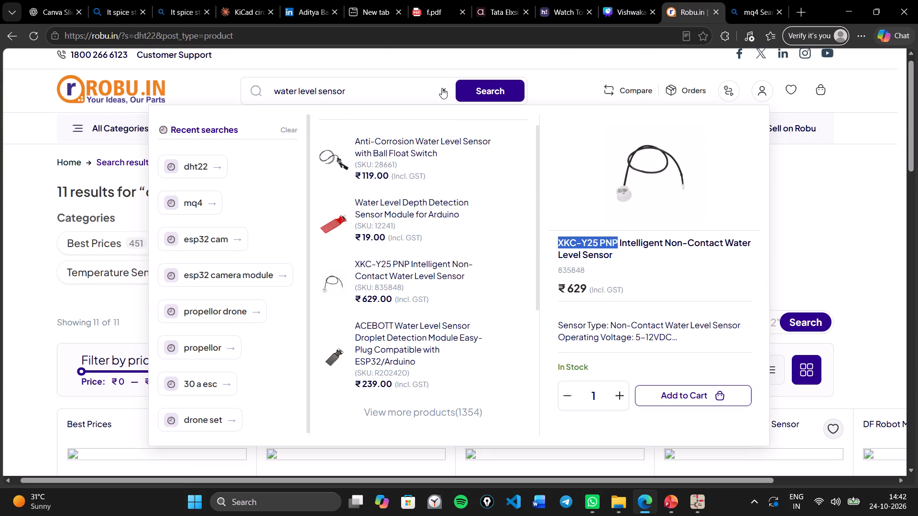
pyautogui.click(442, 88)
pyautogui.click(376, 90)
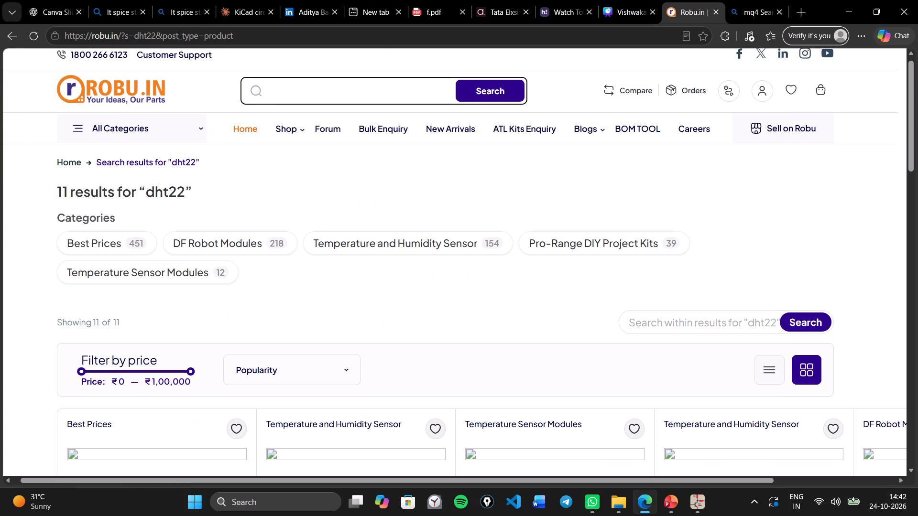
pyautogui.hotkey('ctrl', 'v')
pyautogui.press('Return')
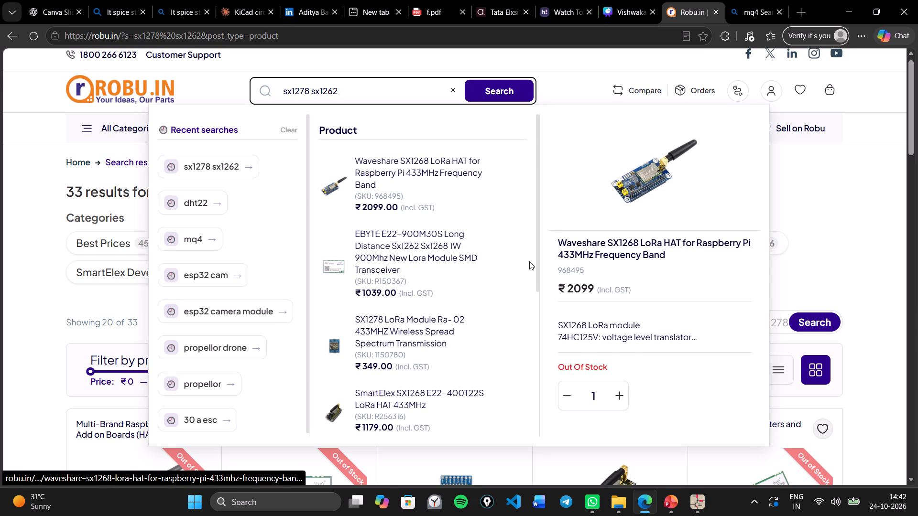
# Look through the Robu.in search results for SX1278/SX1262 LoRa modules, comparing models, availability and prices.
pyautogui.click(559, 77)
pyautogui.click(514, 84)
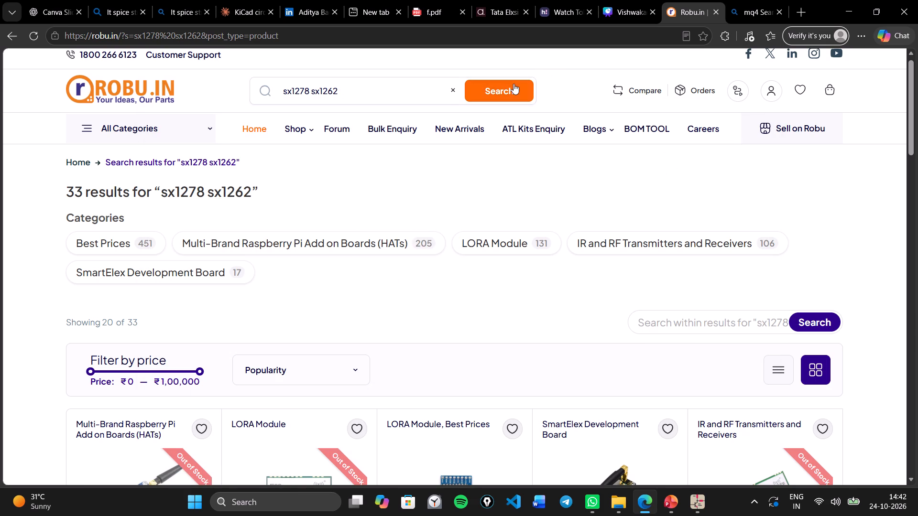
pyautogui.scroll(-3, 489, 202)
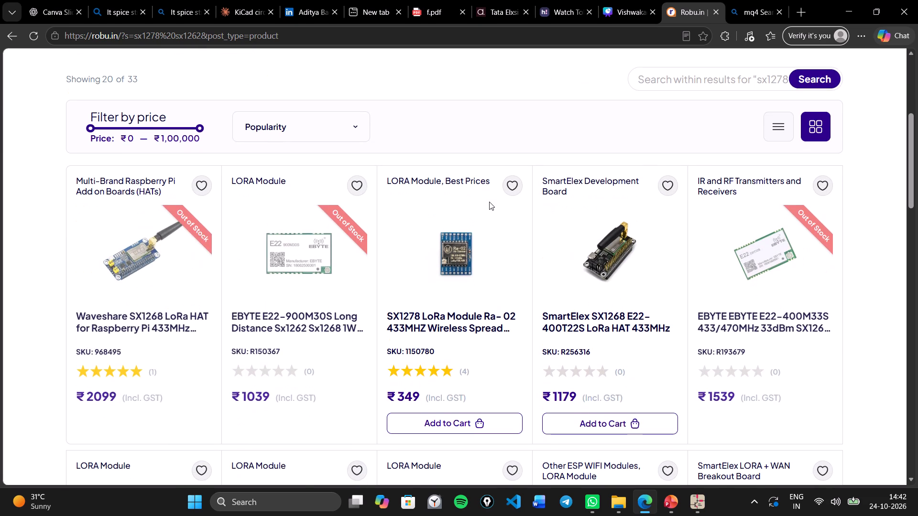
pyautogui.scroll(-1, 426, 287)
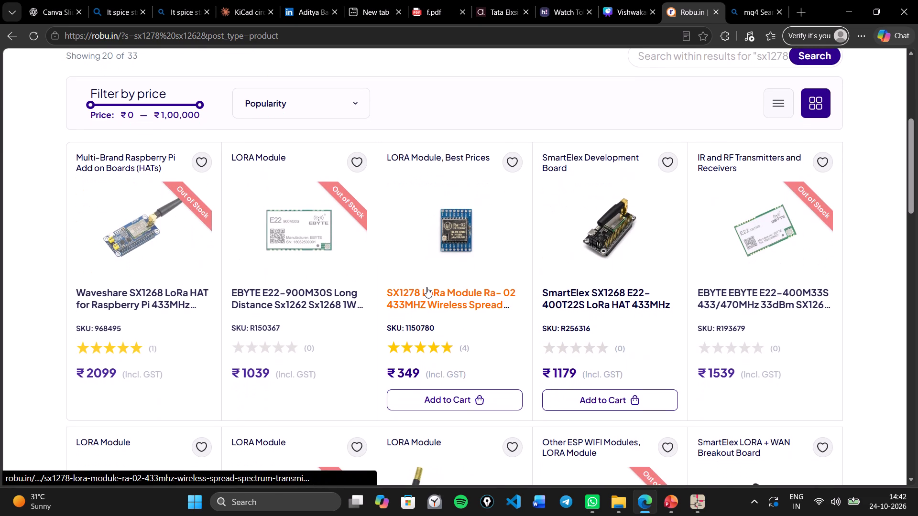
pyautogui.scroll(5, 260, 301)
pyautogui.scroll(-2, 266, 298)
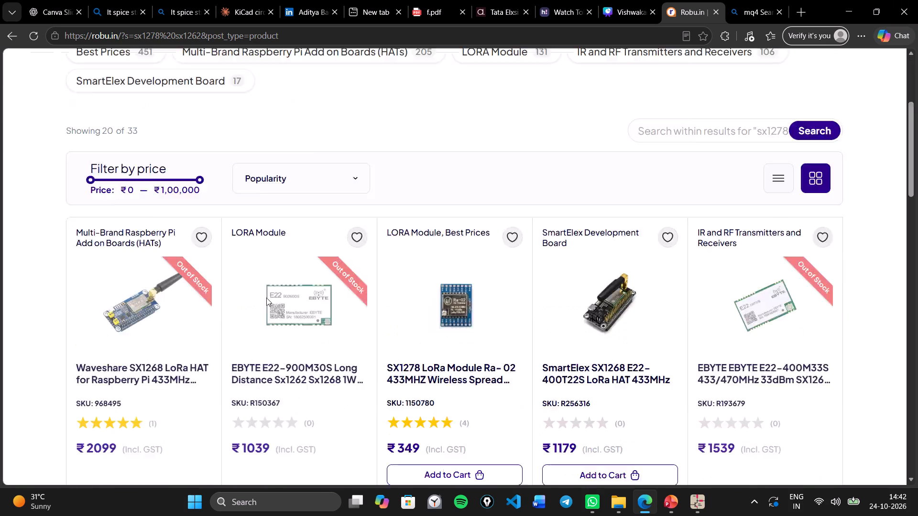
pyautogui.scroll(-1, 266, 298)
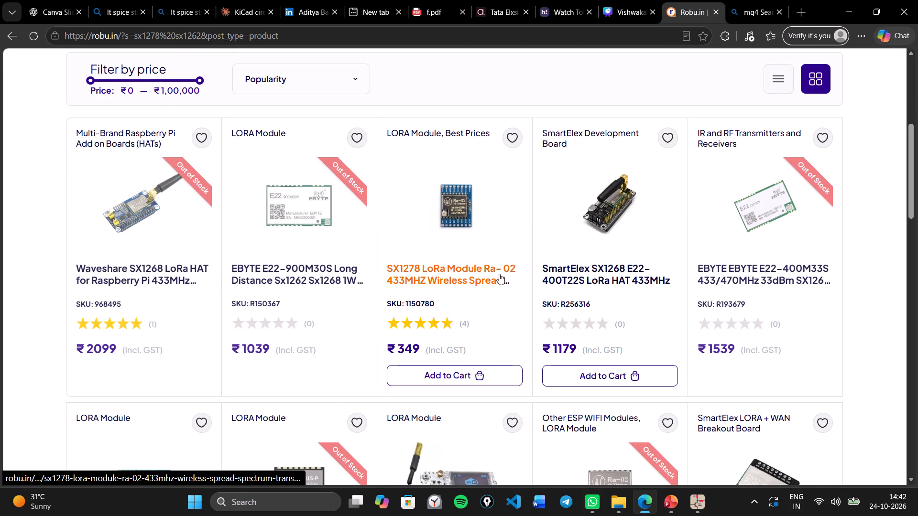
pyautogui.scroll(-1, 481, 279)
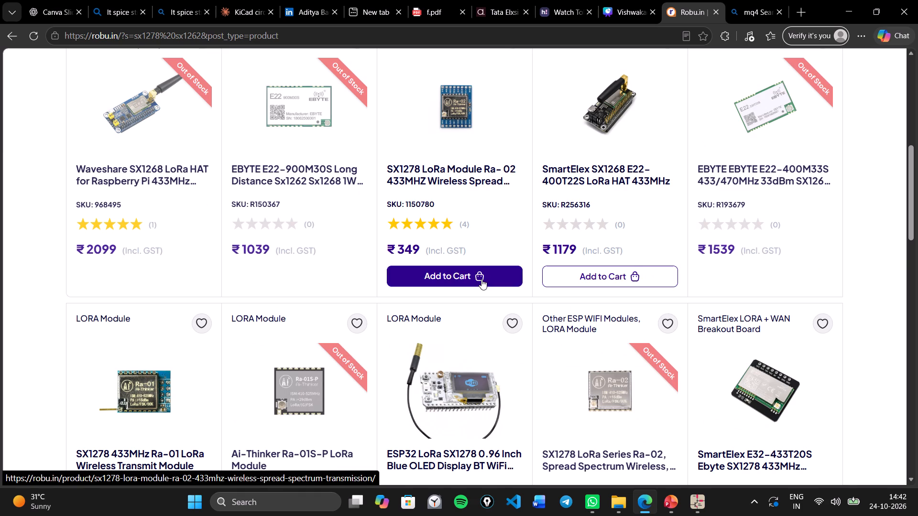
pyautogui.scroll(-1, 481, 279)
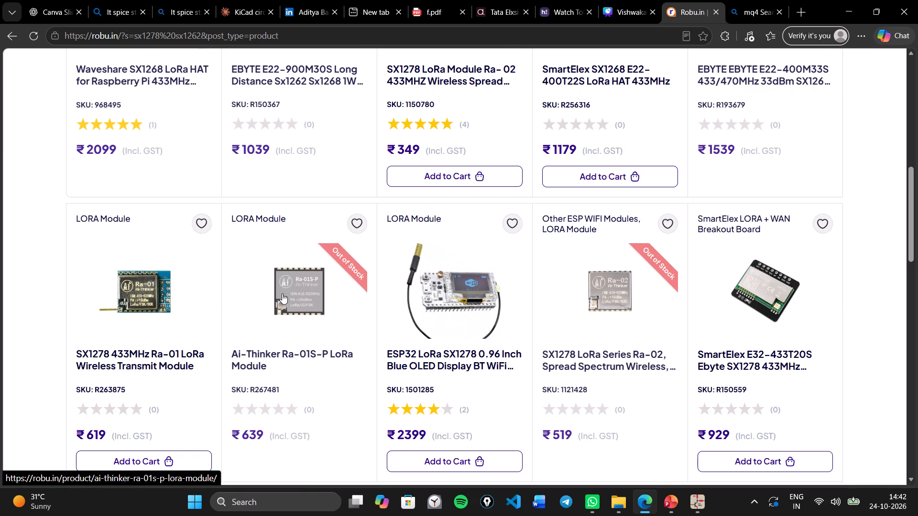
pyautogui.scroll(-1, 325, 315)
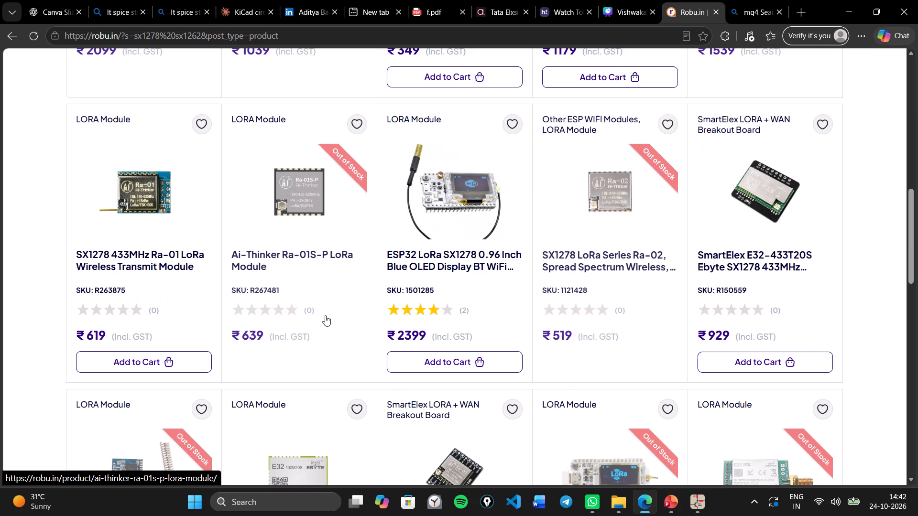
pyautogui.scroll(2, 185, 197)
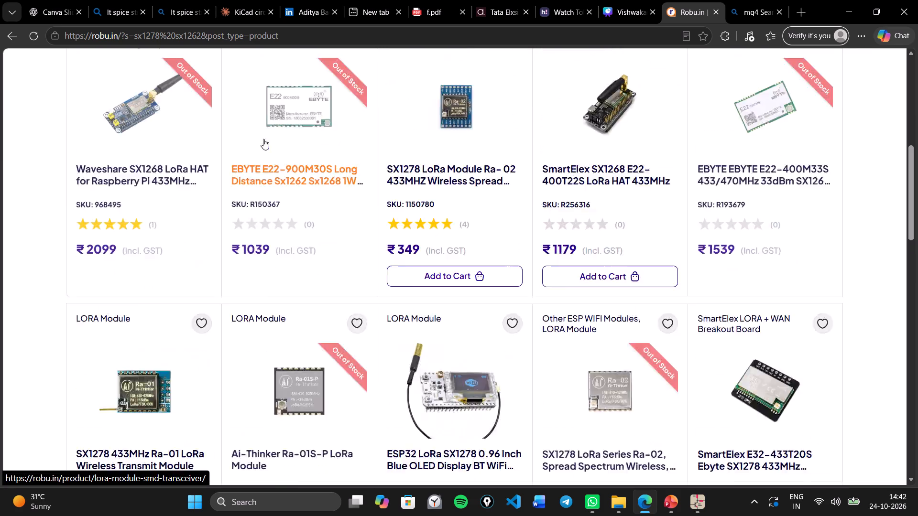
pyautogui.scroll(1, 263, 139)
# Switch back to the Canva presentation and set the LoRa modules' cost in the component table to ₹3,800.
pyautogui.click(469, 0)
pyautogui.click(607, 0)
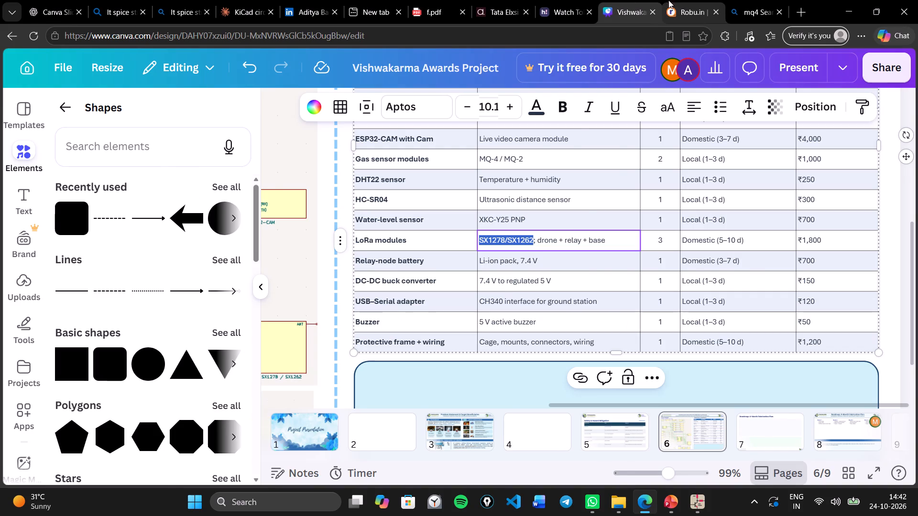
pyautogui.click(679, 0)
pyautogui.click(633, 0)
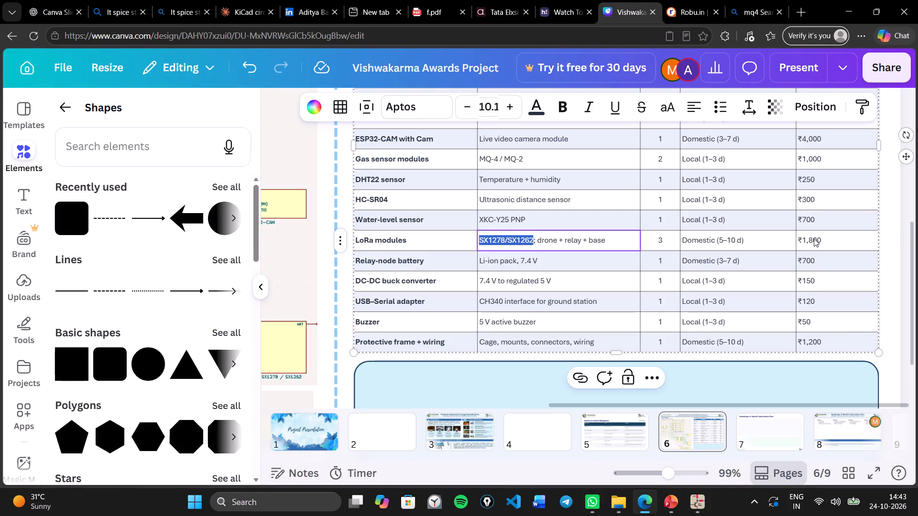
pyautogui.click(814, 238)
pyautogui.click(809, 238)
pyautogui.click(805, 238)
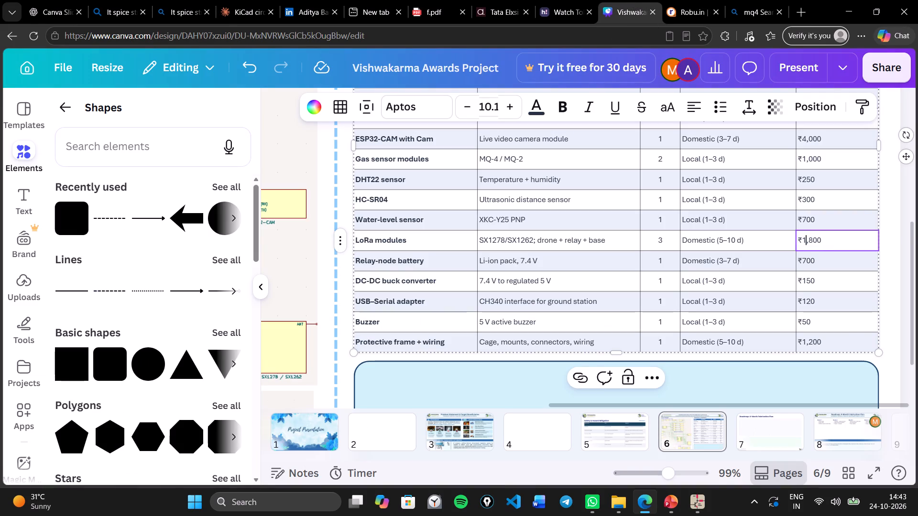
pyautogui.press('BackSpace')
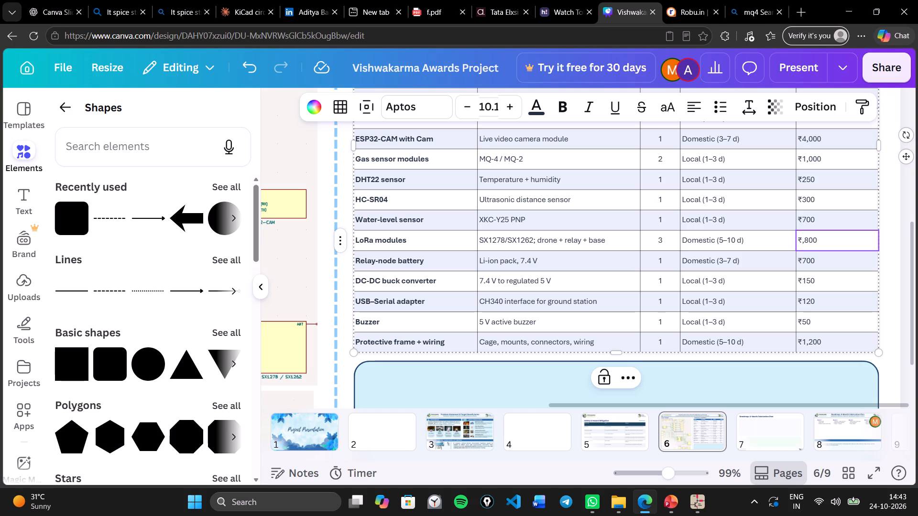
pyautogui.press('3')
# Review the itemized bill of materials from the flight controller to the protective frame row, checking the listed costs.
pyautogui.scroll(-1, 667, 279)
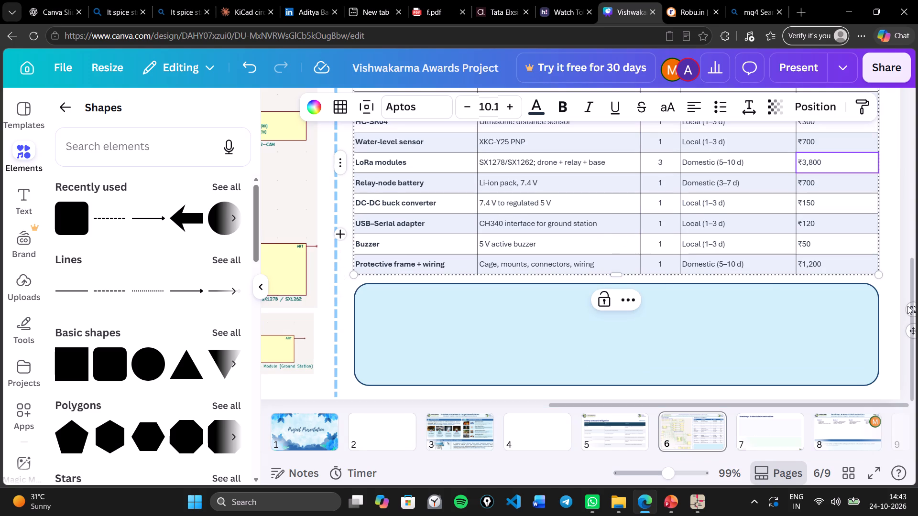
pyautogui.click(914, 221)
pyautogui.scroll(5, 889, 241)
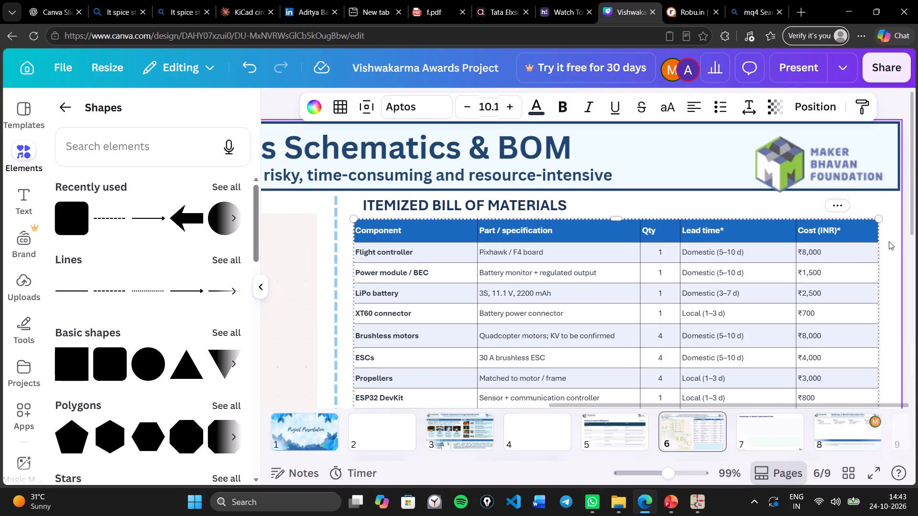
pyautogui.click(889, 241)
pyautogui.scroll(-1, 889, 241)
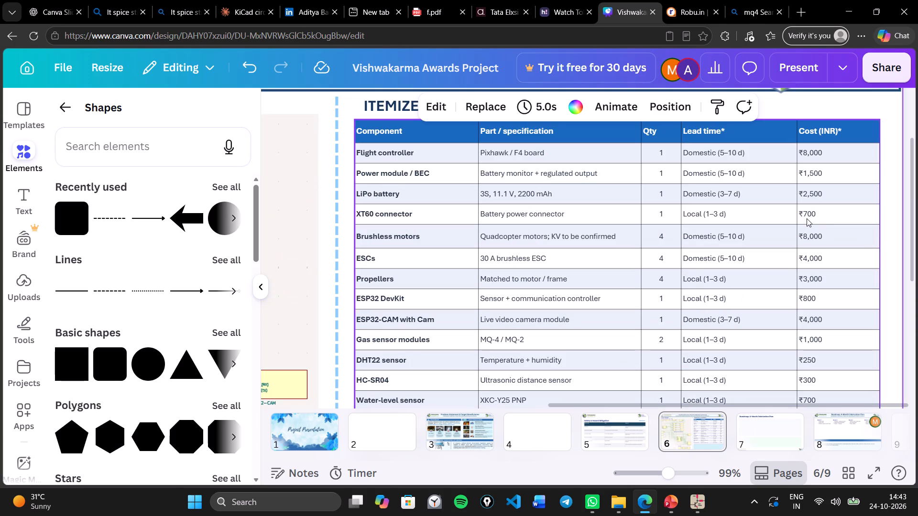
pyautogui.scroll(-1, 807, 218)
pyautogui.scroll(1, 807, 218)
pyautogui.scroll(-1, 807, 218)
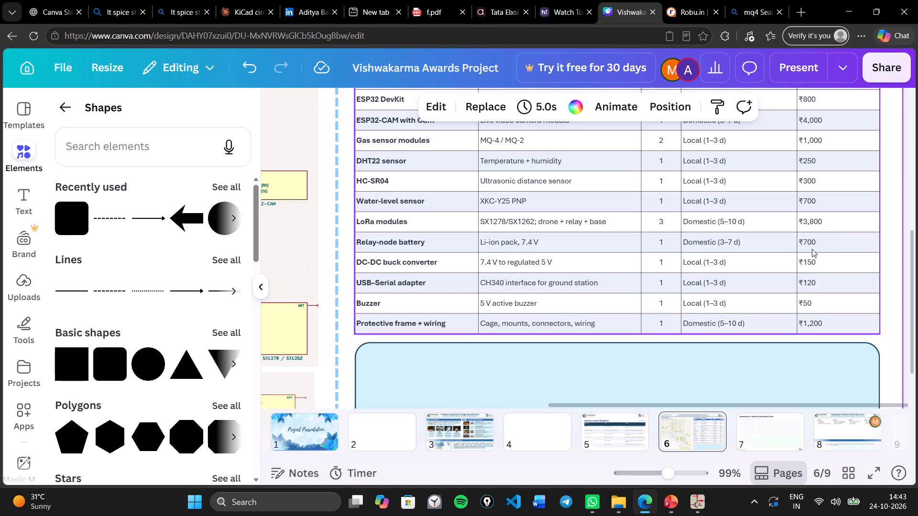
pyautogui.click(823, 326)
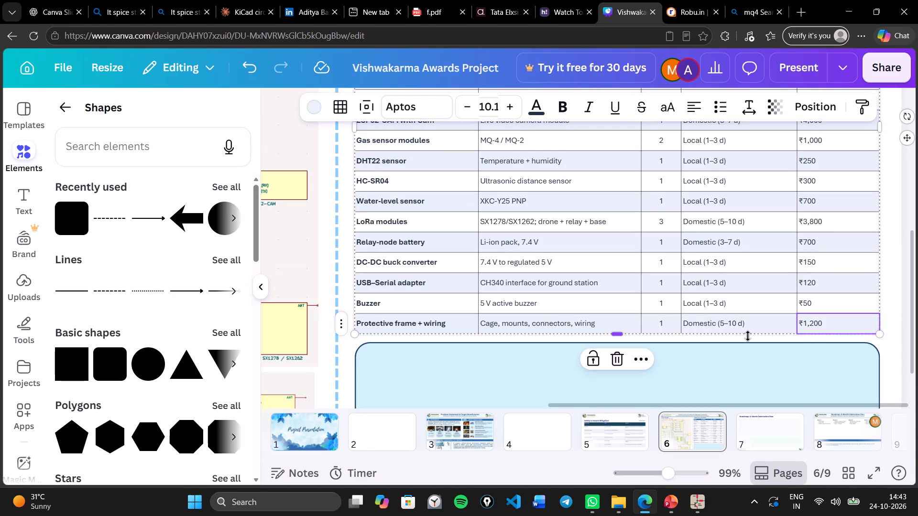
pyautogui.scroll(1, 748, 336)
pyautogui.scroll(-1, 756, 336)
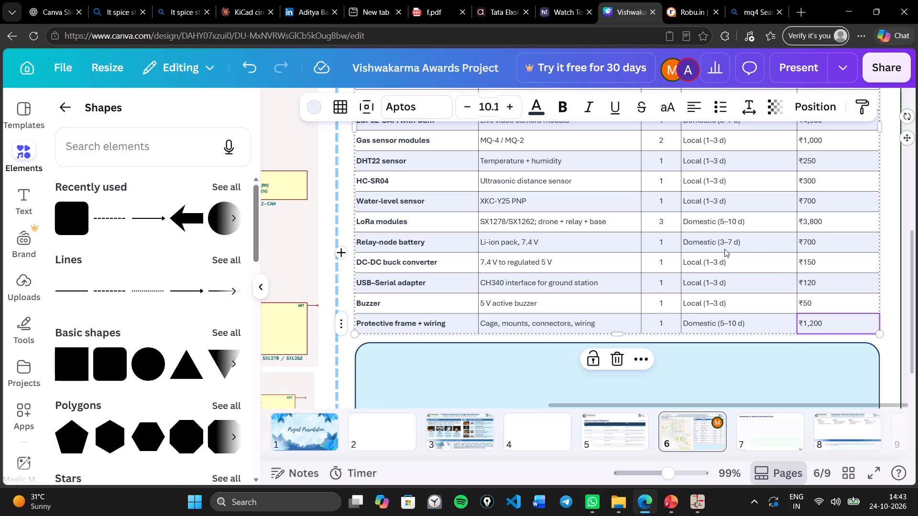
# Set the relay-node battery's cost in the component table to ₹900.
pyautogui.doubleClick(819, 238)
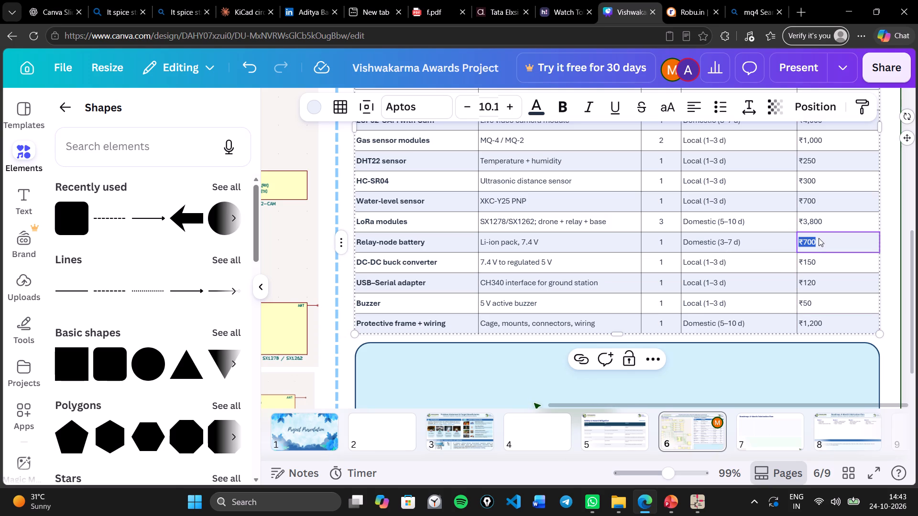
pyautogui.click(819, 241)
pyautogui.press('BackSpace')
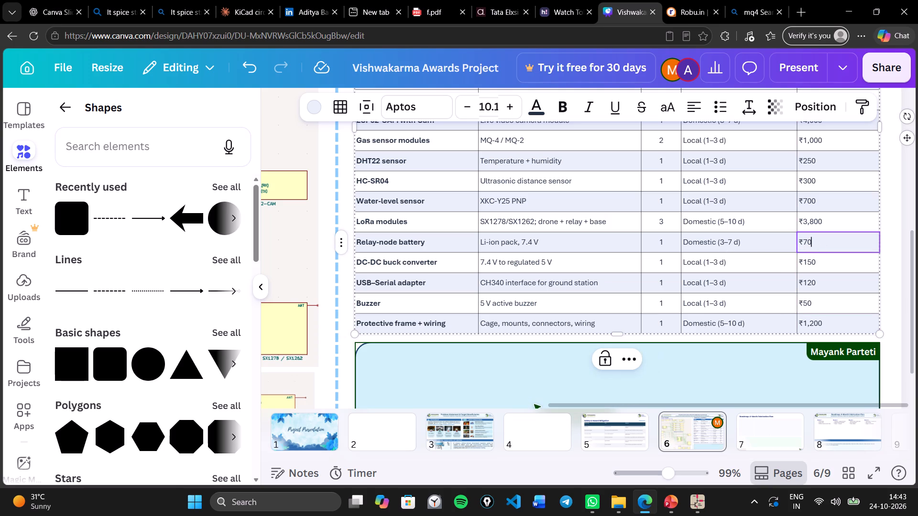
pyautogui.press('BackSpace')
pyautogui.press('BackSpace')
pyautogui.press('9')
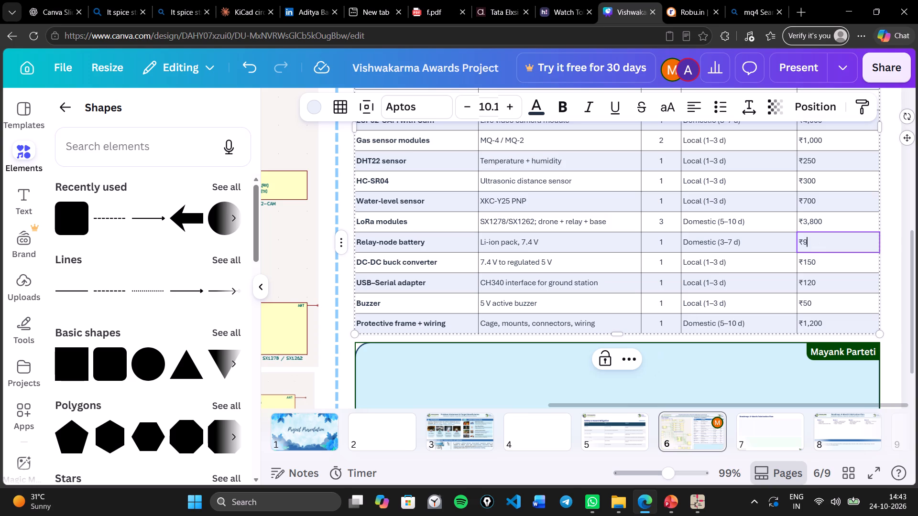
pyautogui.write('00')
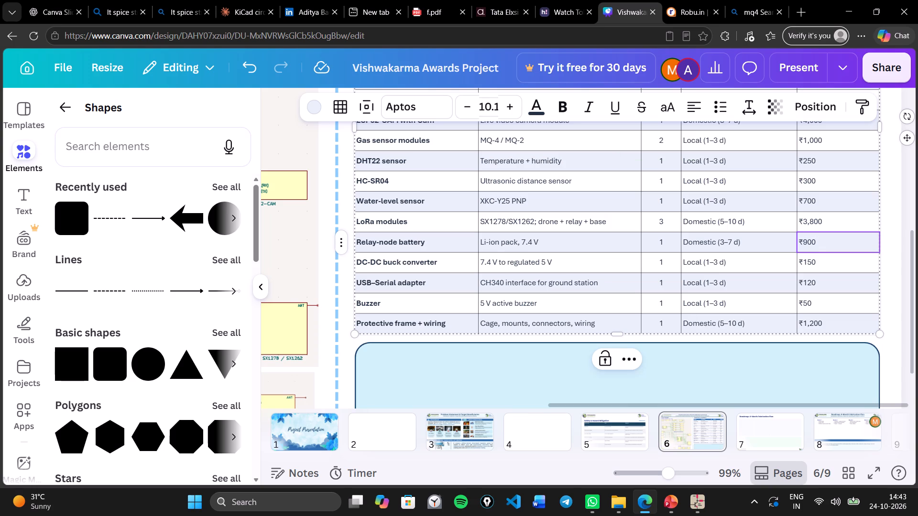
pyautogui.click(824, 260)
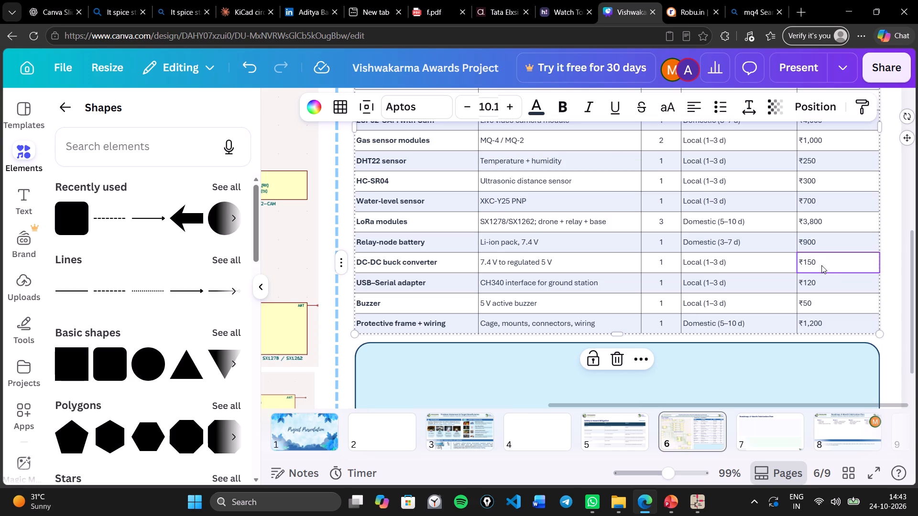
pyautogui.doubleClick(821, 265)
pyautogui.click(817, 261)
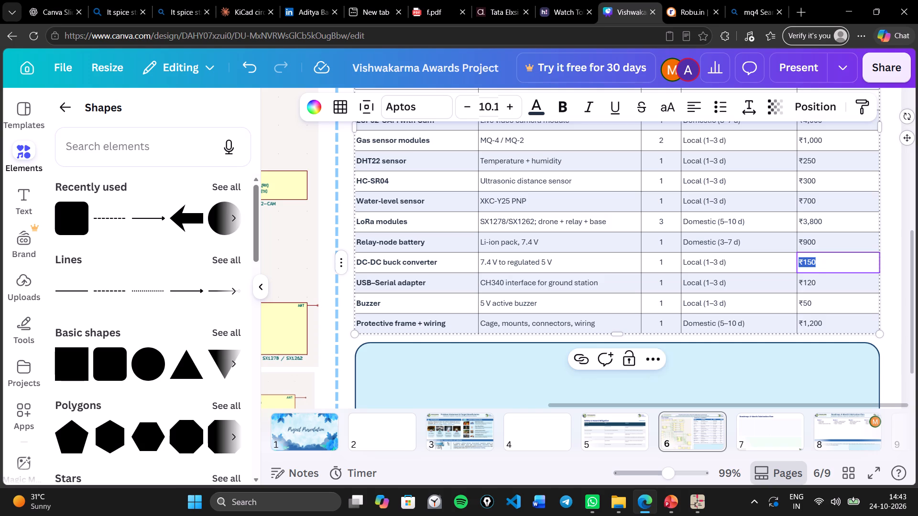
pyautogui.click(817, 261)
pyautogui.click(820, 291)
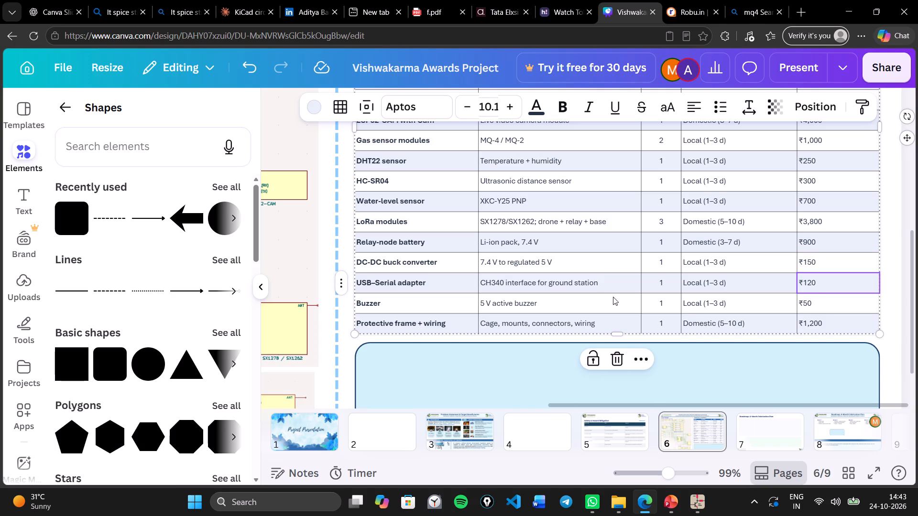
# Check the USB–Serial adapter's description in the component table, and search Robu.in for "usb serial adapter ch 340".
pyautogui.click(529, 282)
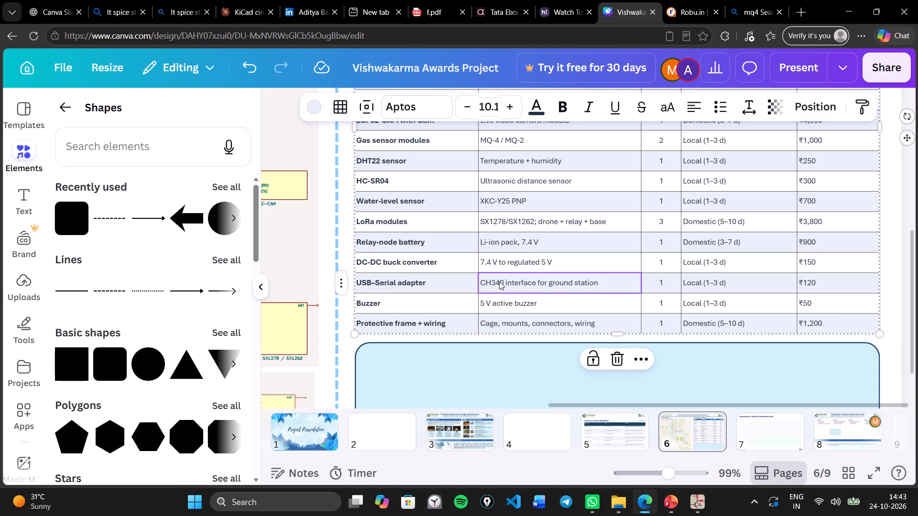
pyautogui.click(499, 282)
pyautogui.click(503, 282)
pyautogui.click(680, 0)
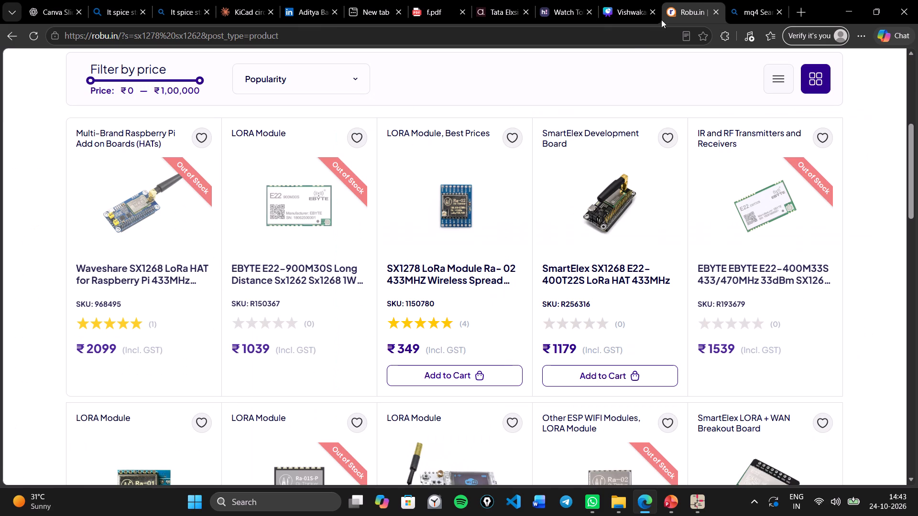
pyautogui.scroll(5, 349, 134)
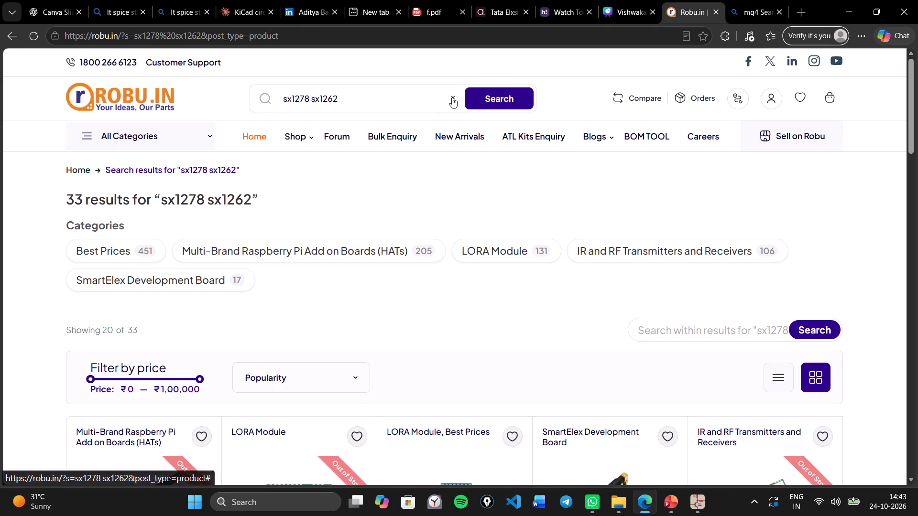
pyautogui.click(452, 97)
pyautogui.press('u')
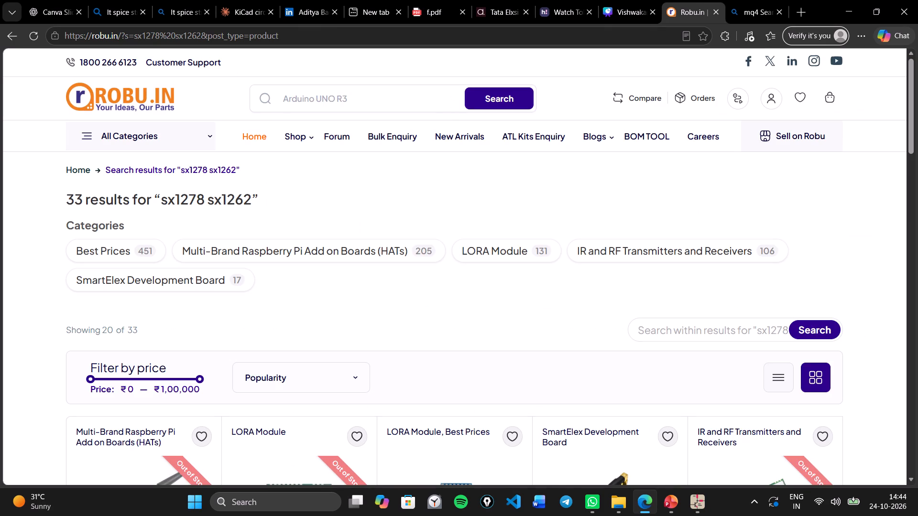
pyautogui.doubleClick(393, 91)
pyautogui.press('i')
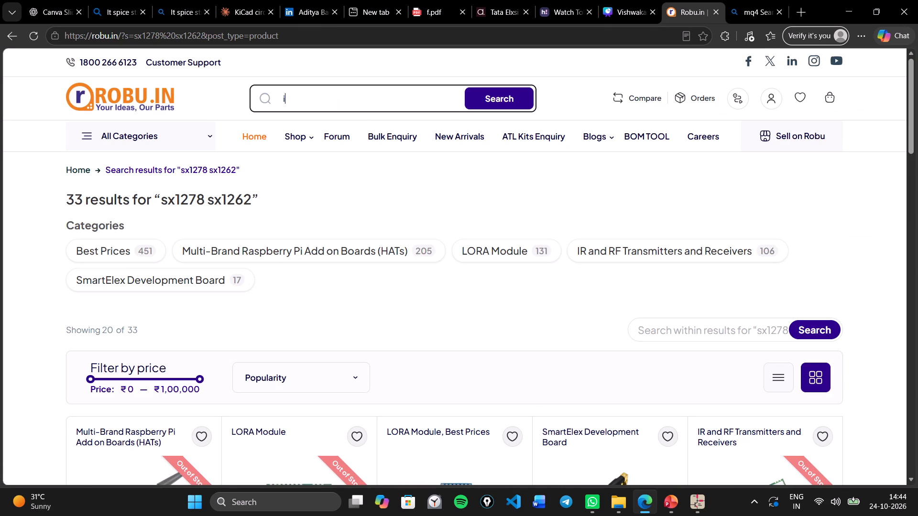
pyautogui.press('BackSpace')
pyautogui.write('us')
pyautogui.press('n')
pyautogui.press('BackSpace')
pyautogui.write('b ser')
pyautogui.write('ia')
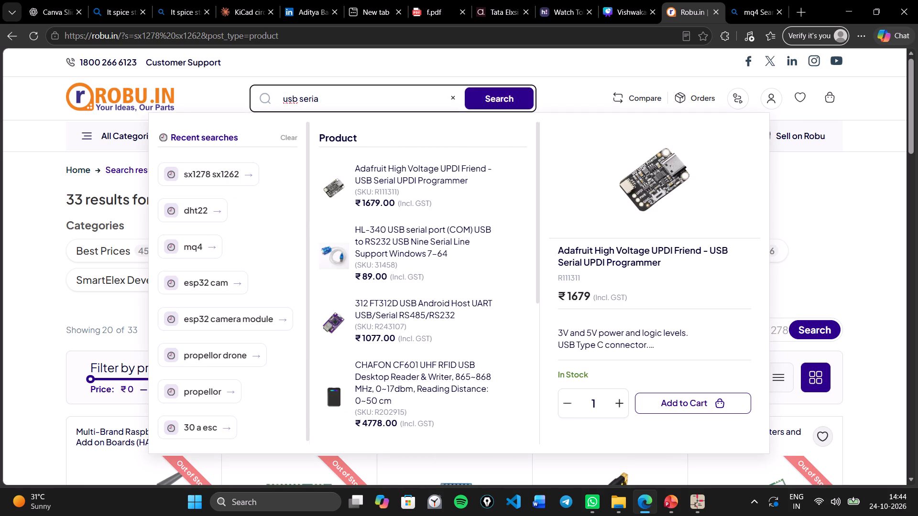
pyautogui.press('l')
pyautogui.press('space')
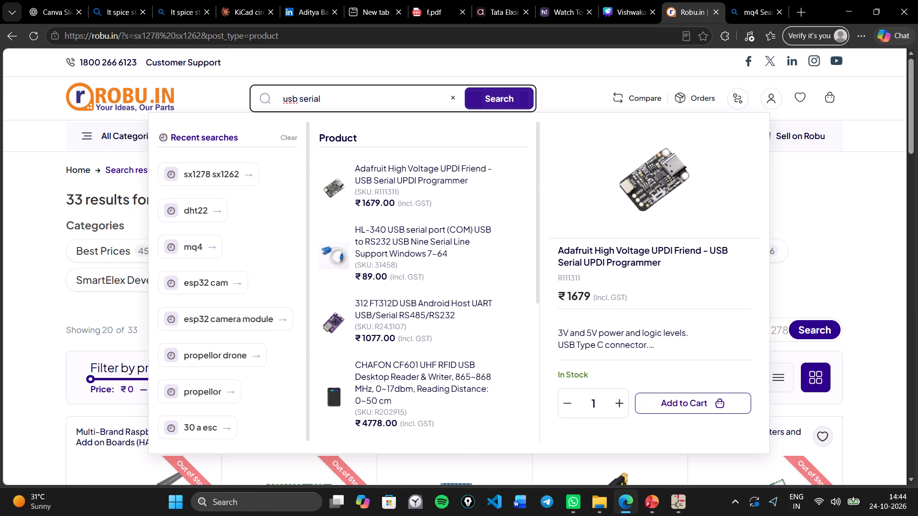
pyautogui.write('ada')
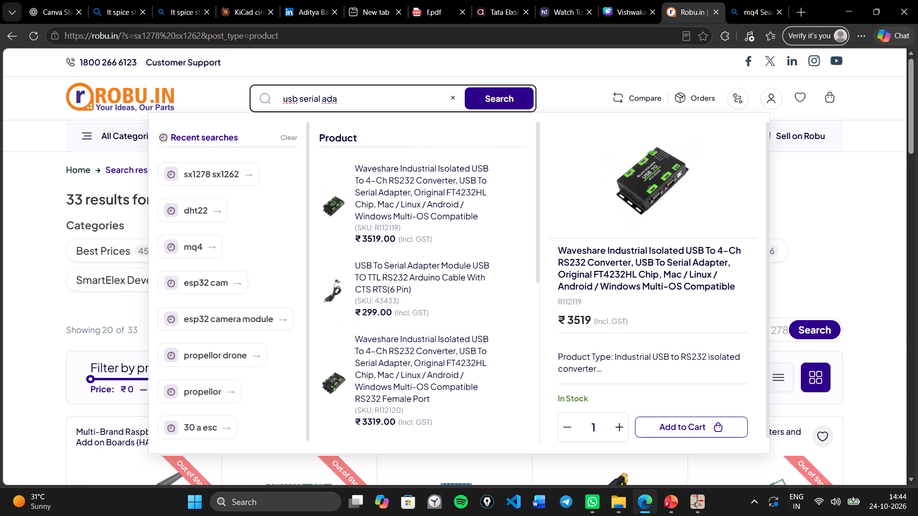
pyautogui.click(644, 0)
pyautogui.click(673, 0)
pyautogui.write('pter ch 34')
pyautogui.press('0')
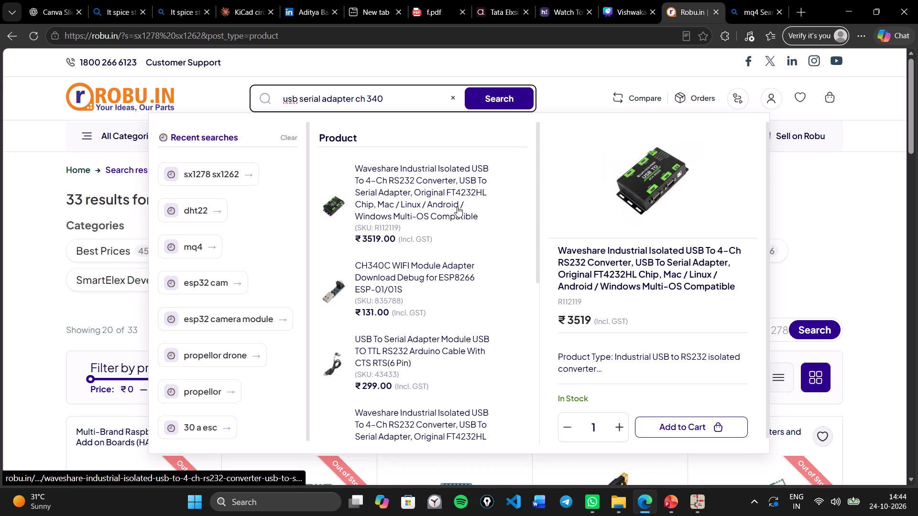
# Look through the suggested USB serial adapter products, prices and categories, and return to the Canva presentation's component table.
pyautogui.scroll(-1, 457, 206)
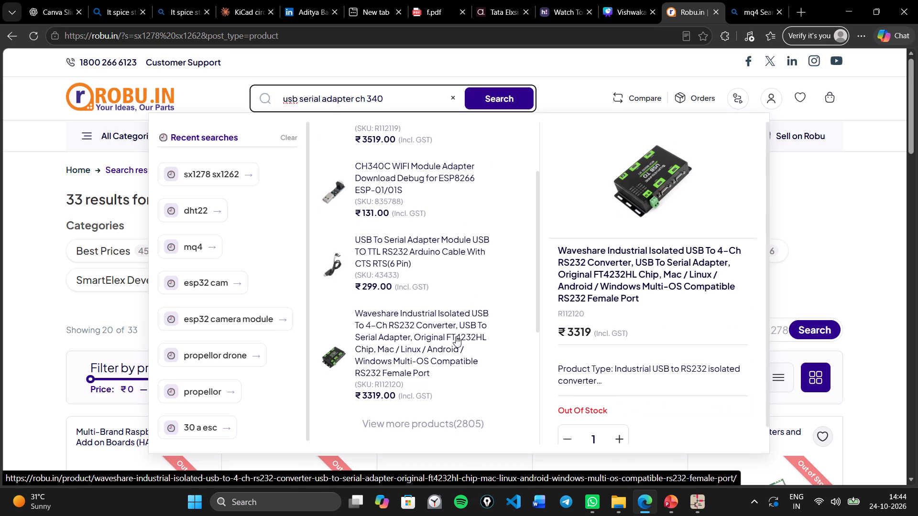
pyautogui.scroll(-2, 456, 336)
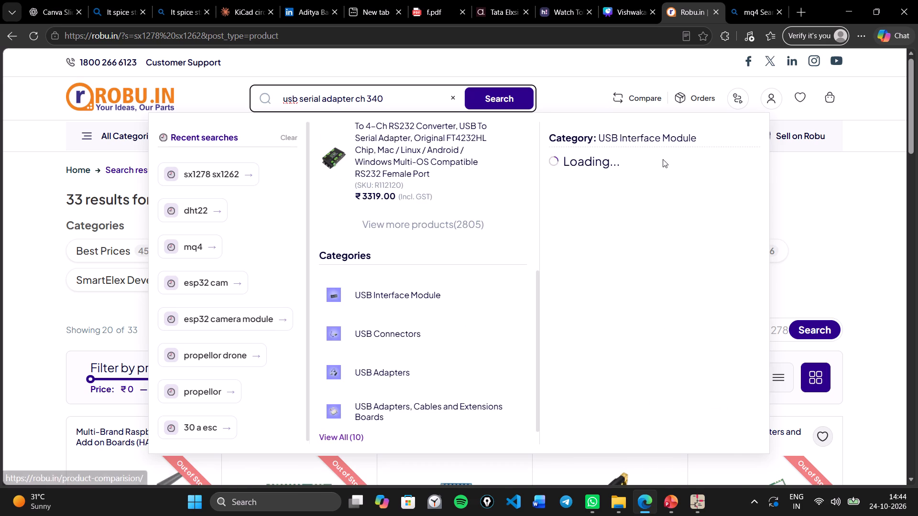
pyautogui.click(591, 76)
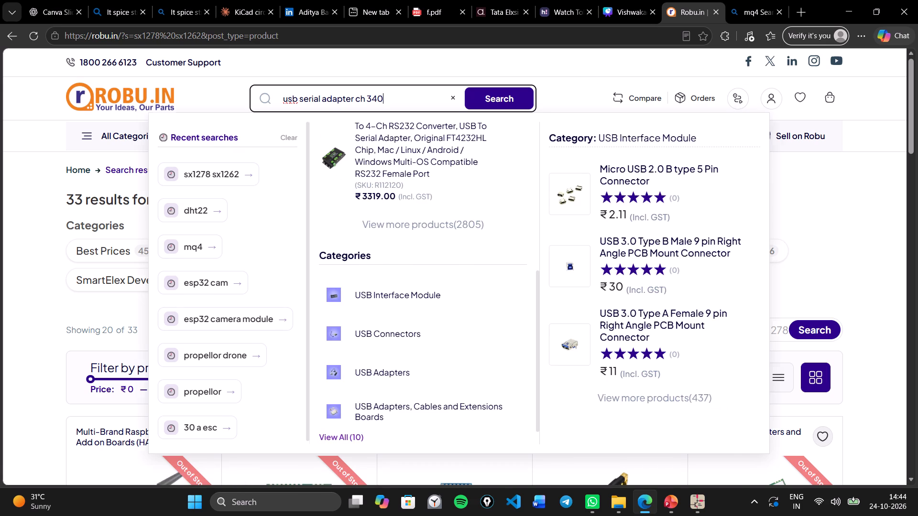
pyautogui.click(622, 0)
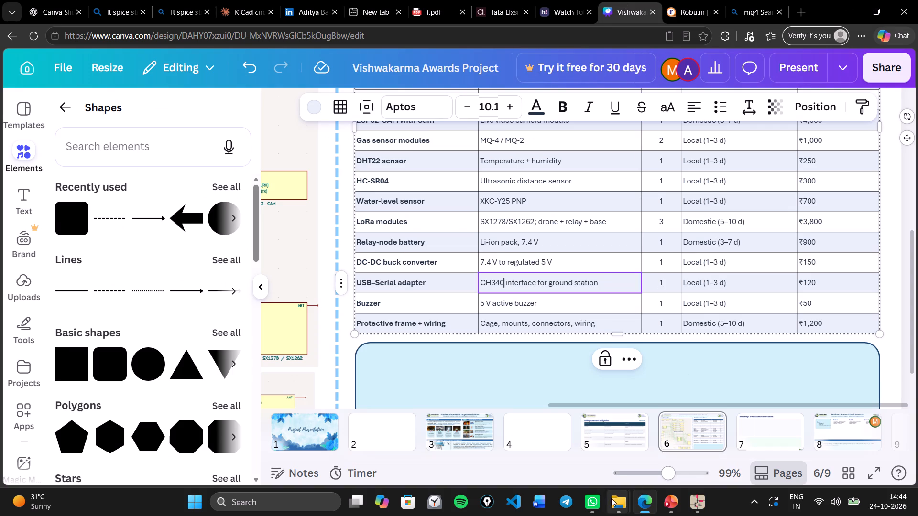
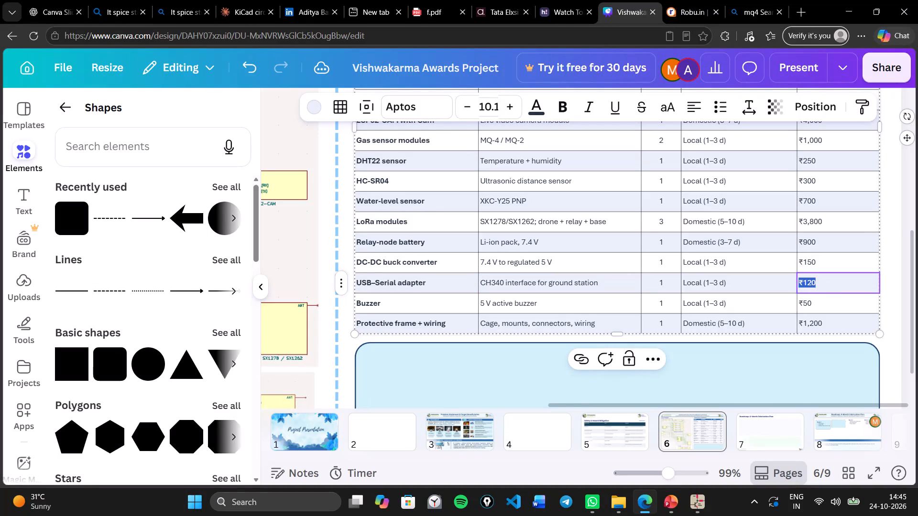
# Set the USB–Serial adapter's cost in the component table to ₹900.
pyautogui.click(821, 284)
pyautogui.press('BackSpace')
pyautogui.press('BackSpace')
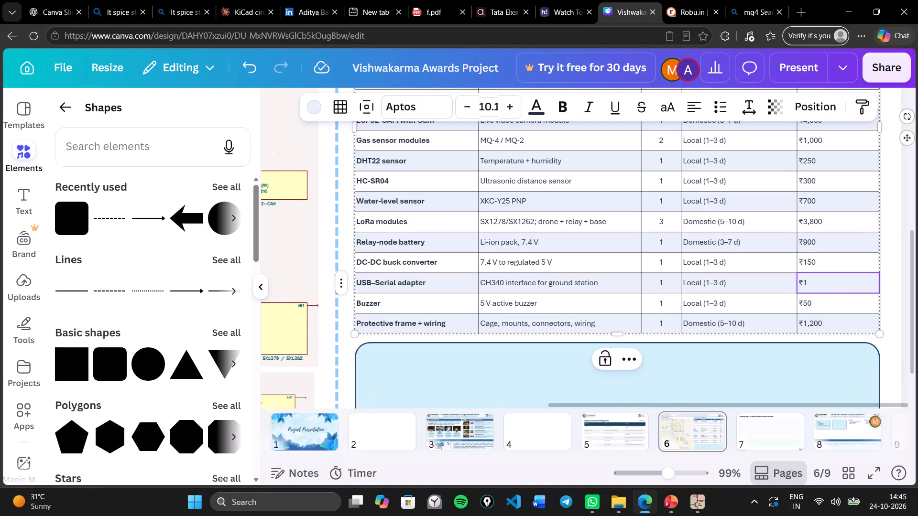
pyautogui.press('BackSpace')
pyautogui.write('900')
# Set the cost of the protective frame and wiring row to ₹4,000.
pyautogui.click(831, 320)
pyautogui.click(831, 320)
pyautogui.click(831, 320)
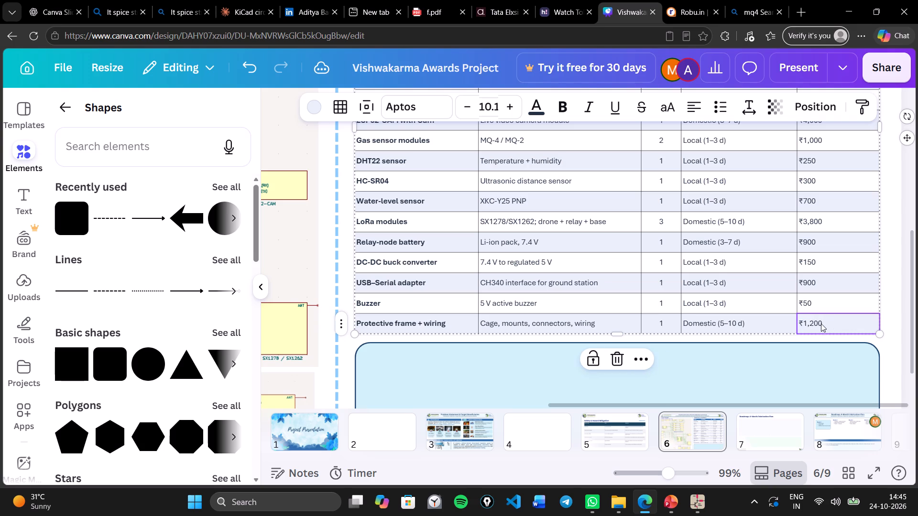
pyautogui.click(821, 323)
pyautogui.click(822, 323)
pyautogui.press('BackSpace')
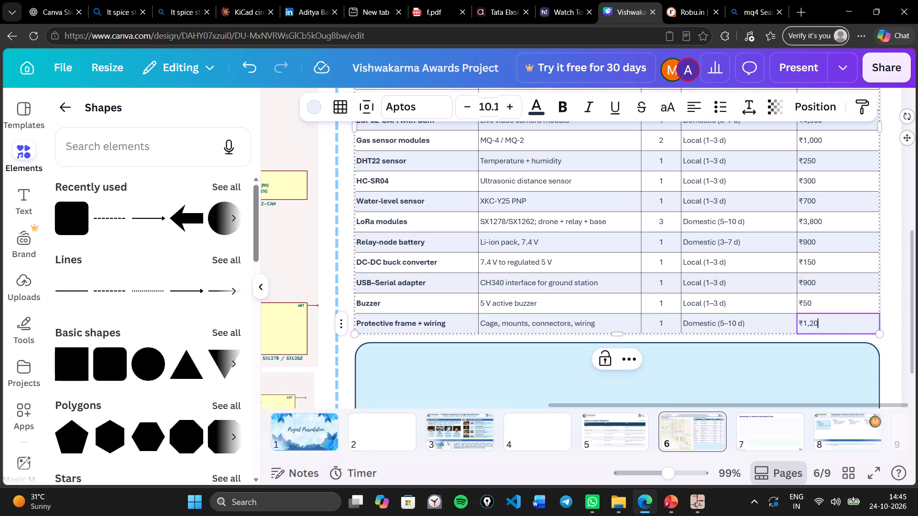
pyautogui.press('BackSpace')
pyautogui.press('BackSpace')
pyautogui.press('BackSpace')
pyautogui.press('BackSpace')
pyautogui.press('3')
pyautogui.press(',')
pyautogui.write('000')
pyautogui.press('BackSpace')
pyautogui.press('BackSpace')
pyautogui.press('BackSpace')
pyautogui.press('BackSpace')
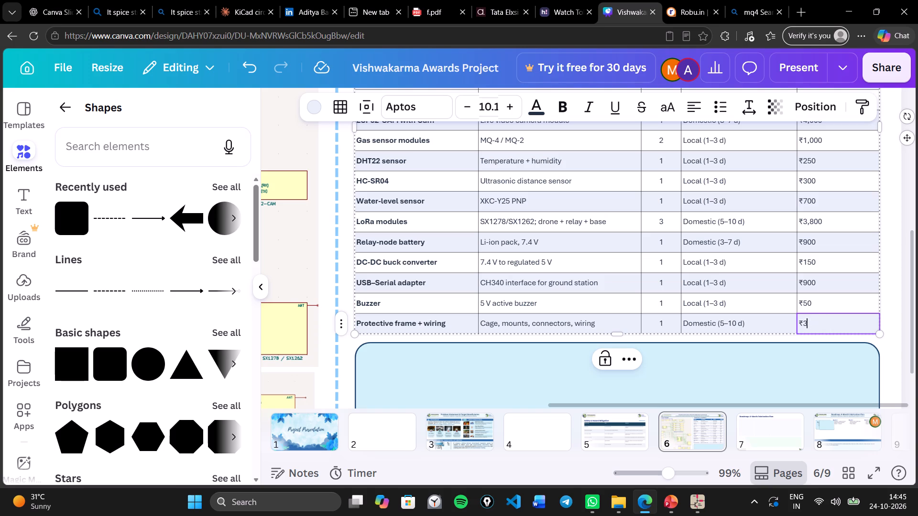
pyautogui.press('BackSpace')
pyautogui.press('4')
pyautogui.write(',000')
pyautogui.click(899, 325)
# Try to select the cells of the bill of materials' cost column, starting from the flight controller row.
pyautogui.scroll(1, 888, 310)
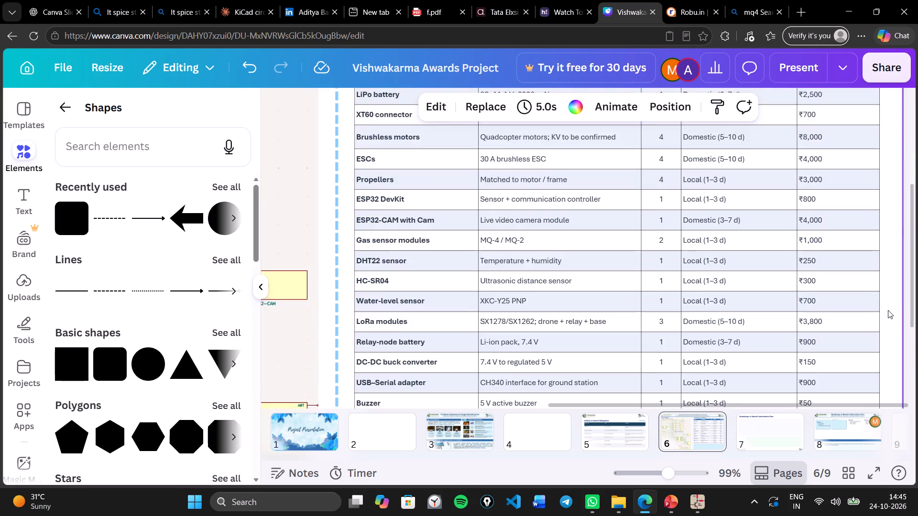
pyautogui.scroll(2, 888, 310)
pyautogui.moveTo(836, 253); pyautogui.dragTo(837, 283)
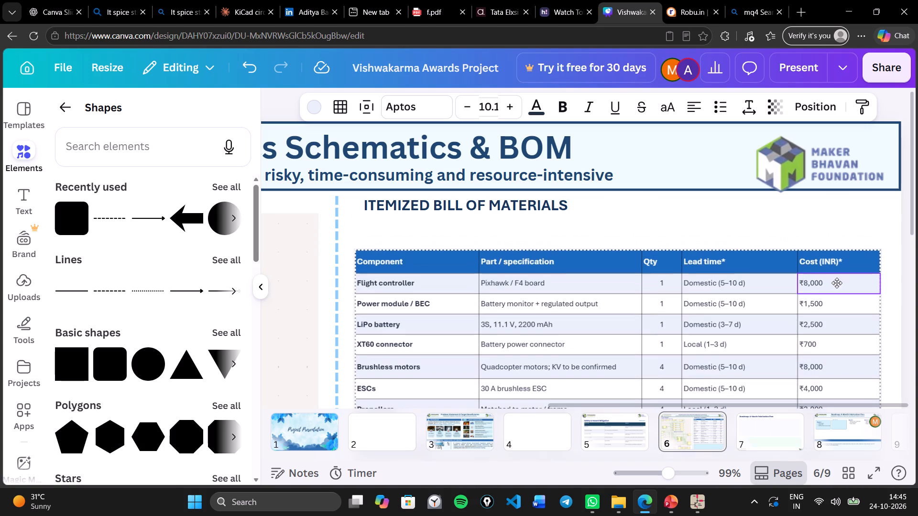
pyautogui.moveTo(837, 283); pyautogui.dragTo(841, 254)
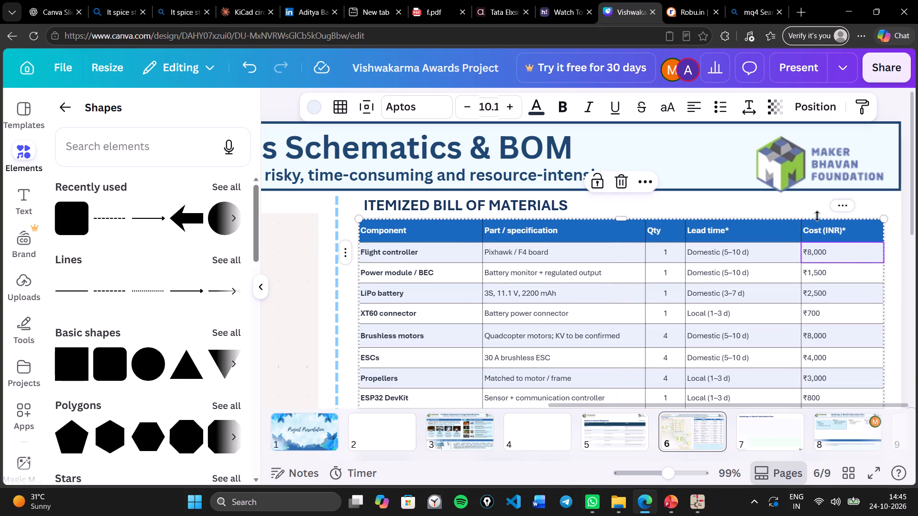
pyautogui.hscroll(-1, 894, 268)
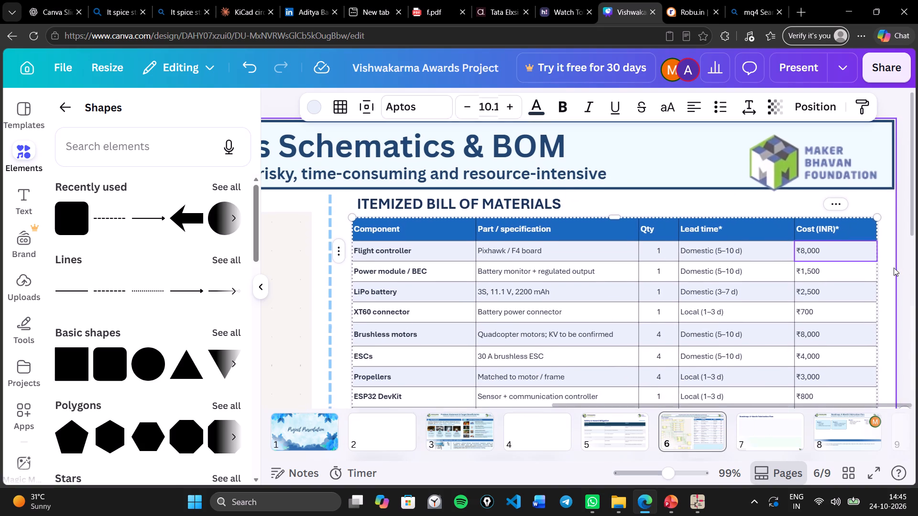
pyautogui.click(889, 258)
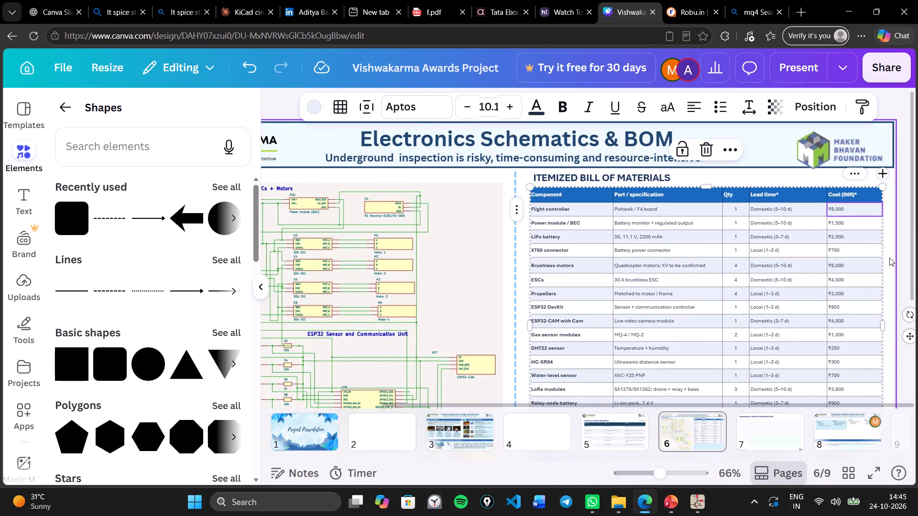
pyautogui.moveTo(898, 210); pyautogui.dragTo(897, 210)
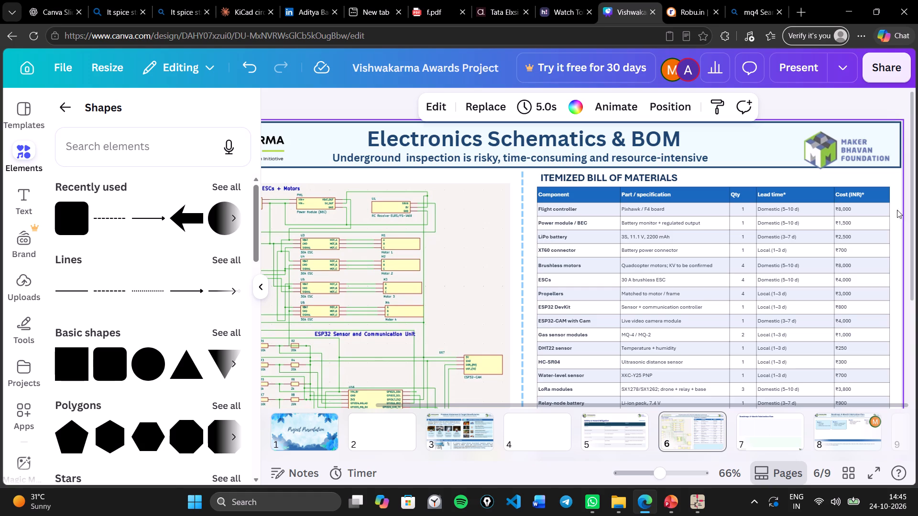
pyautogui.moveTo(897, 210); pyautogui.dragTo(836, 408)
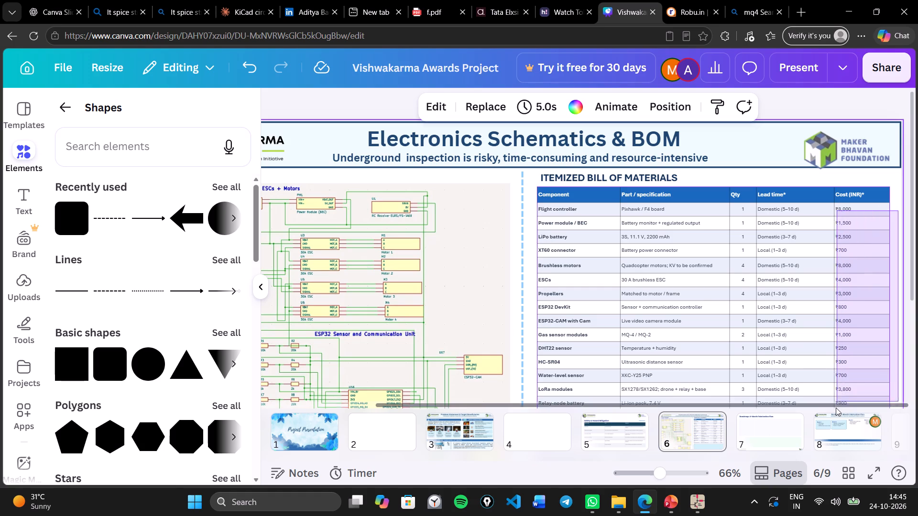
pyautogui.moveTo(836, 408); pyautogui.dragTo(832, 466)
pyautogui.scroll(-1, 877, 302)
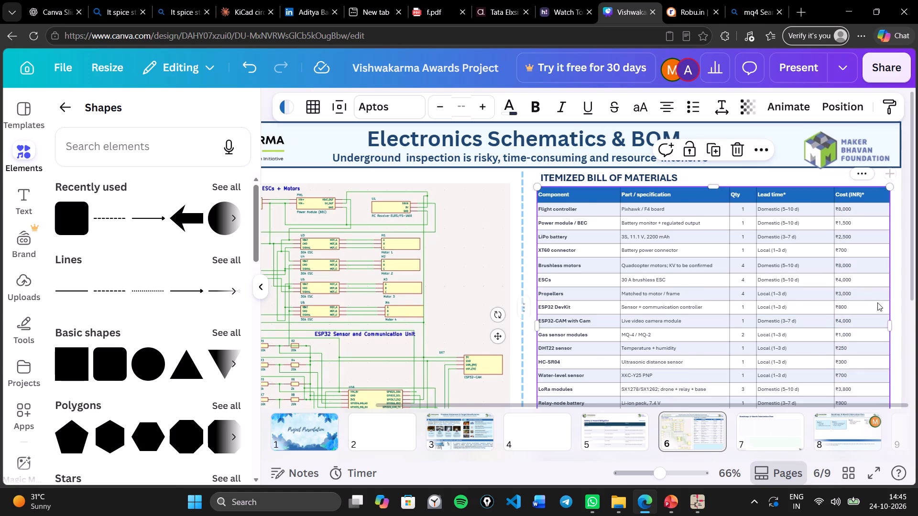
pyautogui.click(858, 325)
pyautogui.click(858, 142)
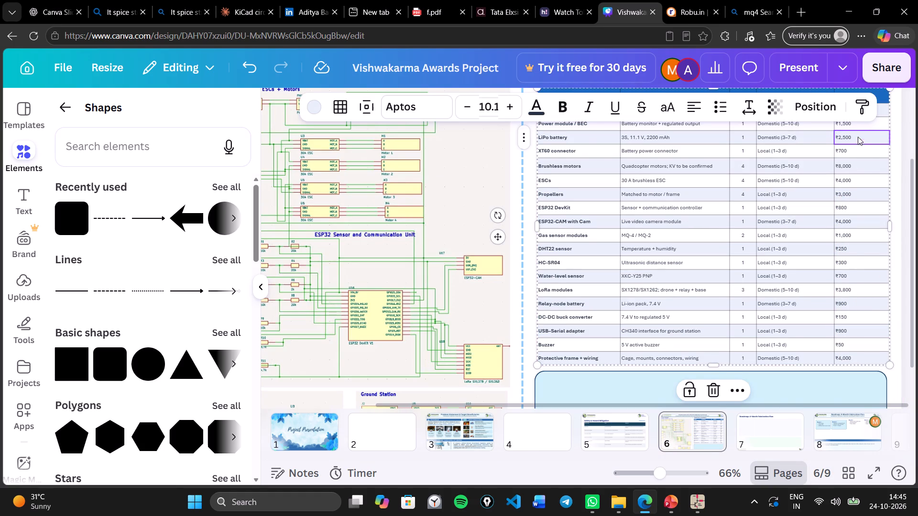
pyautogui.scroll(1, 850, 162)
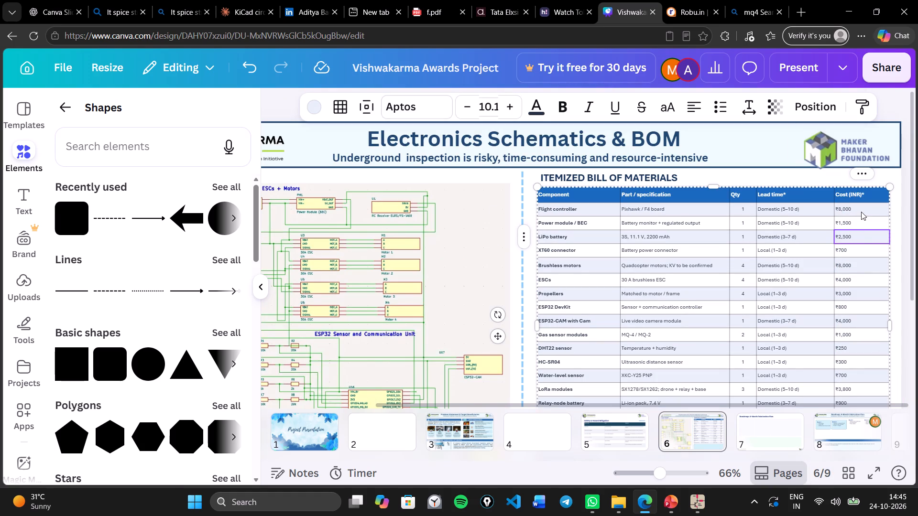
pyautogui.keyDown('shift'); pyautogui.click(861, 210); pyautogui.keyUp('shift')
pyautogui.keyDown('shift'); pyautogui.click(859, 315); pyautogui.keyUp('shift')
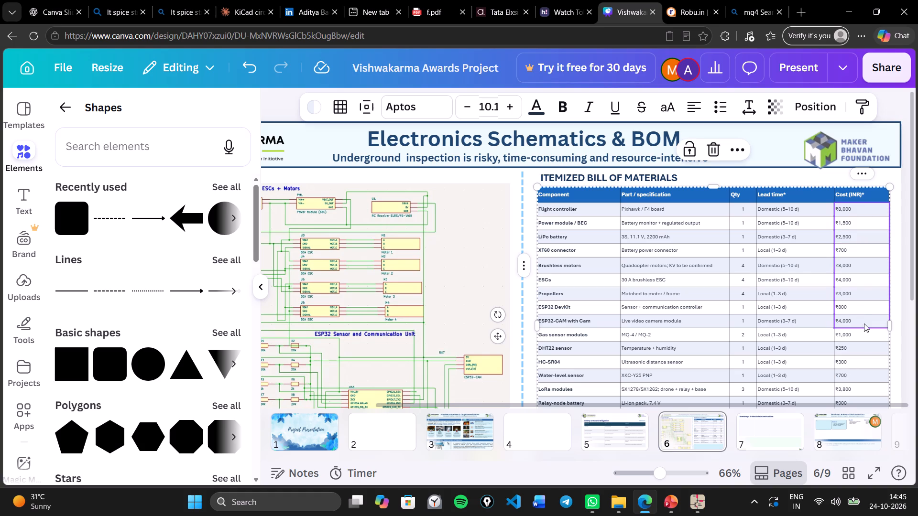
pyautogui.keyDown('shift'); pyautogui.scroll(-1, 863, 387); pyautogui.keyUp('shift')
pyautogui.keyDown('shift'); pyautogui.scroll(-1, 764, 320); pyautogui.keyUp('shift')
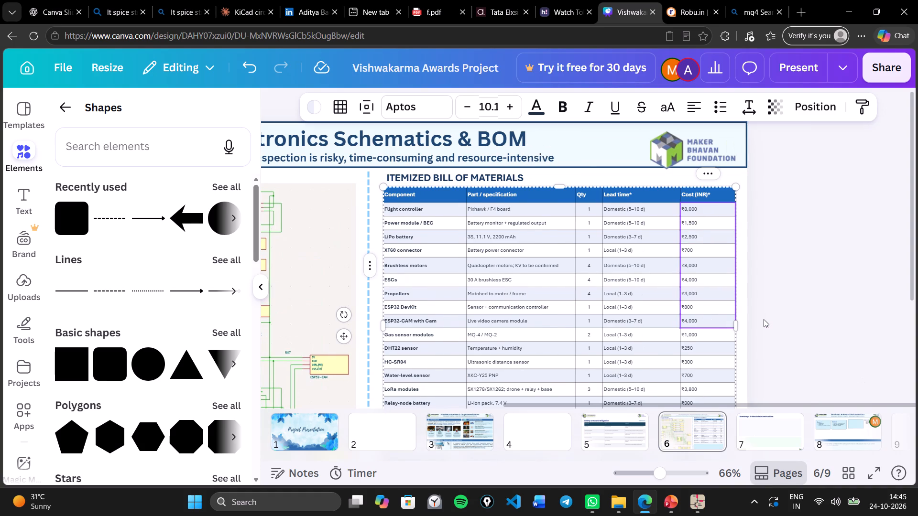
pyautogui.keyDown('ctrl'); pyautogui.scroll(-1, 809, 268); pyautogui.keyUp('ctrl')
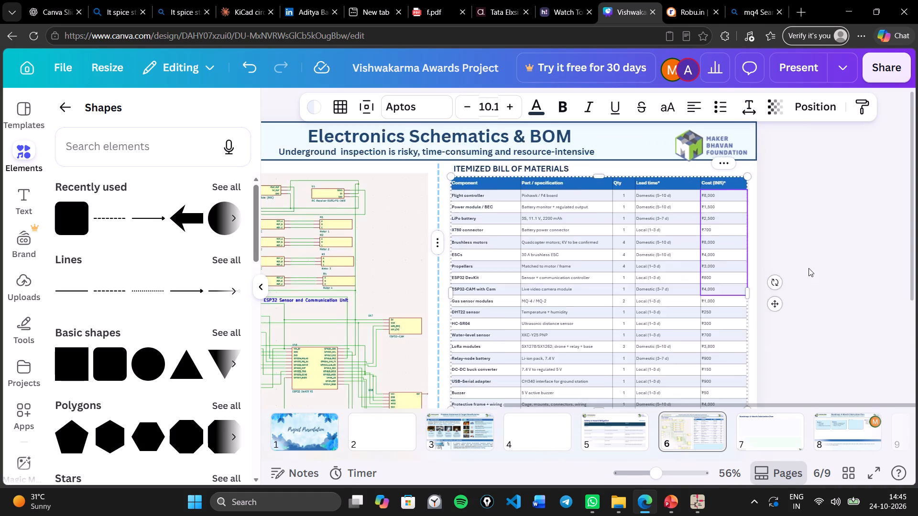
pyautogui.keyDown('ctrl'); pyautogui.scroll(-1, 809, 268); pyautogui.keyUp('ctrl')
pyautogui.keyDown('shift'); pyautogui.click(739, 355); pyautogui.keyUp('shift')
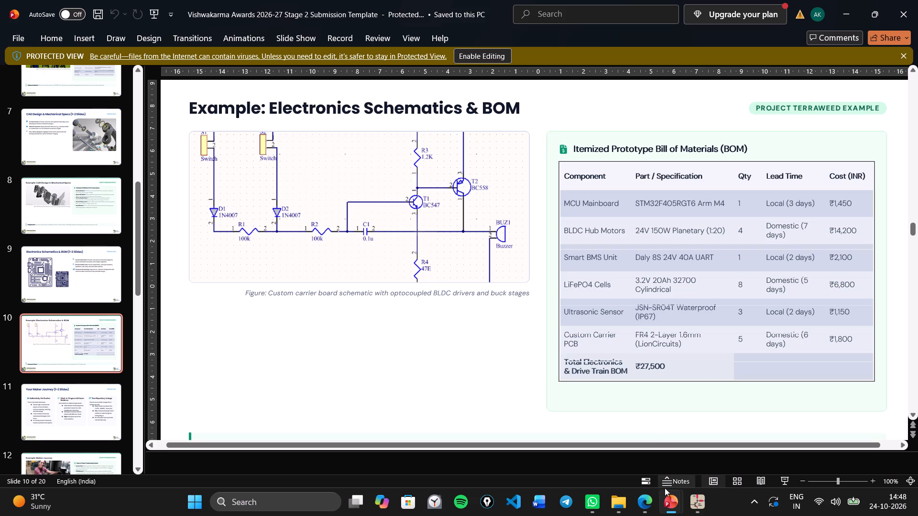
# Switch to the Vishwakarma Awards Project presentation in Canva and examine the itemized bill of materials on page 6 up close.
pyautogui.click(650, 511)
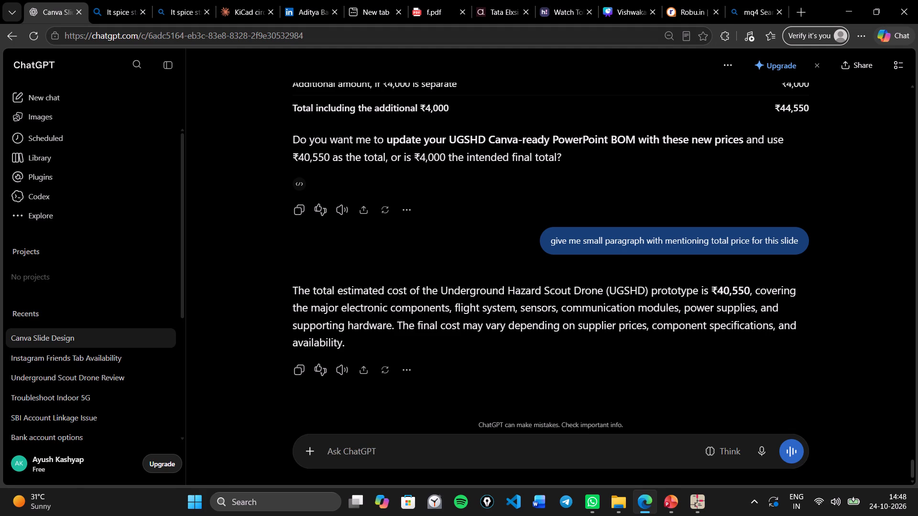
pyautogui.click(623, 0)
pyautogui.scroll(3, 777, 202)
pyautogui.click(907, 204)
pyautogui.click(823, 188)
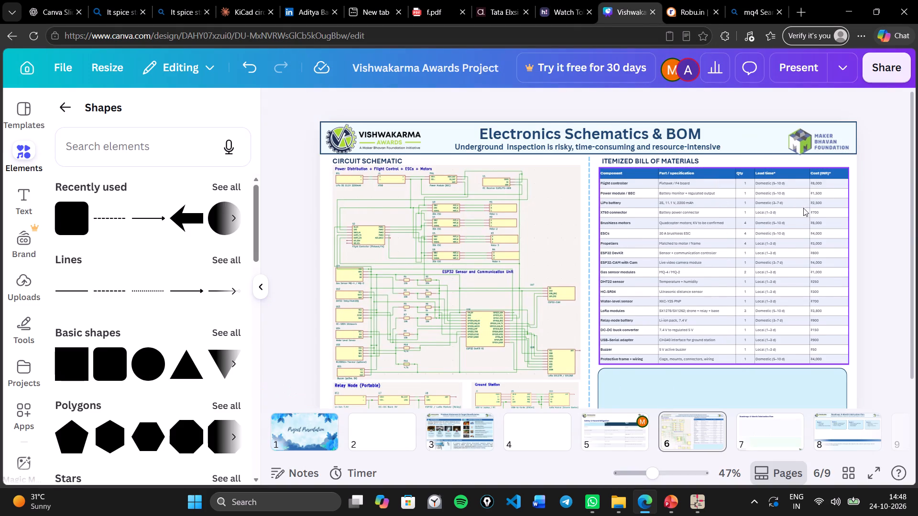
pyautogui.scroll(3, 771, 239)
pyautogui.scroll(3, 817, 240)
pyautogui.keyDown('ctrl'); pyautogui.scroll(3, 817, 240); pyautogui.keyUp('ctrl')
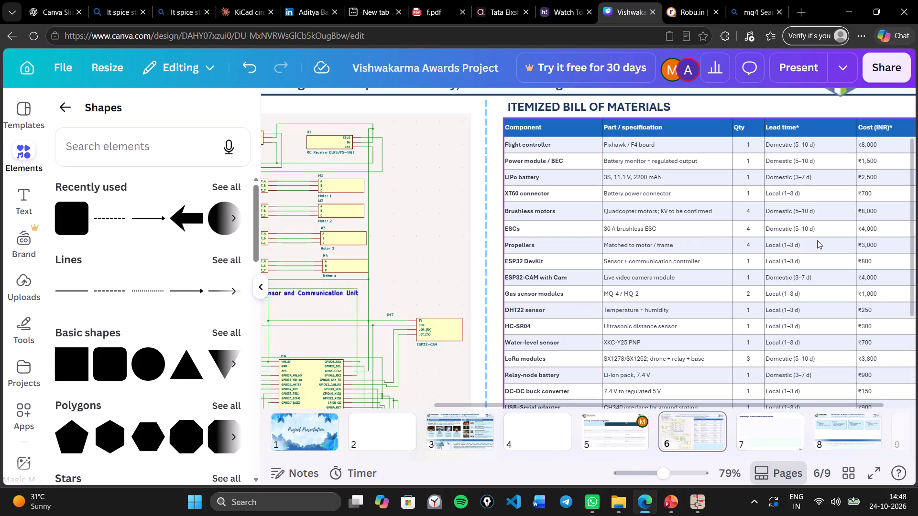
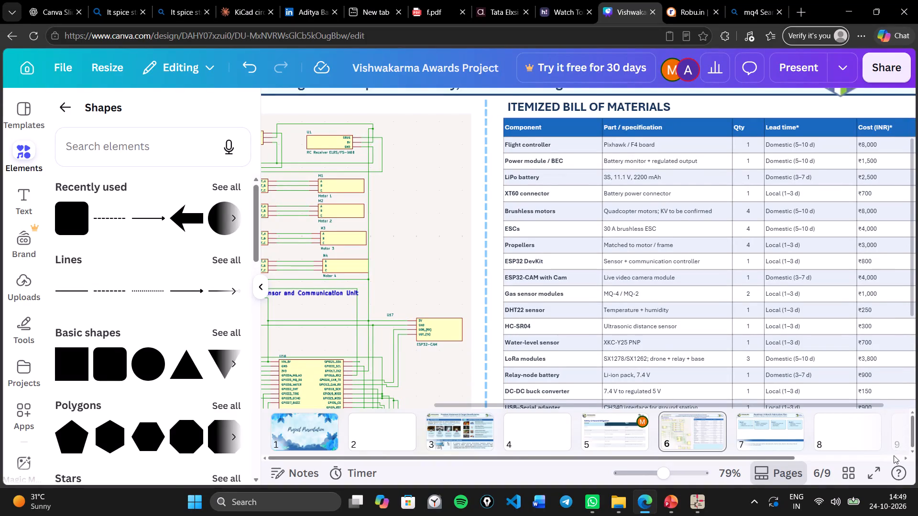
# Examine the 4-Month Fabrication Plan roadmap on page 7 and compare its layout with the Electronics Schematics & BOM page.
pyautogui.click(758, 435)
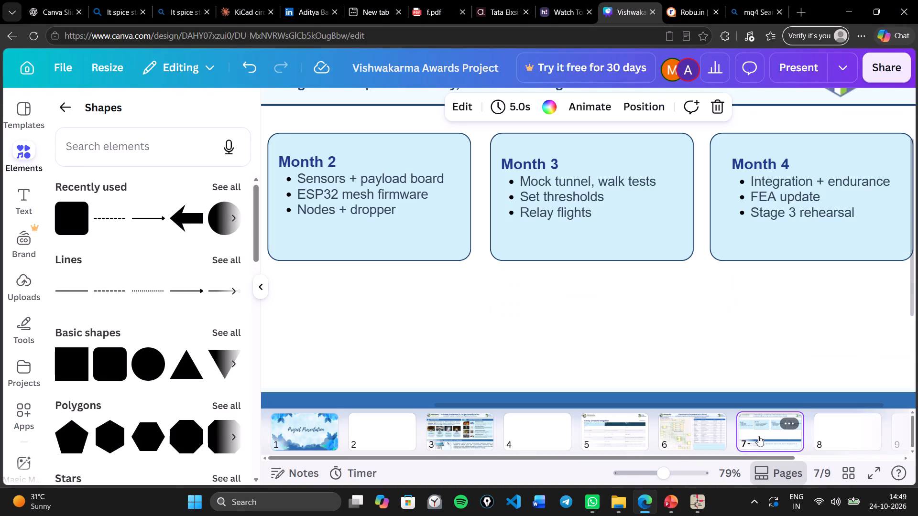
pyautogui.scroll(-3, 628, 279)
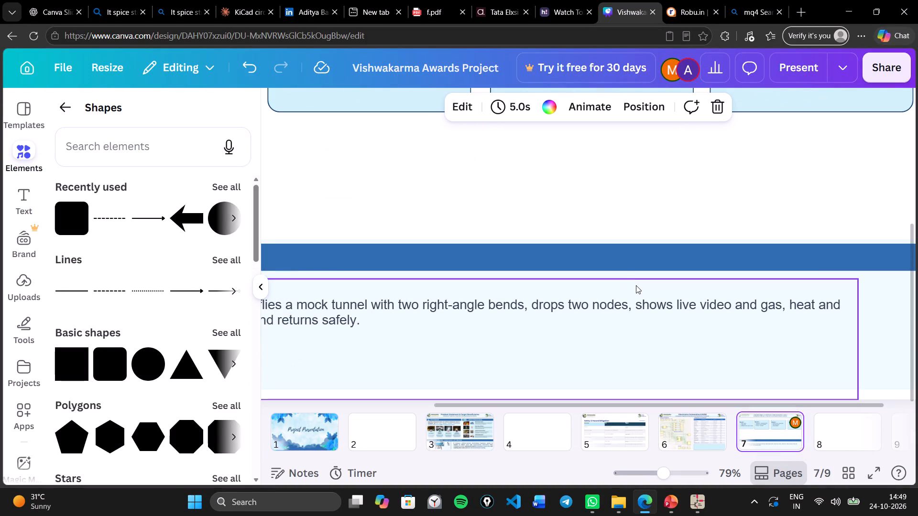
pyautogui.keyDown('ctrl'); pyautogui.scroll(-4, 636, 285); pyautogui.keyUp('ctrl')
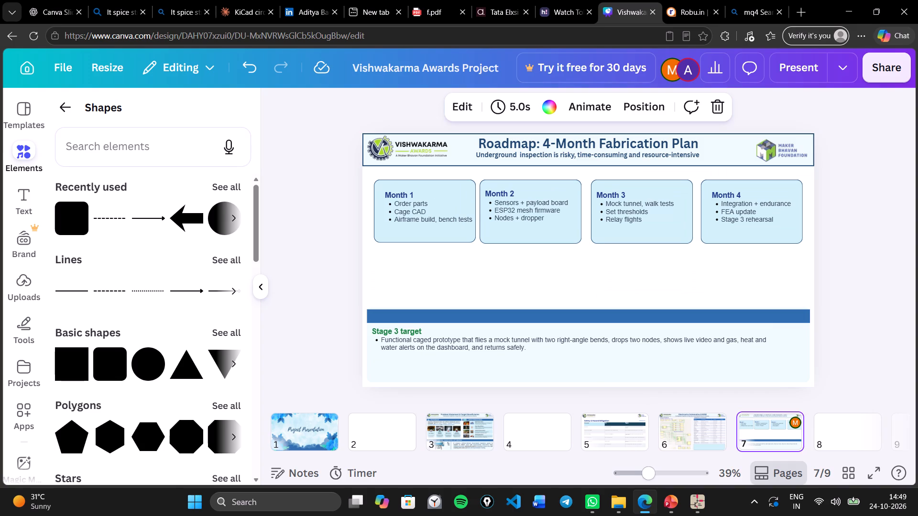
pyautogui.click(684, 432)
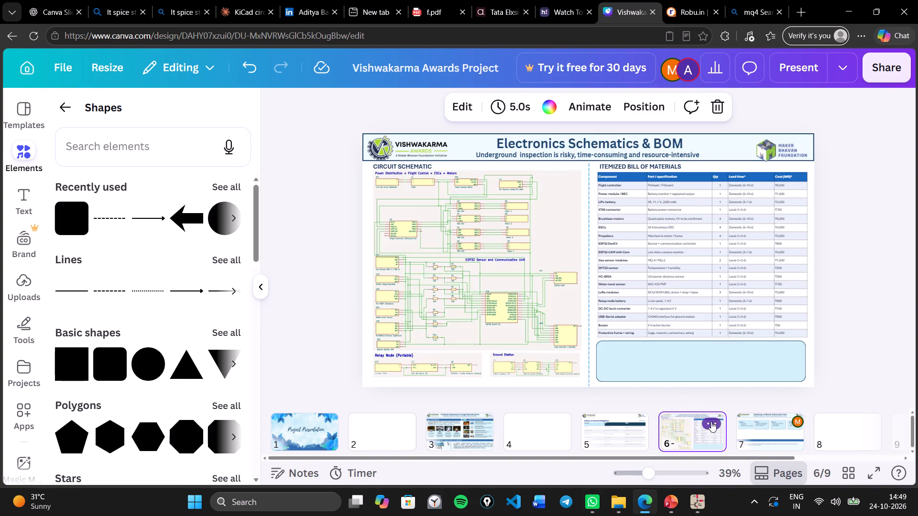
pyautogui.click(774, 441)
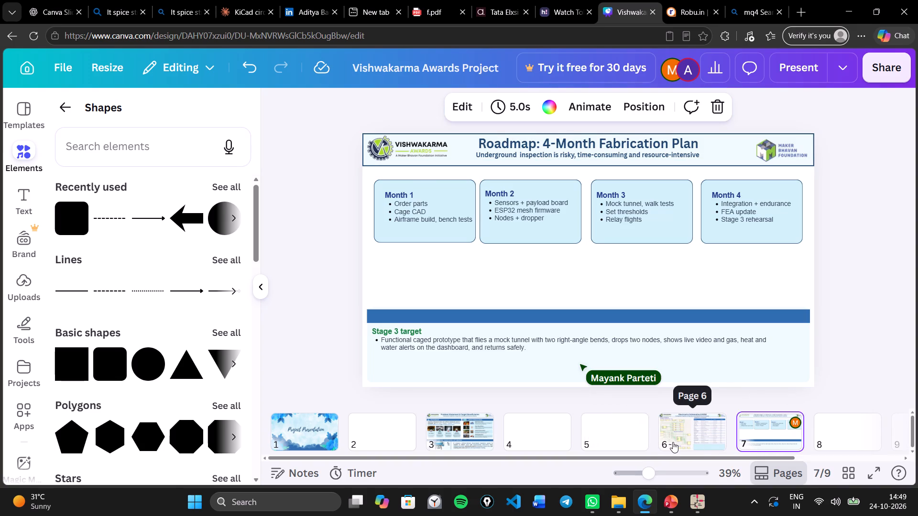
pyautogui.click(673, 442)
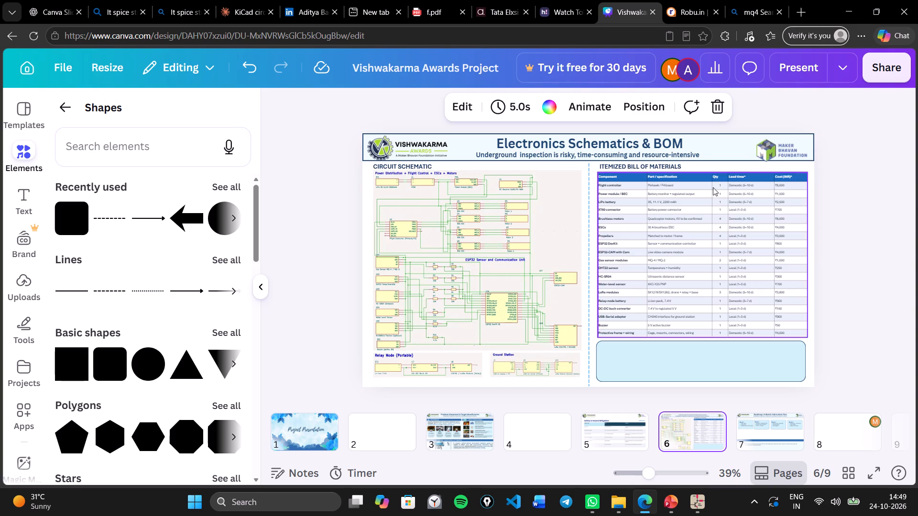
pyautogui.doubleClick(663, 155)
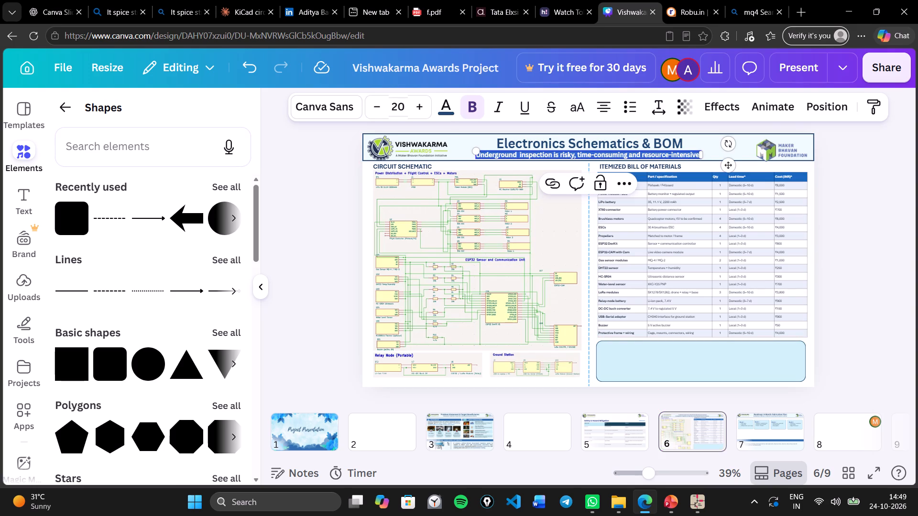
pyautogui.click(344, 165)
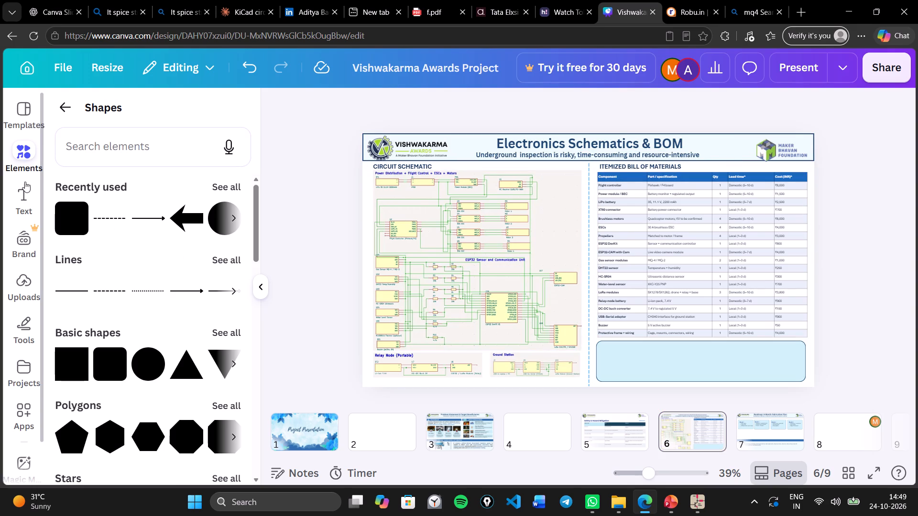
pyautogui.click(25, 194)
pyautogui.click(132, 160)
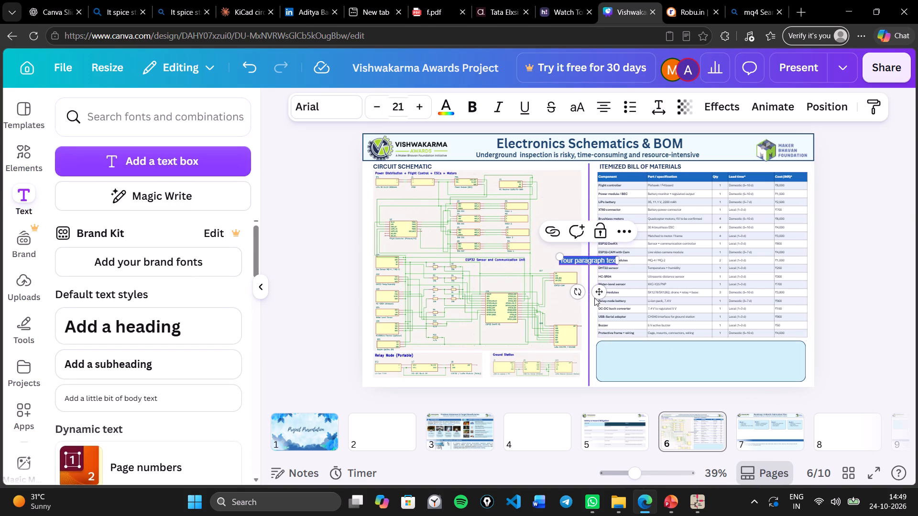
pyautogui.moveTo(598, 297); pyautogui.dragTo(640, 387)
pyautogui.click(330, 104)
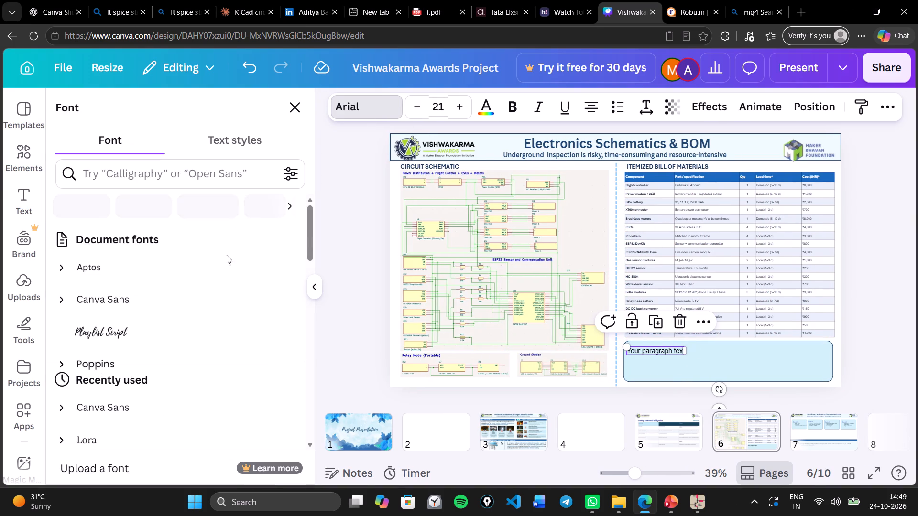
pyautogui.click(162, 337)
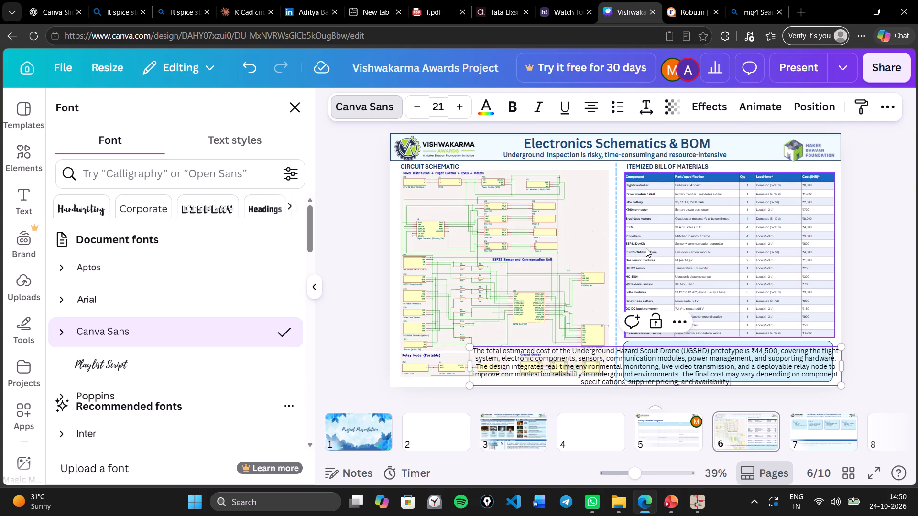
# Set the pasted cost paragraph's font size to 15.
pyautogui.tripleClick(411, 104)
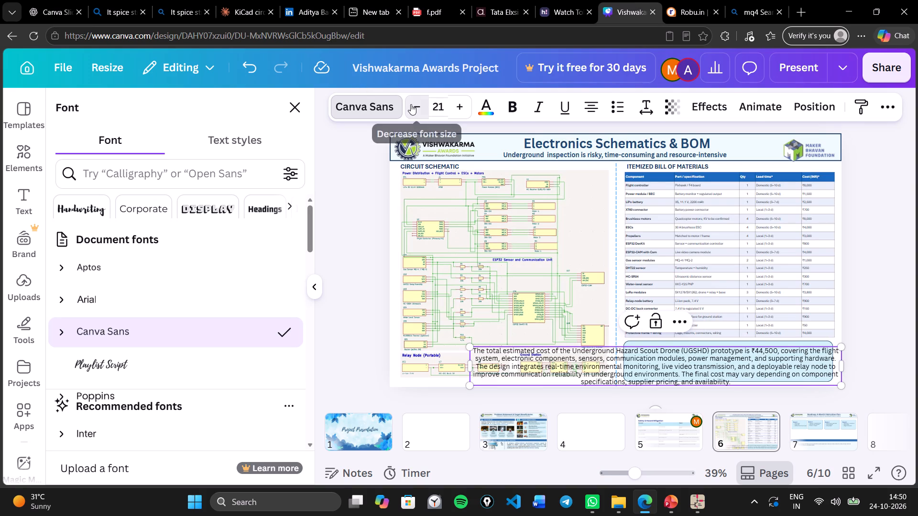
pyautogui.tripleClick(411, 104)
pyautogui.click(411, 104)
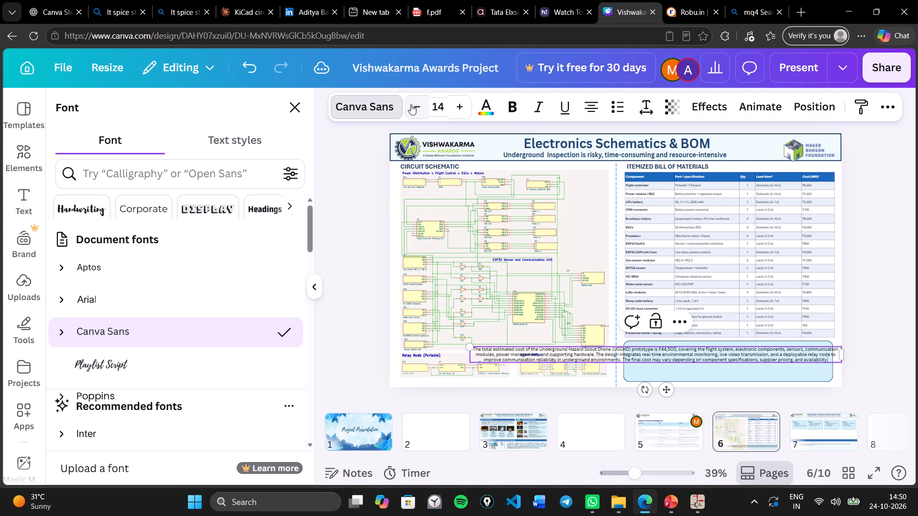
pyautogui.click(464, 105)
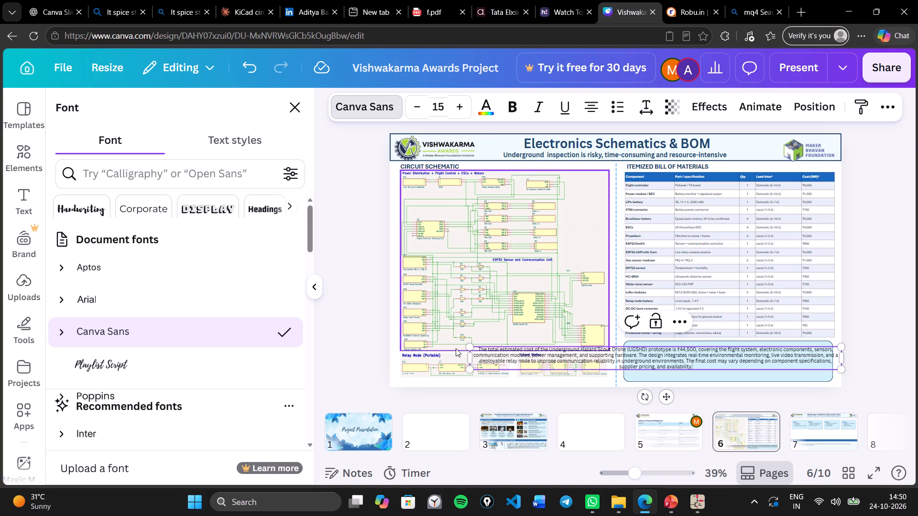
# Narrow the cost paragraph's text box from its left edge to bring it over the blue box below the table.
pyautogui.moveTo(468, 359); pyautogui.dragTo(495, 357)
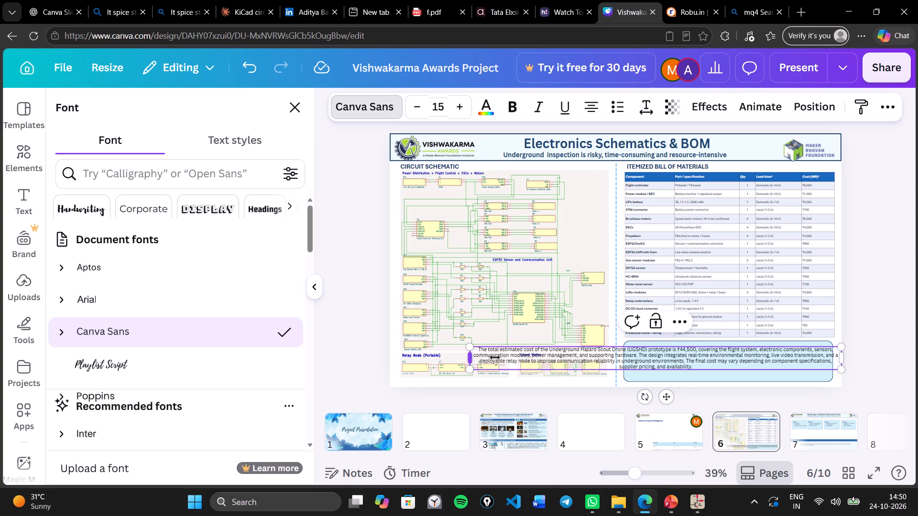
pyautogui.moveTo(495, 357); pyautogui.dragTo(511, 352)
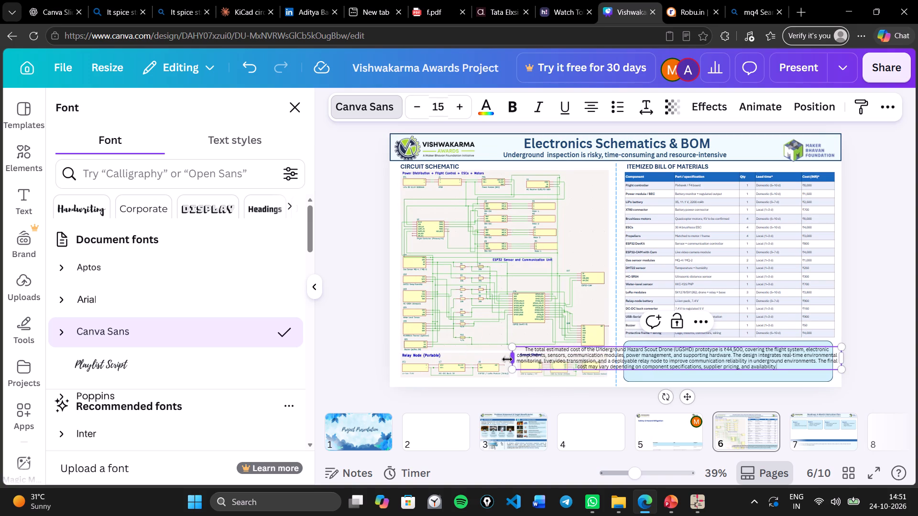
pyautogui.moveTo(508, 358); pyautogui.dragTo(609, 352)
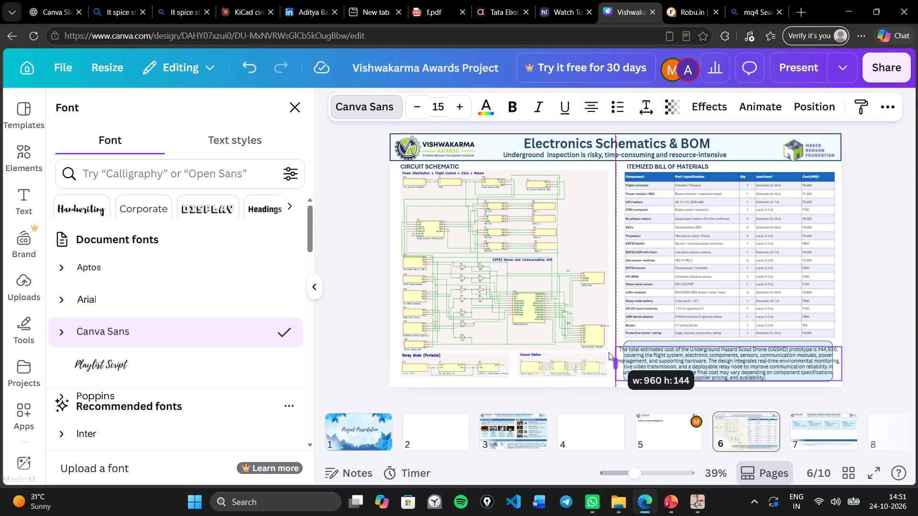
pyautogui.moveTo(609, 352); pyautogui.dragTo(625, 343)
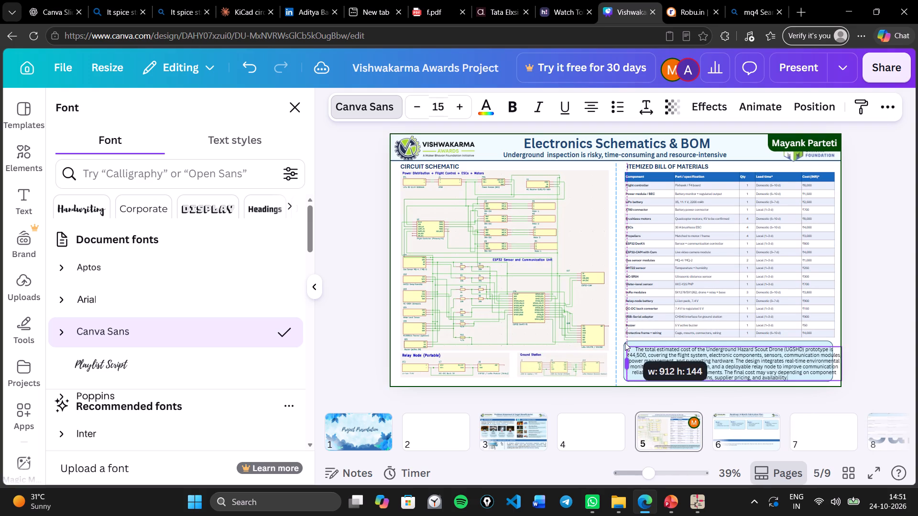
pyautogui.moveTo(625, 343); pyautogui.dragTo(626, 344)
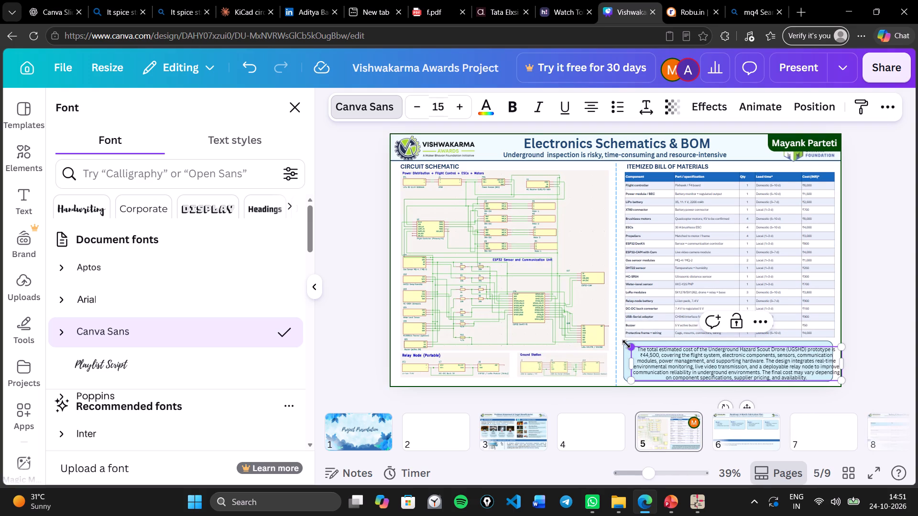
pyautogui.moveTo(734, 376); pyautogui.dragTo(720, 374)
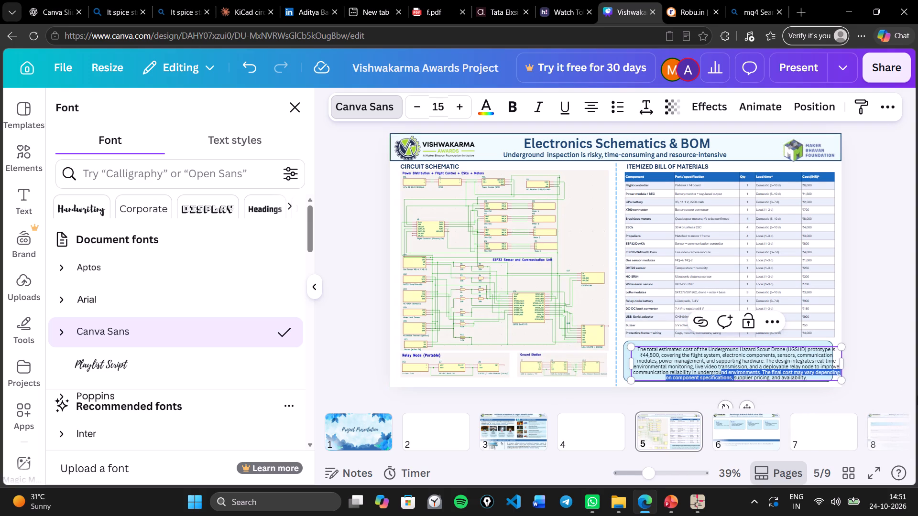
pyautogui.click(875, 319)
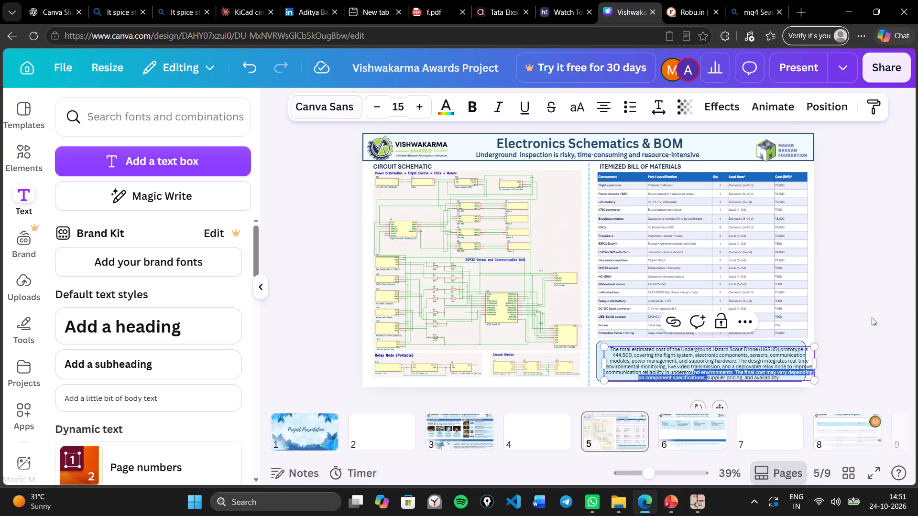
pyautogui.click(917, 234)
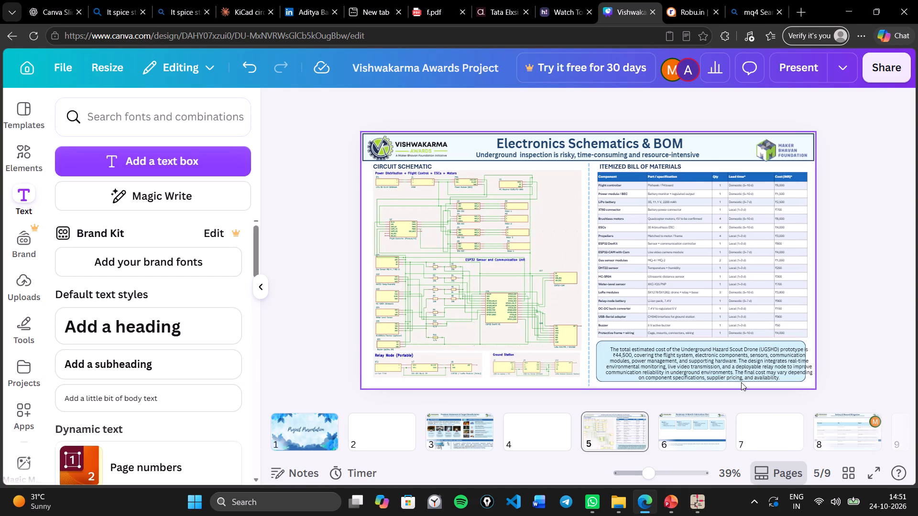
# Move the cost paragraph so it sits inside the blue box below the bill of materials.
pyautogui.moveTo(739, 375); pyautogui.dragTo(731, 372)
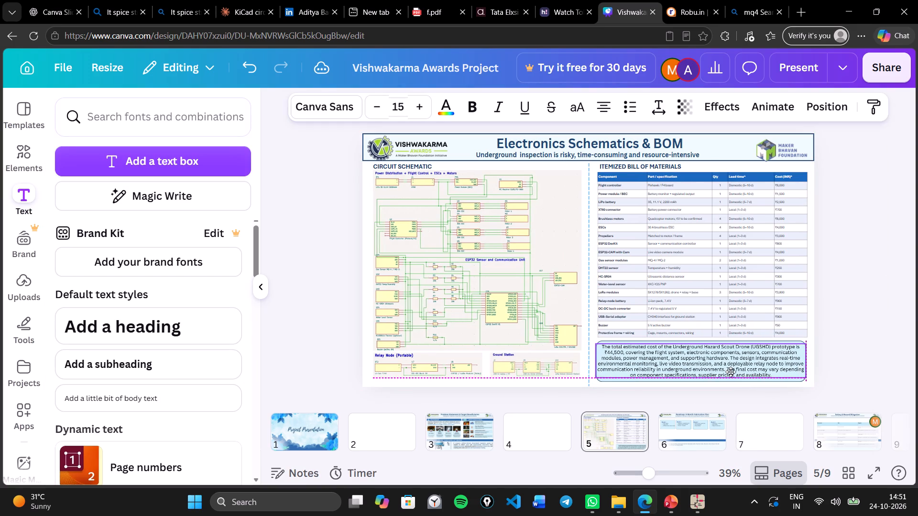
pyautogui.moveTo(731, 372); pyautogui.dragTo(730, 373)
pyautogui.click(853, 367)
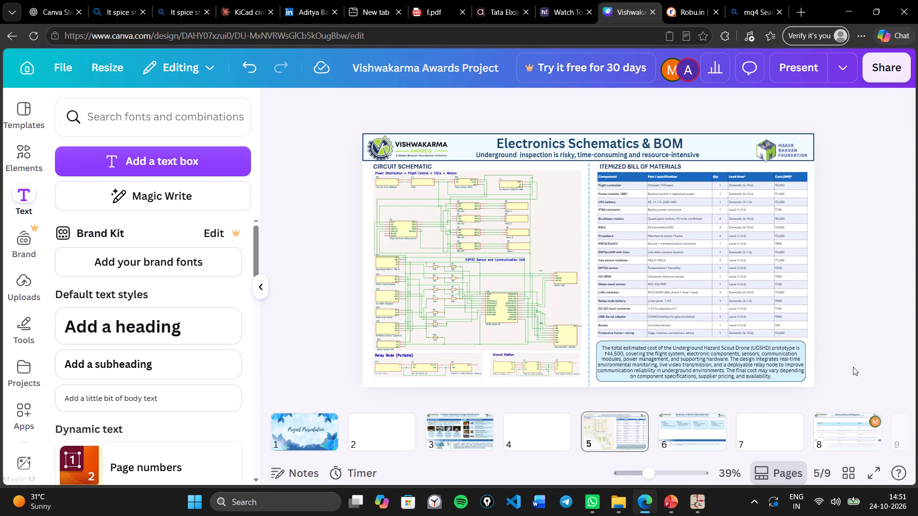
# Preview the Electronics Schematics & BOM page in full screen and return to the editor.
pyautogui.click(864, 476)
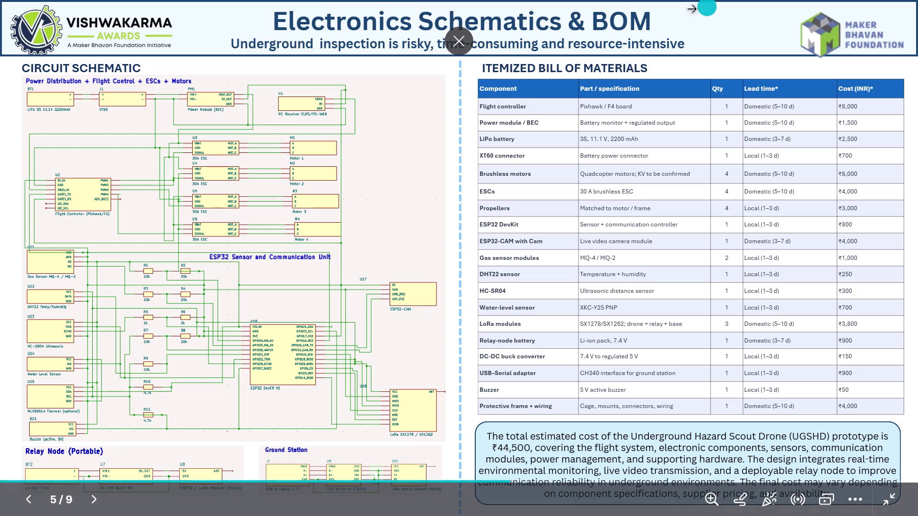
pyautogui.click(463, 40)
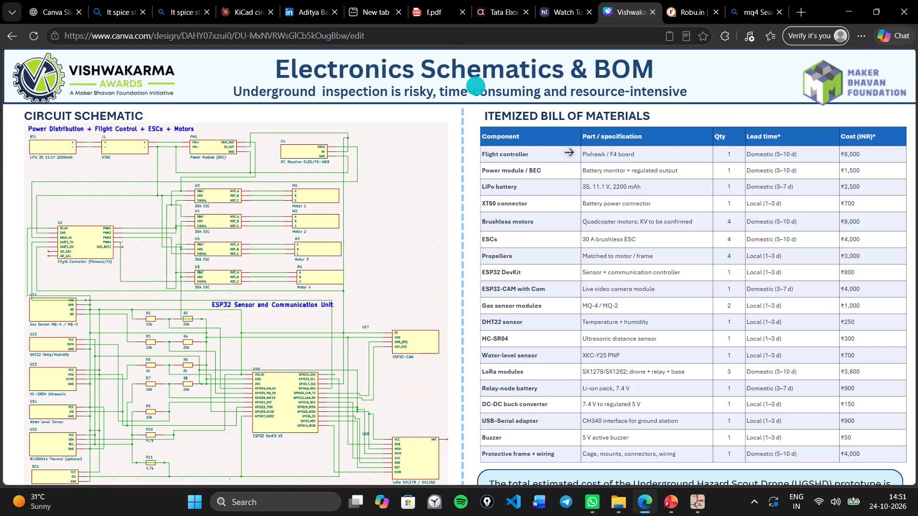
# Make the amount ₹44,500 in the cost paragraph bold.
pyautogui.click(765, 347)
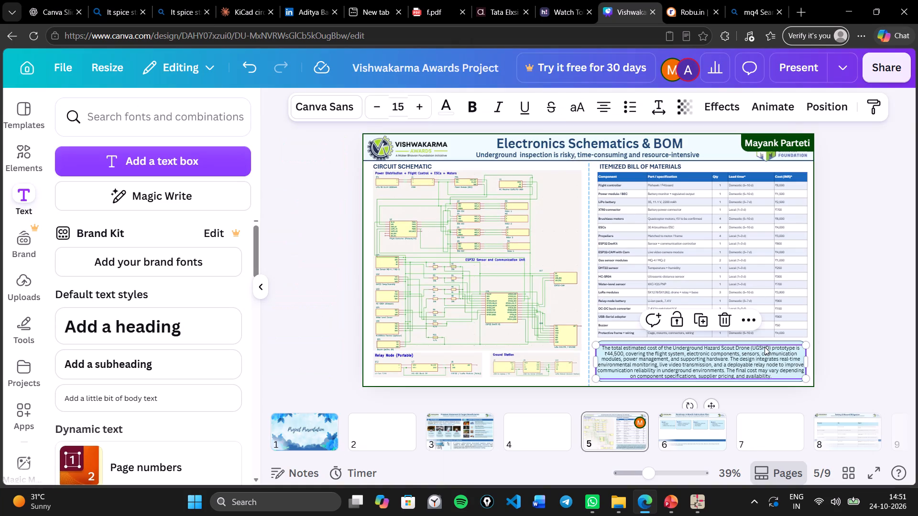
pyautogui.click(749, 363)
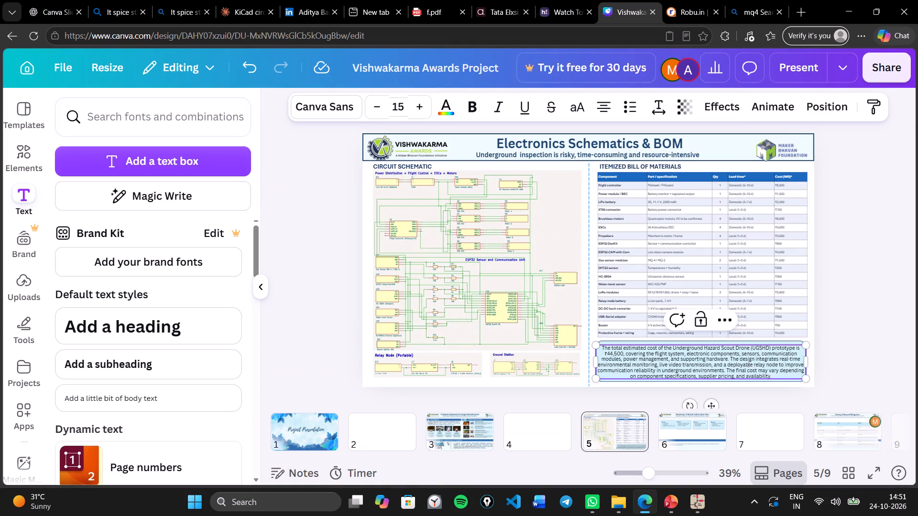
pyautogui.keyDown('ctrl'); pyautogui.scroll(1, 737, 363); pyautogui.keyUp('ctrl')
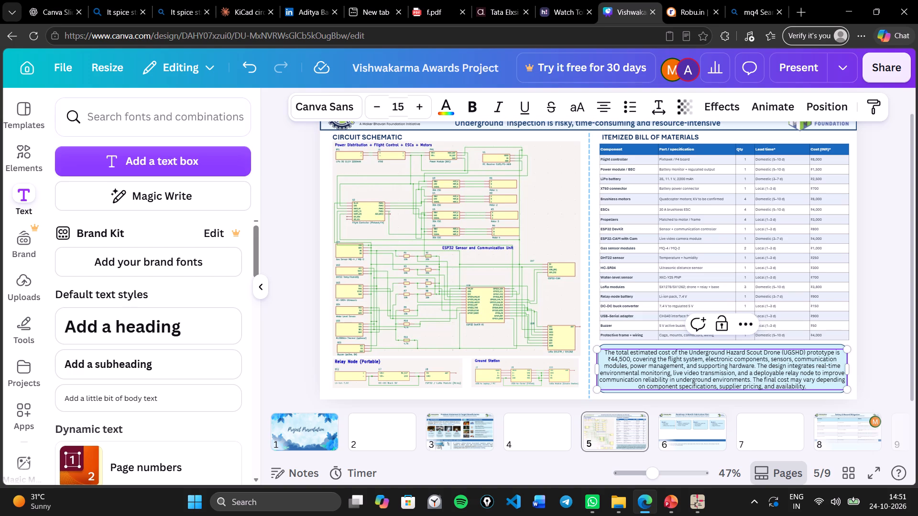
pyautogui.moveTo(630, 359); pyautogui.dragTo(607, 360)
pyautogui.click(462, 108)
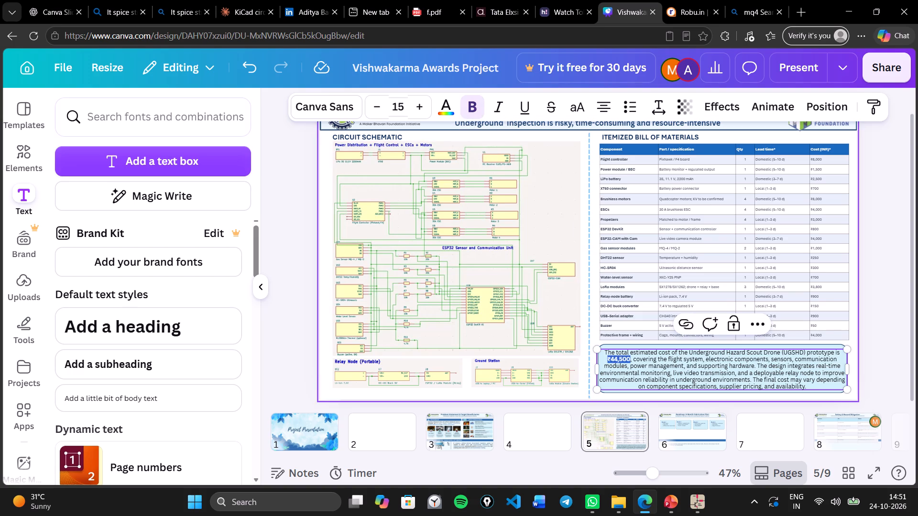
# Scale the cost paragraph down slightly from its upper-left corner, to a font size of about 14.9.
pyautogui.click(626, 380)
pyautogui.moveTo(600, 352); pyautogui.dragTo(597, 344)
pyautogui.moveTo(595, 347); pyautogui.dragTo(599, 348)
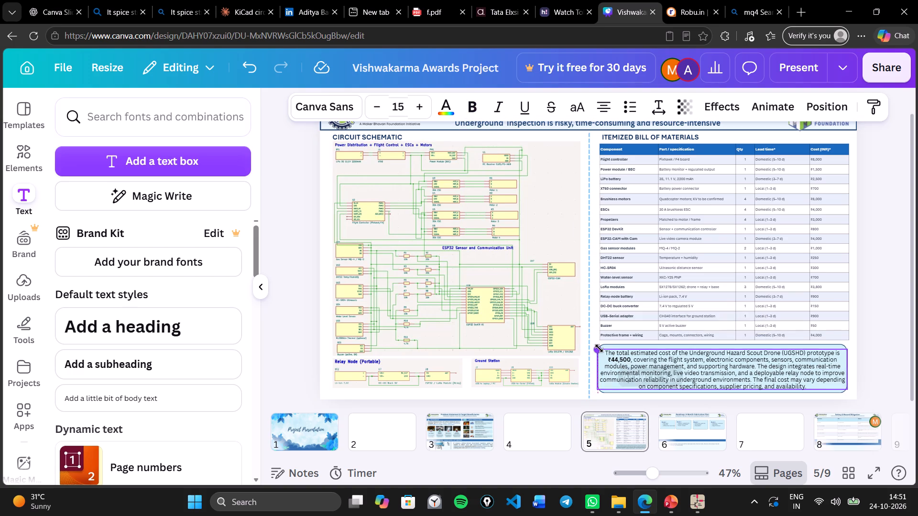
pyautogui.moveTo(599, 348); pyautogui.dragTo(600, 348)
# Make the entire cost paragraph bold.
pyautogui.moveTo(605, 354); pyautogui.dragTo(742, 381)
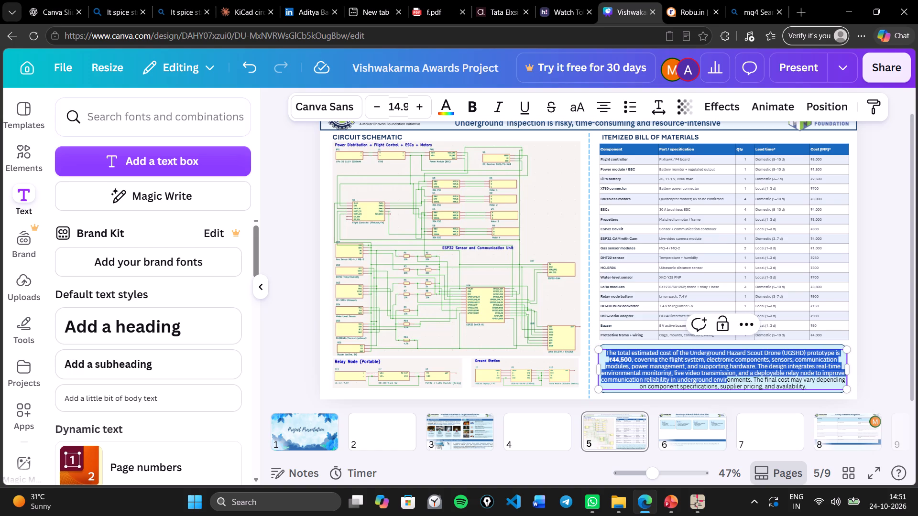
pyautogui.moveTo(742, 381); pyautogui.dragTo(809, 388)
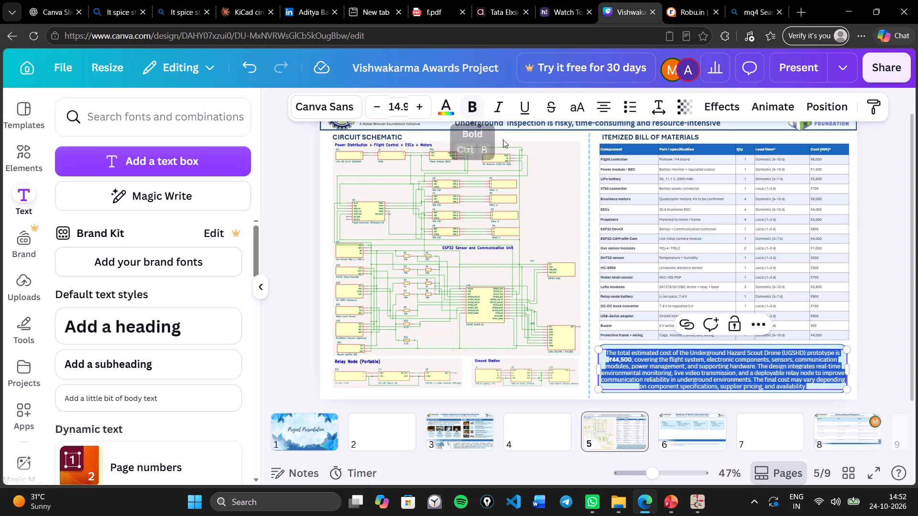
pyautogui.click(471, 107)
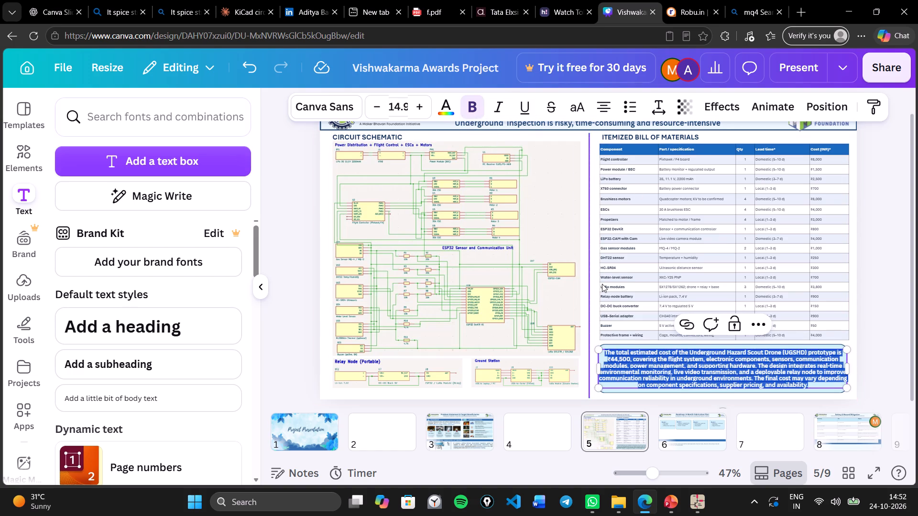
pyautogui.click(603, 285)
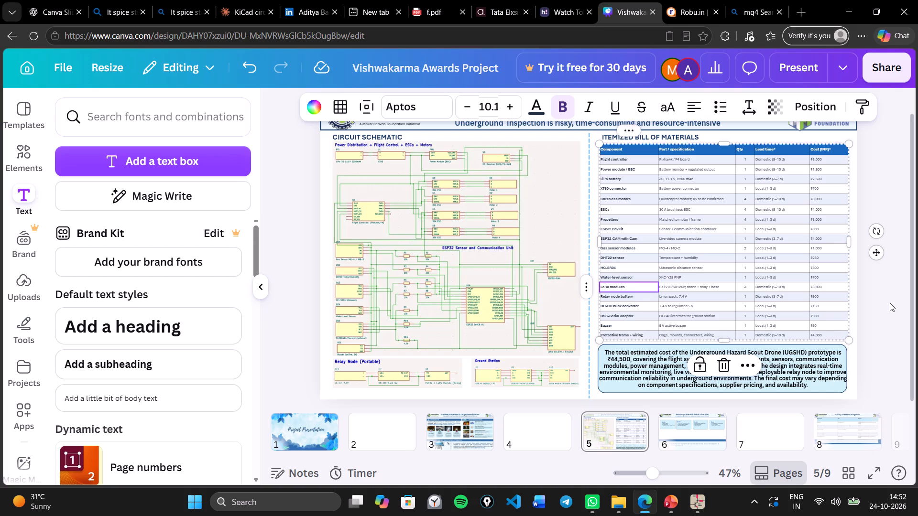
pyautogui.click(890, 303)
# Widen the cost paragraph's text box from its right edge to about 891.
pyautogui.click(815, 364)
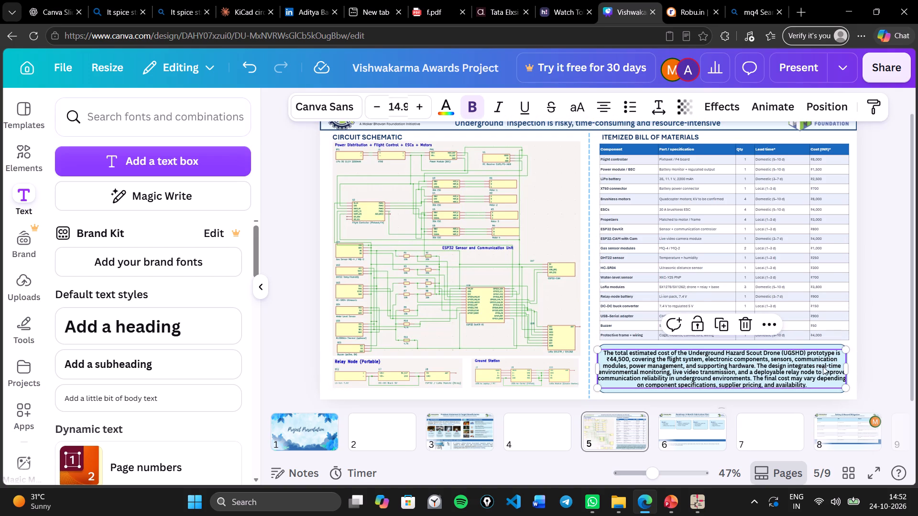
pyautogui.click(849, 366)
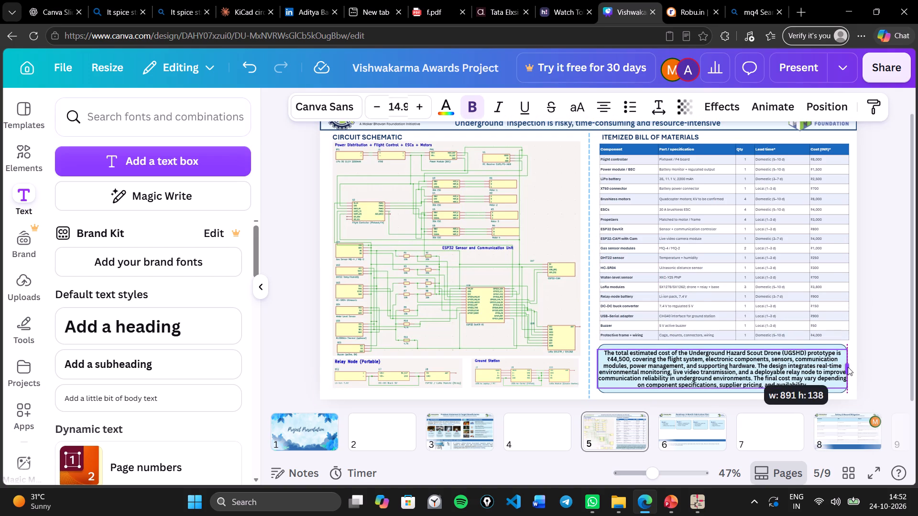
pyautogui.click(865, 366)
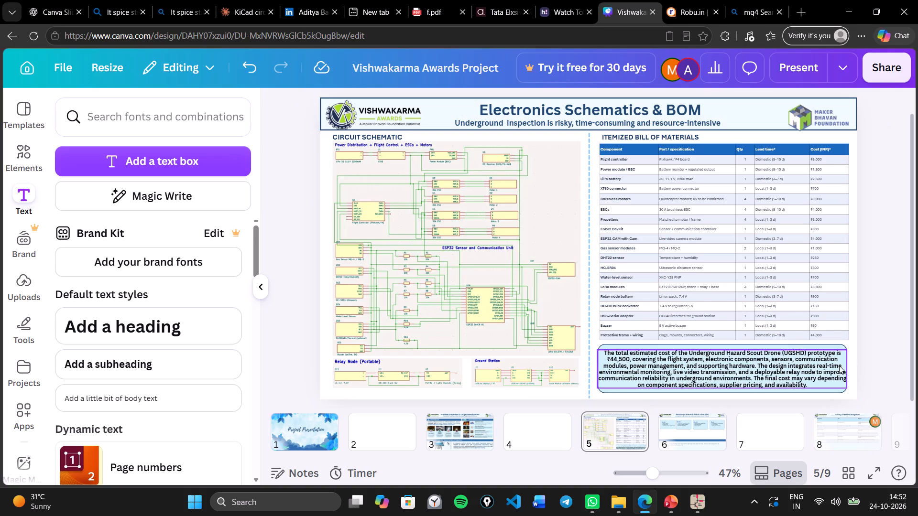
# Reposition the bold cost paragraph to center it within the blue box.
pyautogui.click(814, 366)
pyautogui.click(814, 366)
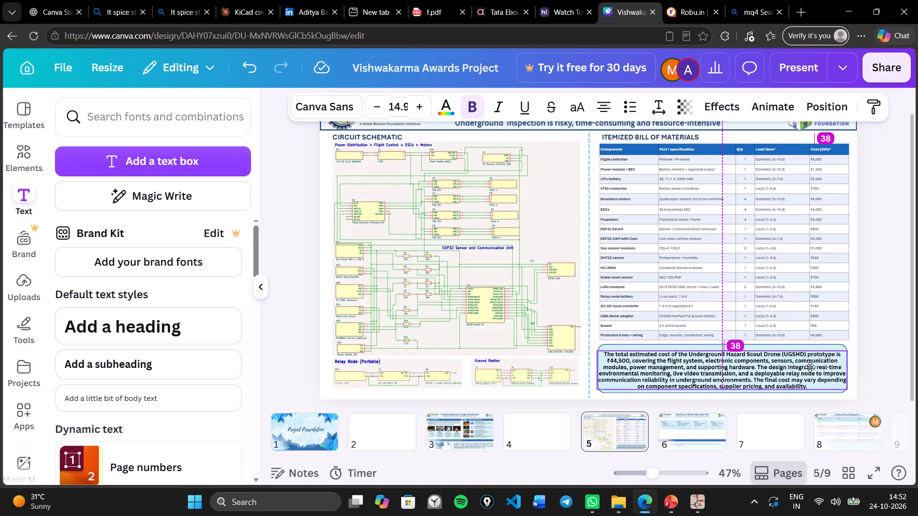
pyautogui.click(896, 349)
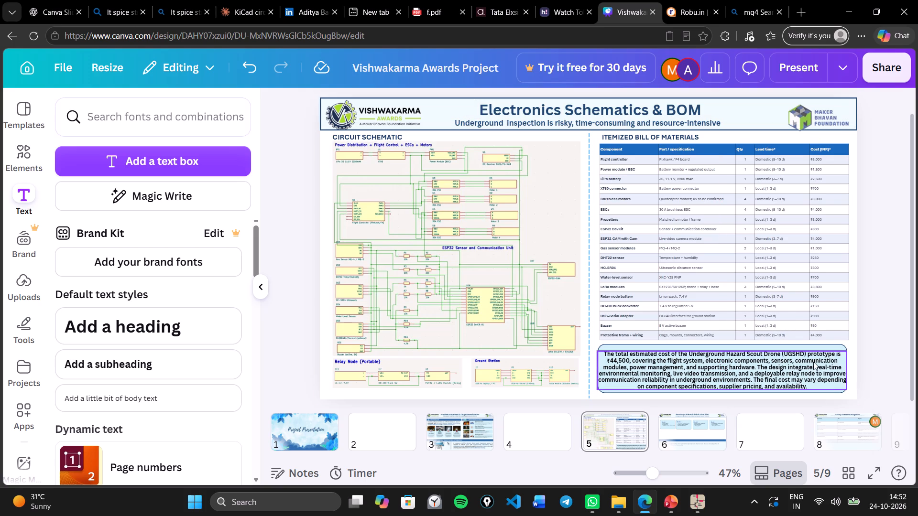
pyautogui.click(800, 367)
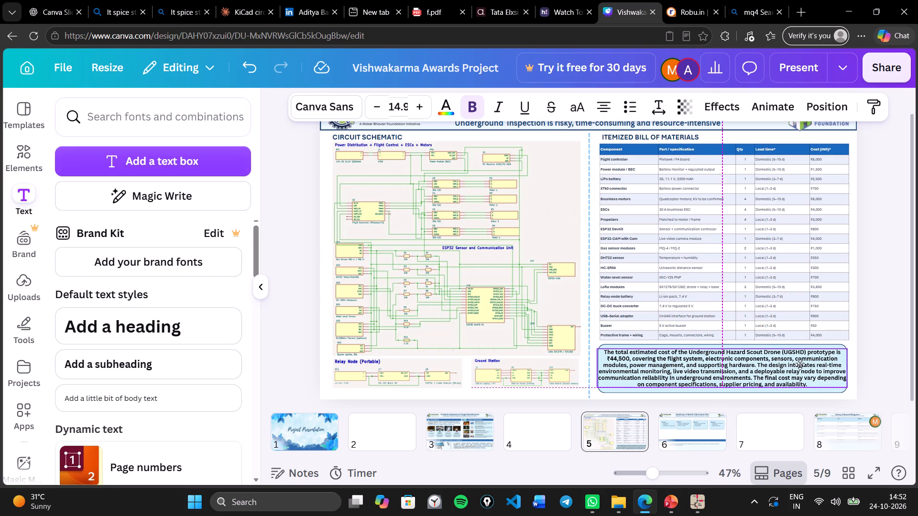
pyautogui.click(873, 347)
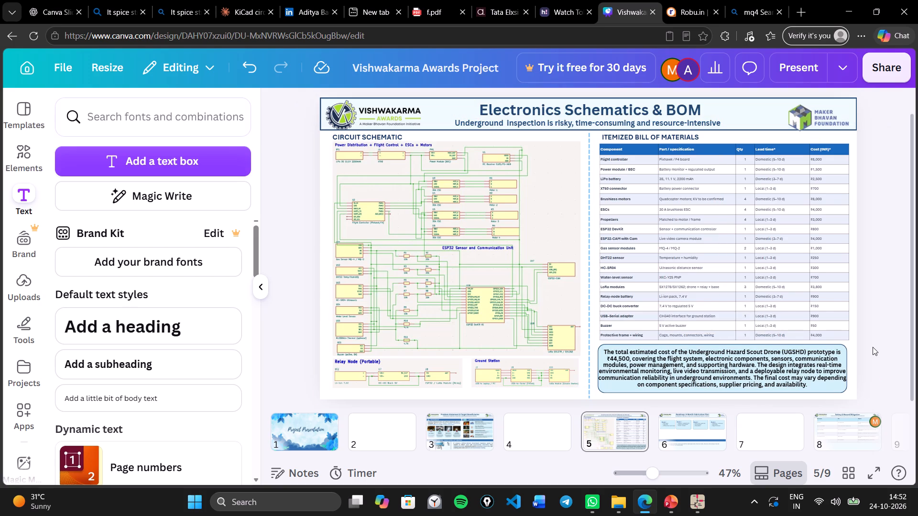
# Widen the blue box behind the cost paragraph from its left edge to about 906.
pyautogui.click(615, 344)
pyautogui.moveTo(595, 368); pyautogui.dragTo(590, 368)
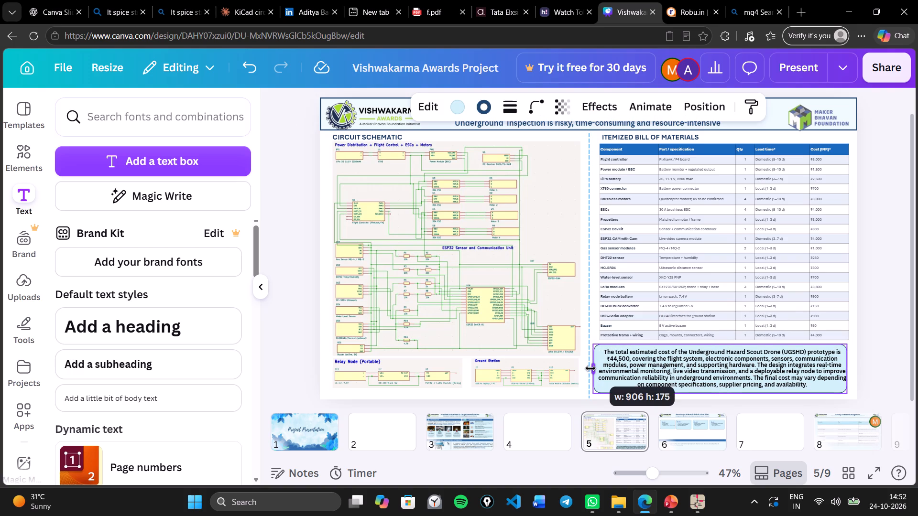
pyautogui.moveTo(590, 368); pyautogui.dragTo(591, 367)
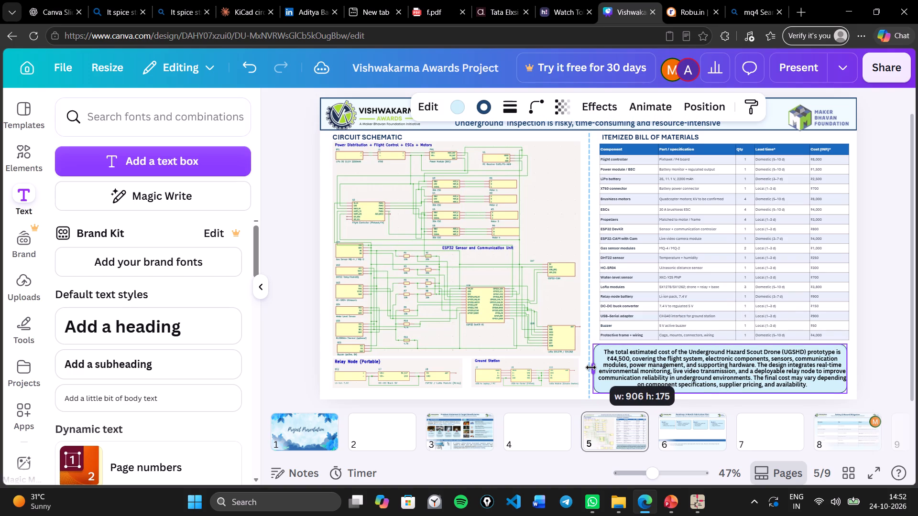
pyautogui.moveTo(591, 367); pyautogui.dragTo(590, 367)
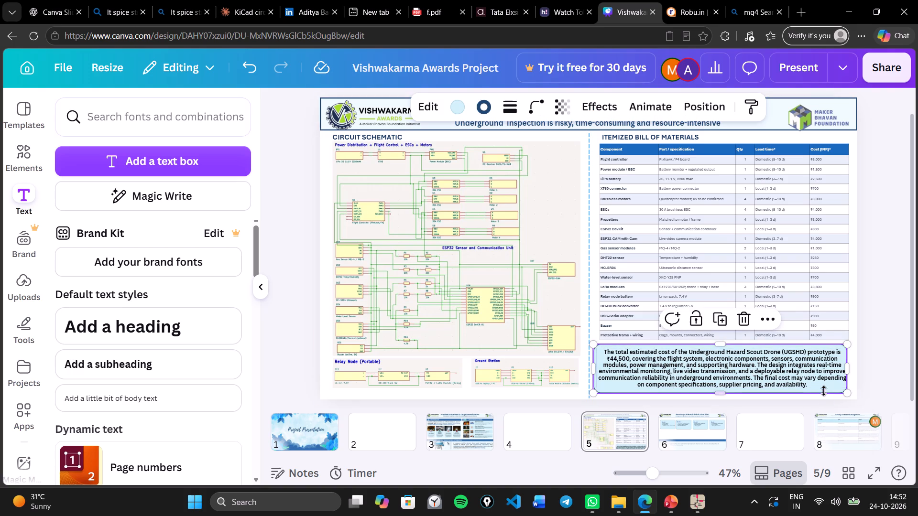
pyautogui.click(826, 387)
pyautogui.click(831, 392)
# Shift the cost paragraph slightly left so it is centered within the widened blue box.
pyautogui.moveTo(622, 377); pyautogui.dragTo(620, 377)
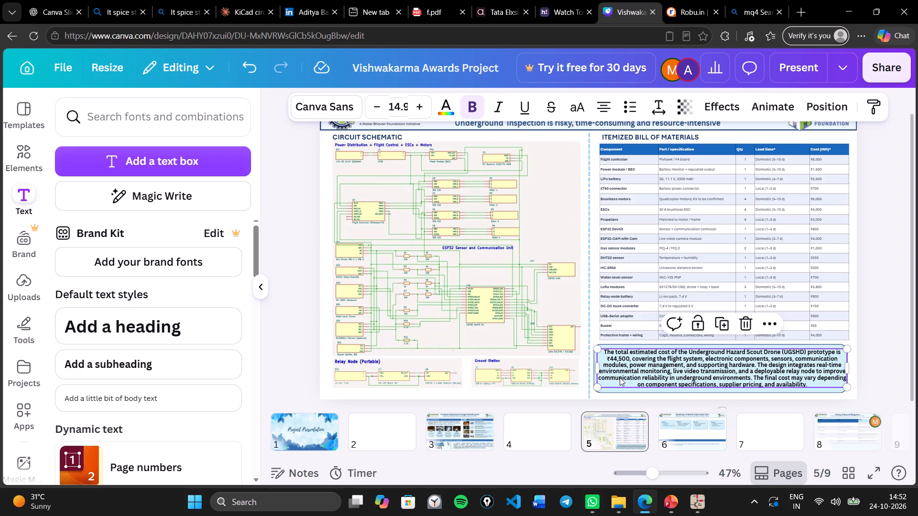
pyautogui.moveTo(620, 377); pyautogui.dragTo(619, 377)
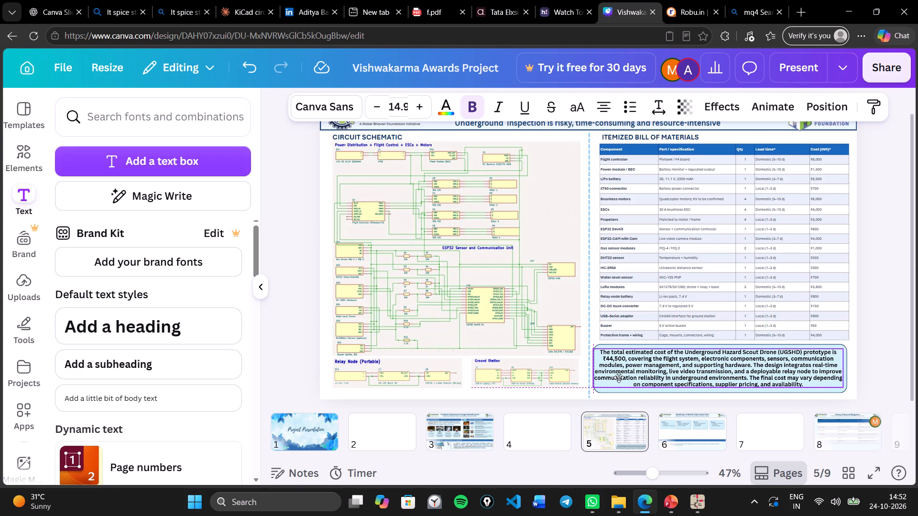
pyautogui.moveTo(619, 377); pyautogui.dragTo(617, 378)
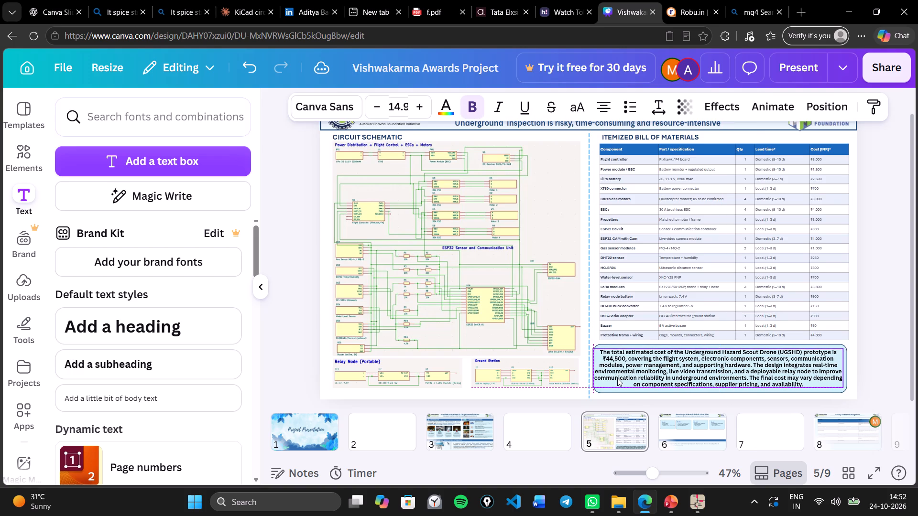
pyautogui.click(868, 368)
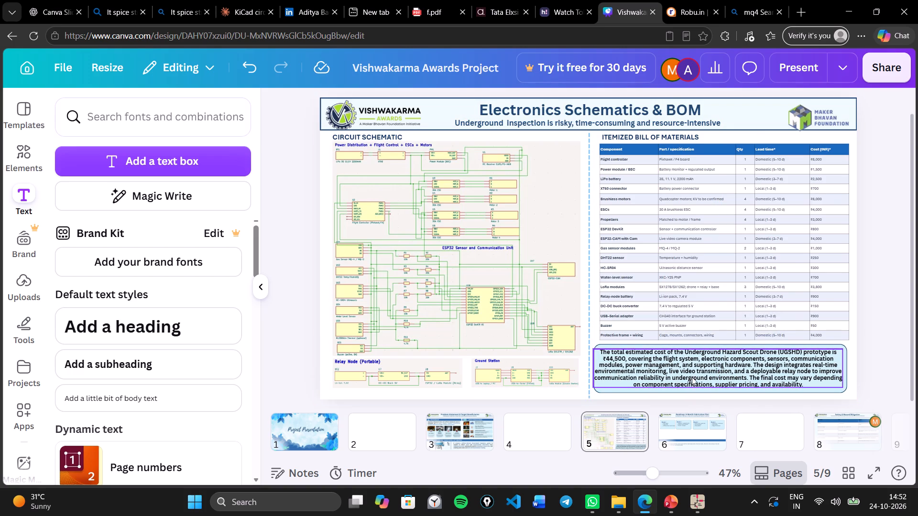
pyautogui.click(694, 370)
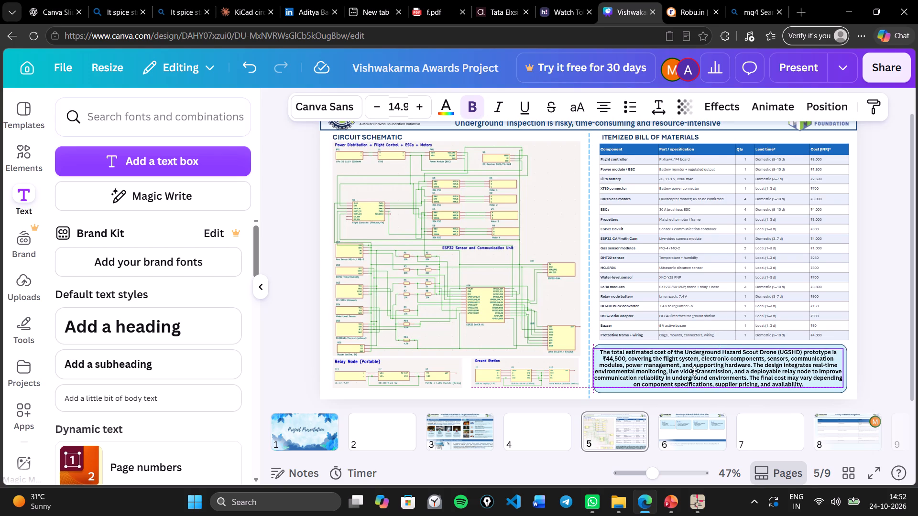
pyautogui.click(657, 397)
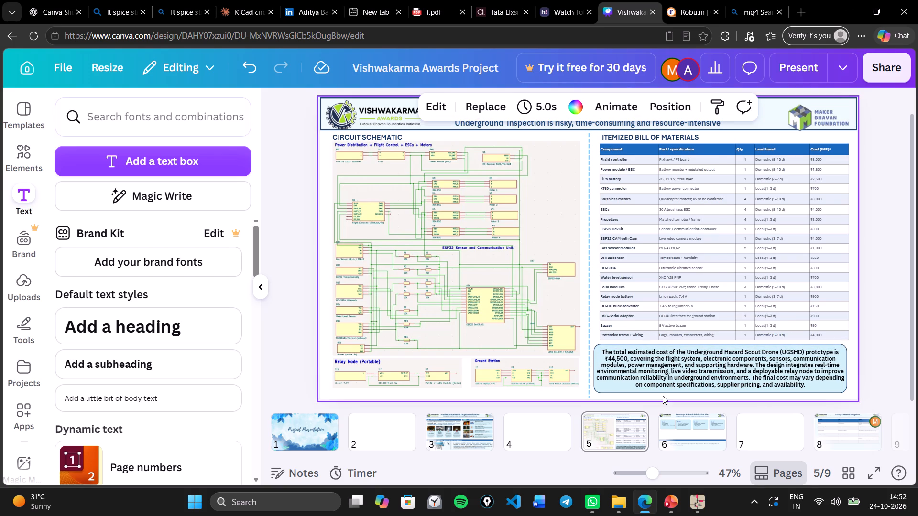
# Select the blue box and cost paragraph together and move them slightly right to line up under the table.
pyautogui.click(665, 391)
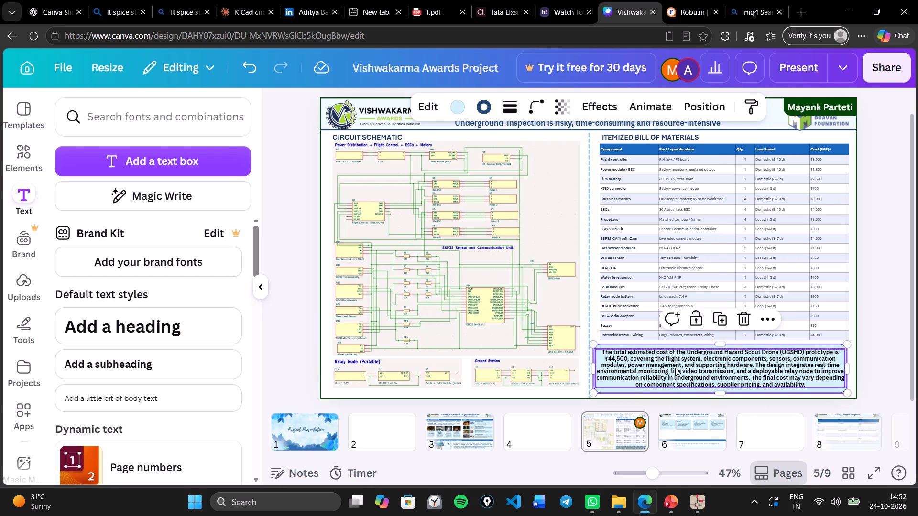
pyautogui.keyDown('shift'); pyautogui.click(675, 368); pyautogui.keyUp('shift')
pyautogui.click(673, 362)
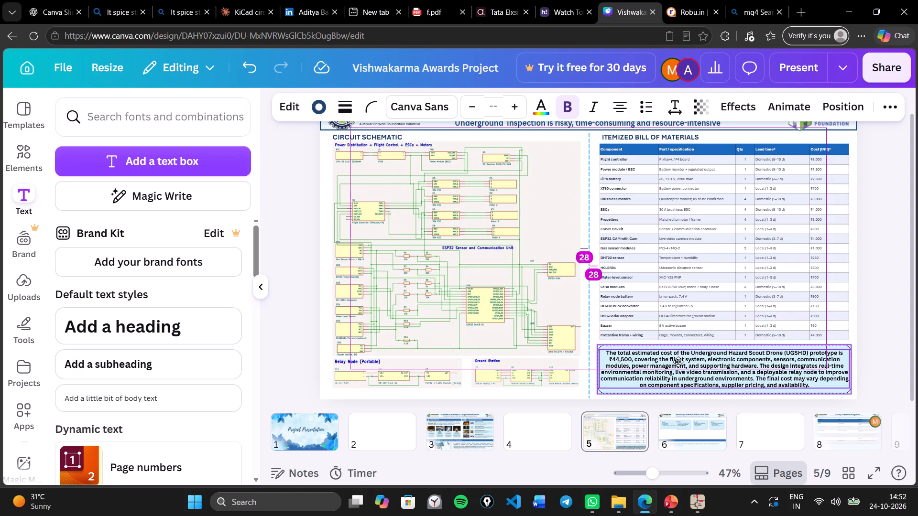
pyautogui.click(917, 301)
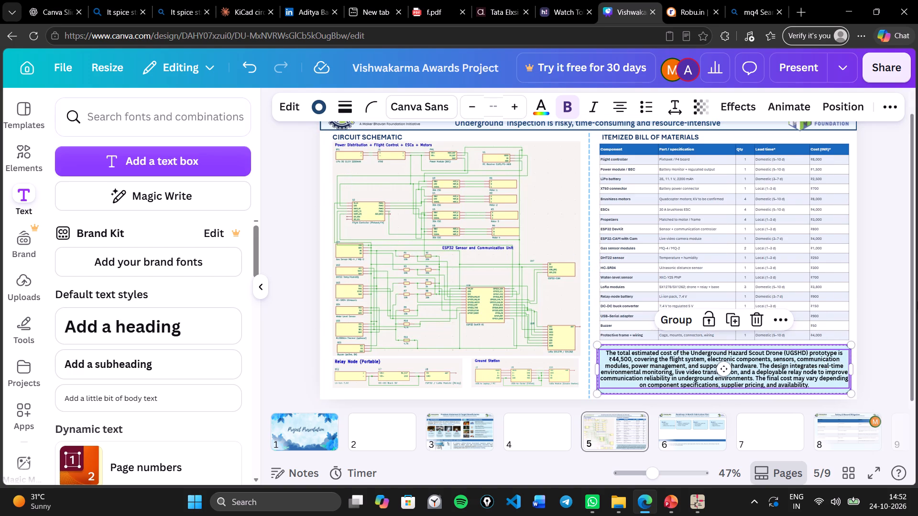
pyautogui.click(894, 168)
# Increase the font size of the bold ITEMIZED BILL OF MATERIALS heading by one step to about 20.5.
pyautogui.scroll(2, 878, 179)
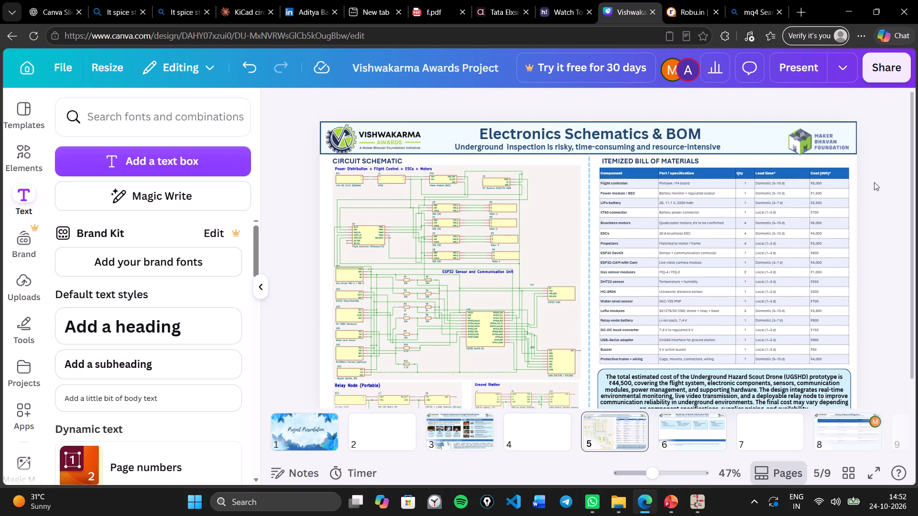
pyautogui.click(693, 161)
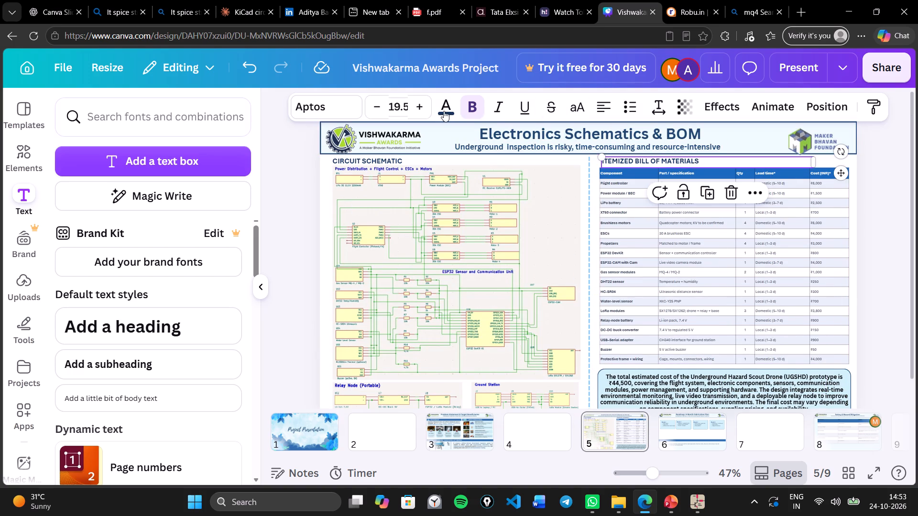
pyautogui.click(421, 106)
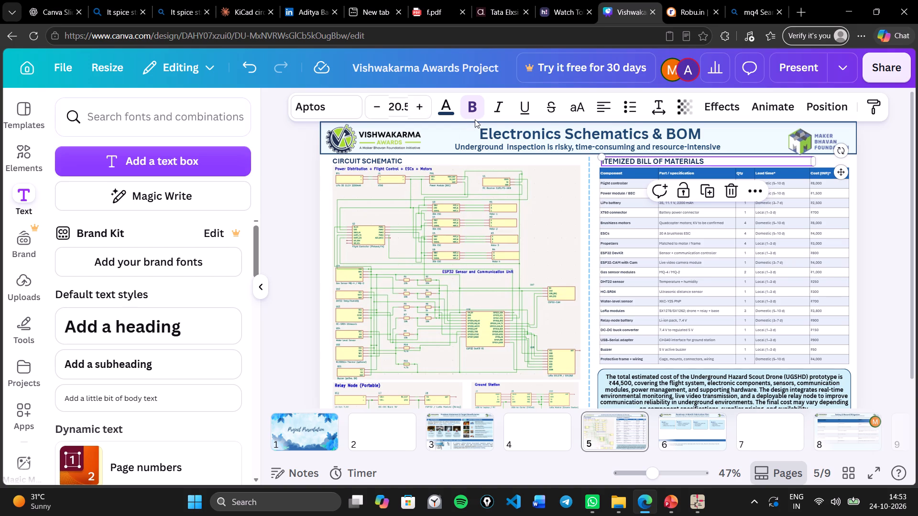
pyautogui.click(466, 104)
pyautogui.click(466, 104)
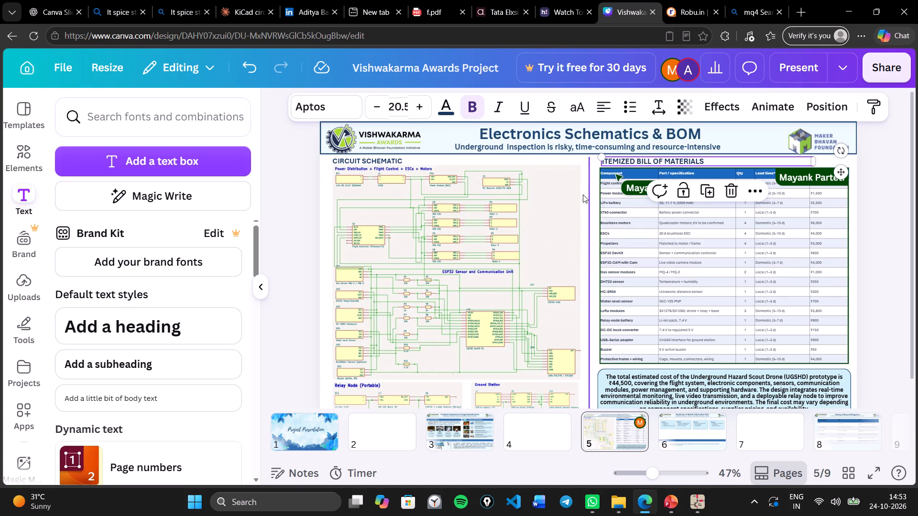
# Move the ITEMIZED BILL OF MATERIALS heading slightly left so it lines up with the table's left edge.
pyautogui.click(593, 171)
pyautogui.click(667, 162)
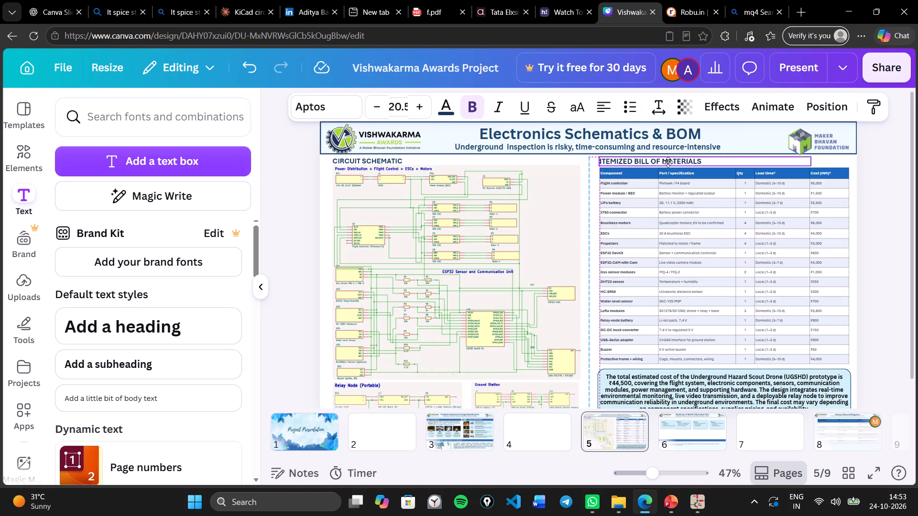
pyautogui.click(880, 197)
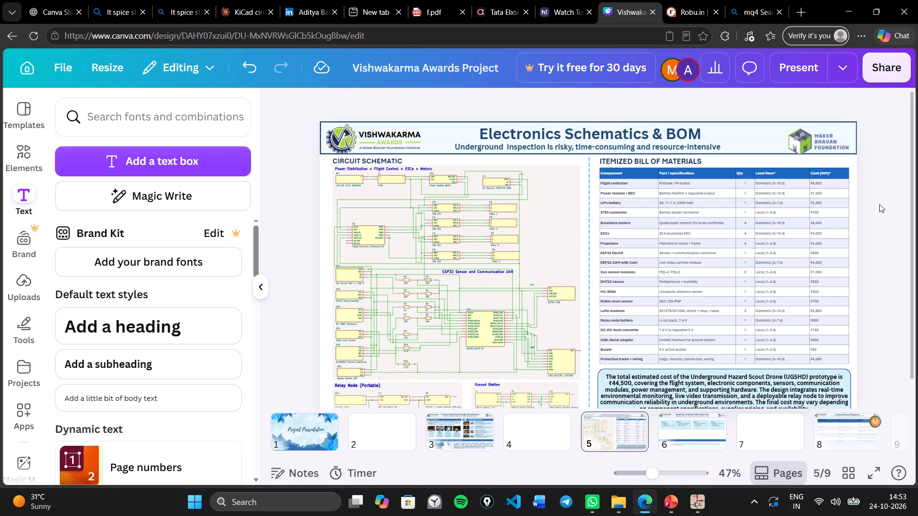
# Present the finished Electronics Schematics & BOM page in full screen to check its layout.
pyautogui.scroll(-1, 873, 277)
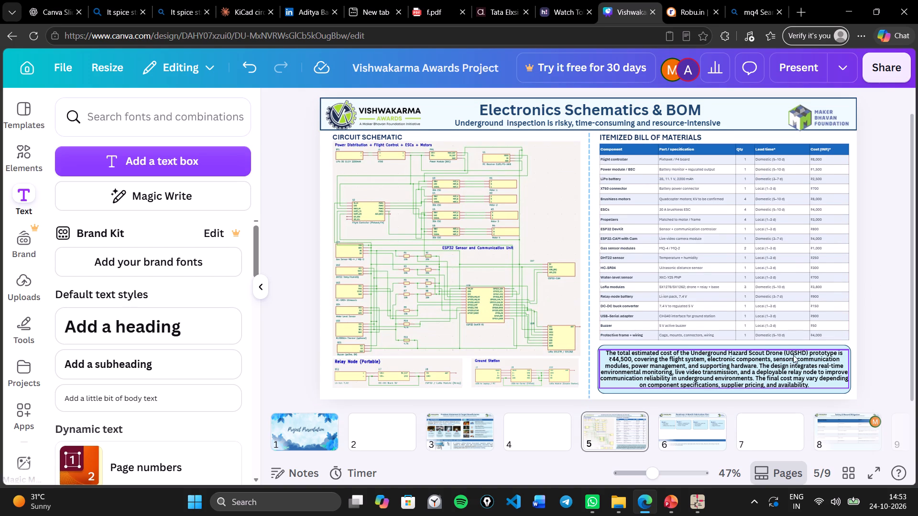
pyautogui.click(874, 478)
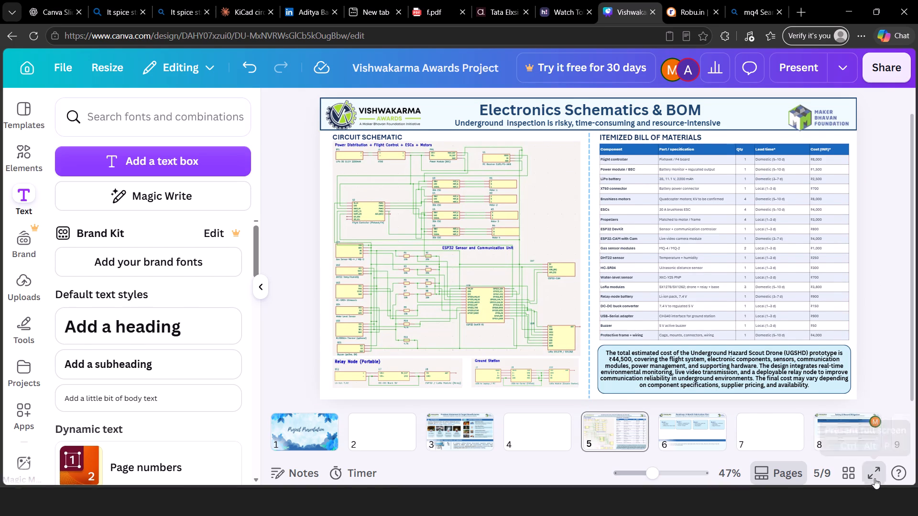
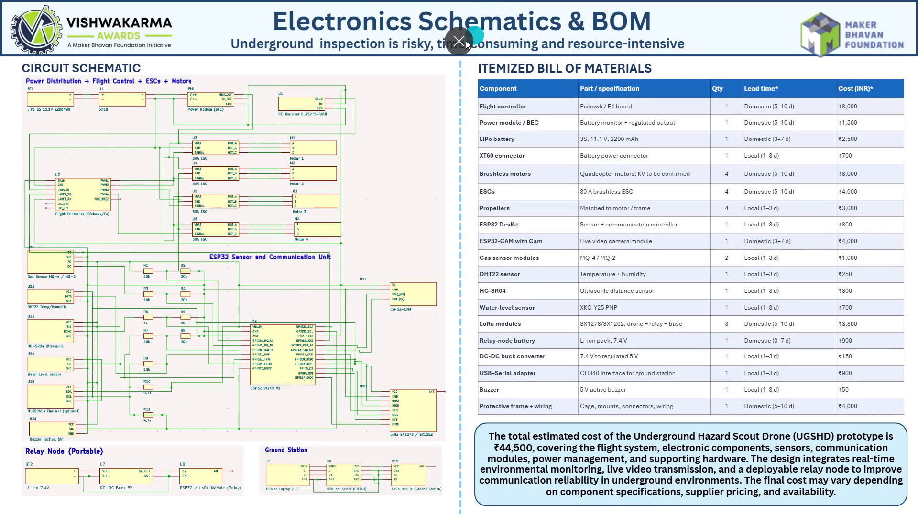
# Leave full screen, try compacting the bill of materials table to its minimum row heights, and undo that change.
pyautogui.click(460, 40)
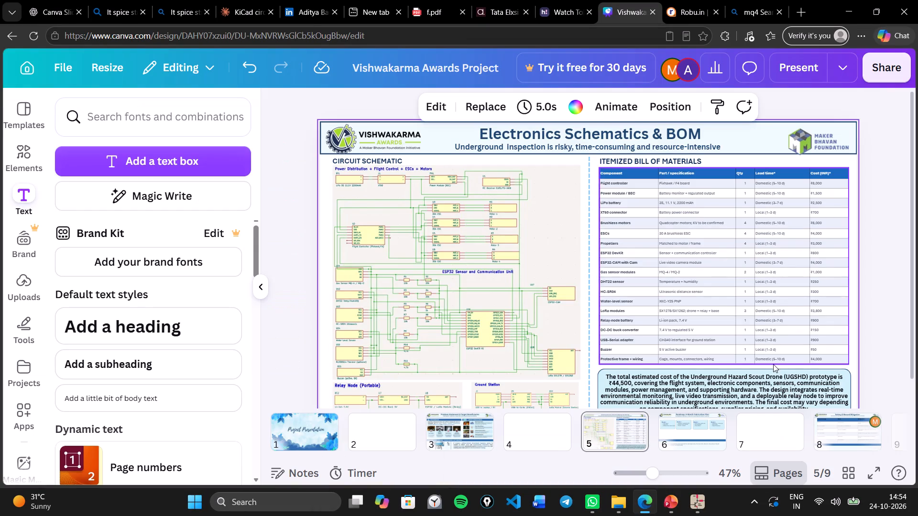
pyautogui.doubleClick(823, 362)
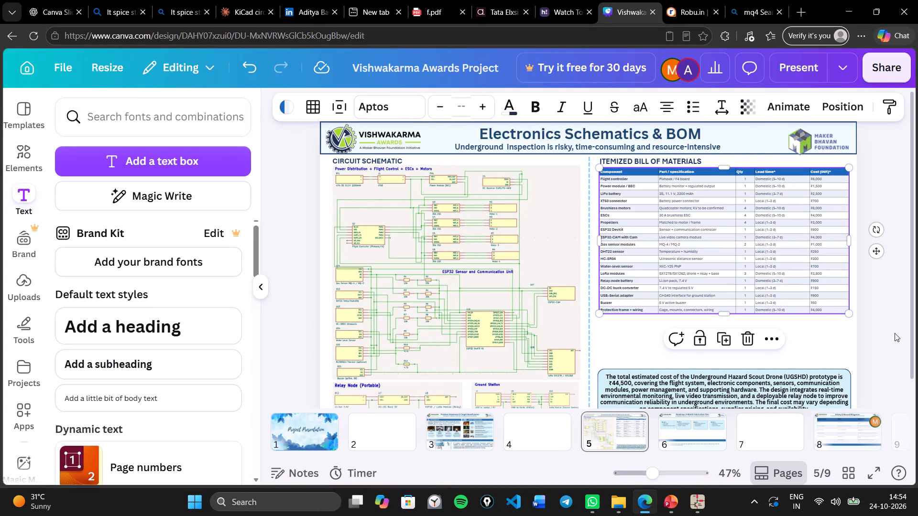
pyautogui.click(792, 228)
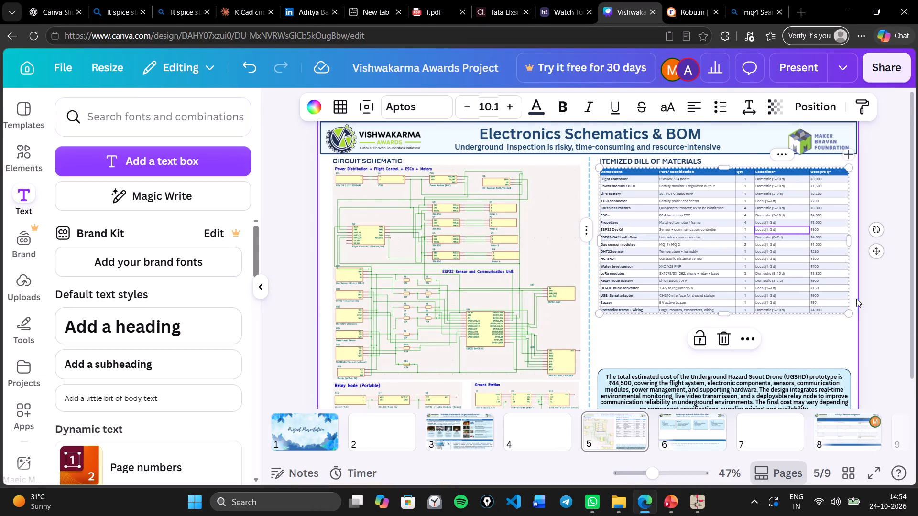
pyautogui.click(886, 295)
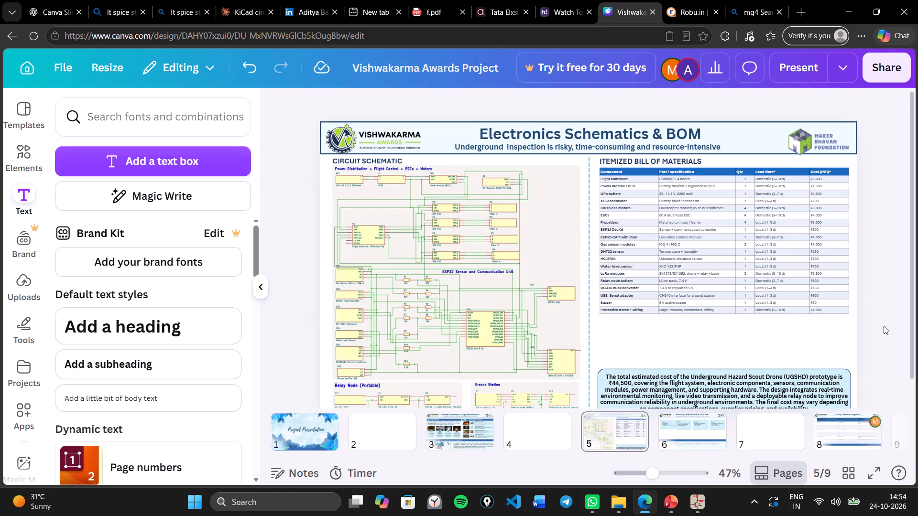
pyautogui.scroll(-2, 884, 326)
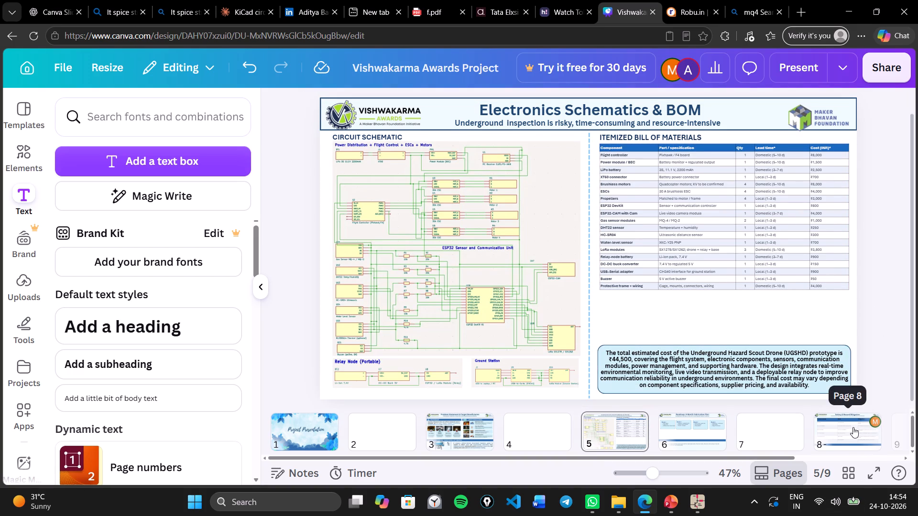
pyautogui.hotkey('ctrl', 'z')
# Shorten the bill of materials table slightly from its bottom edge, tightening the Protective frame + wiring row.
pyautogui.click(836, 320)
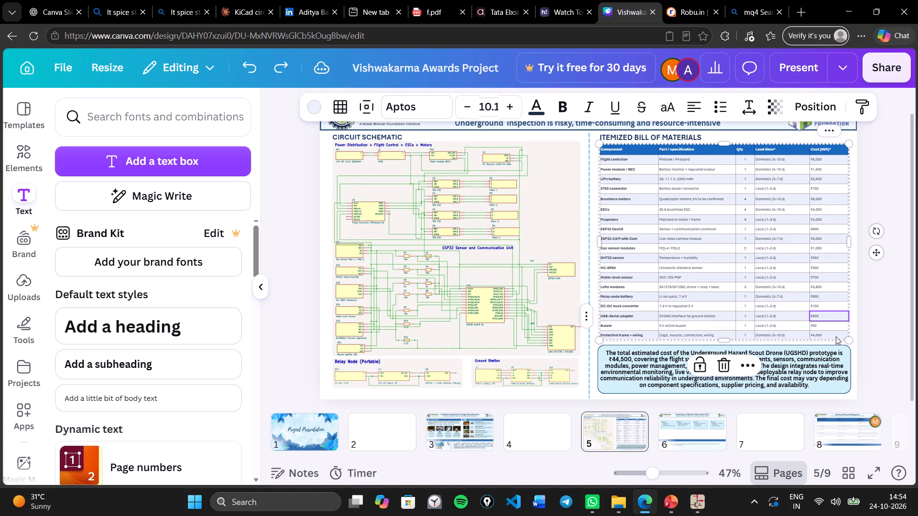
pyautogui.click(864, 338)
pyautogui.click(821, 299)
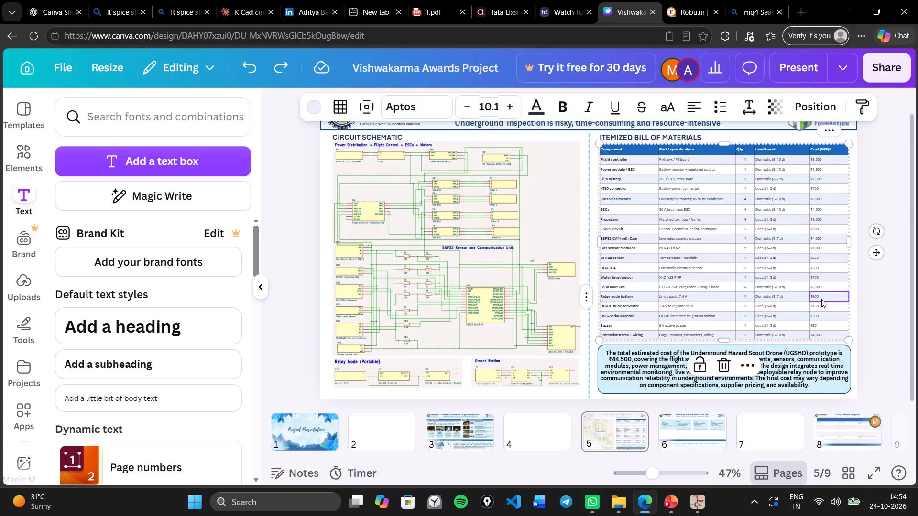
pyautogui.moveTo(724, 339); pyautogui.dragTo(724, 320)
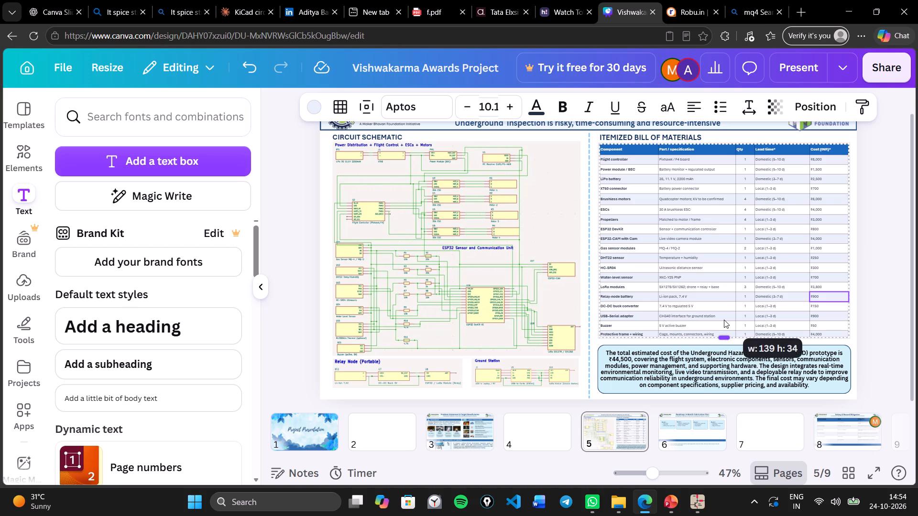
pyautogui.moveTo(724, 320); pyautogui.dragTo(726, 282)
pyautogui.click(856, 326)
pyautogui.click(873, 312)
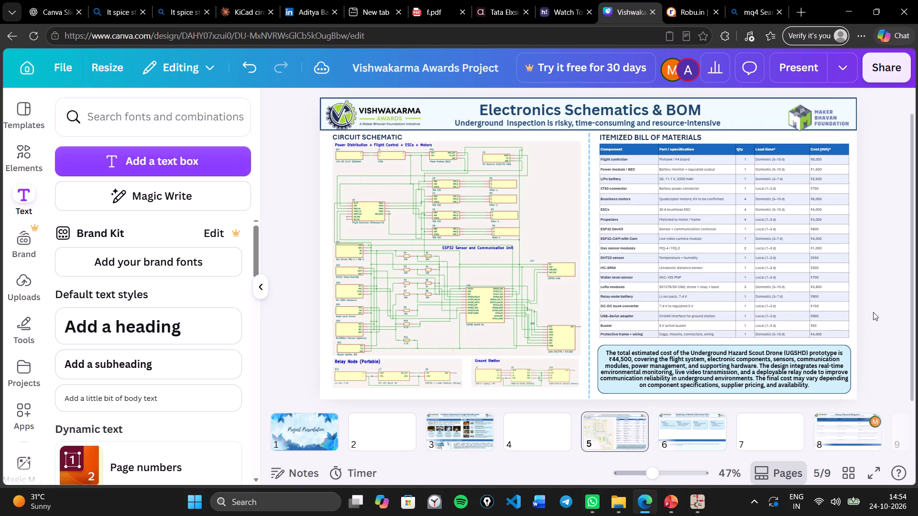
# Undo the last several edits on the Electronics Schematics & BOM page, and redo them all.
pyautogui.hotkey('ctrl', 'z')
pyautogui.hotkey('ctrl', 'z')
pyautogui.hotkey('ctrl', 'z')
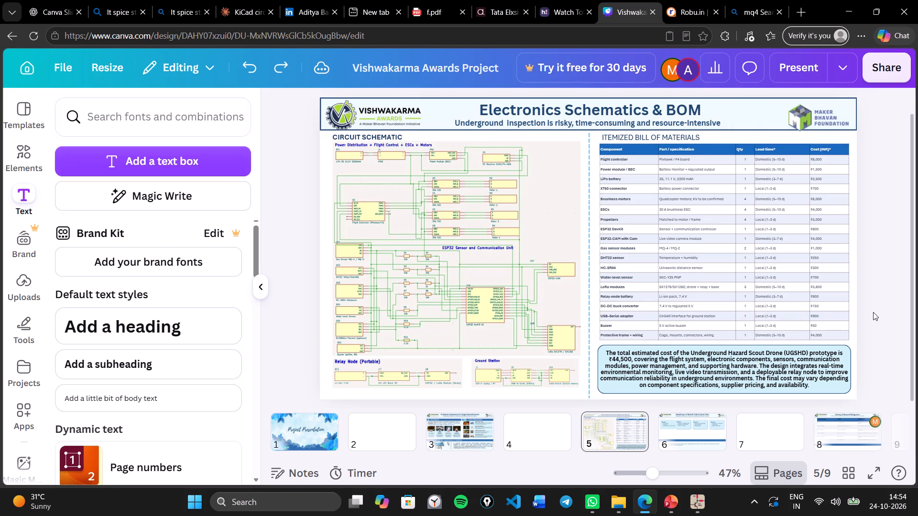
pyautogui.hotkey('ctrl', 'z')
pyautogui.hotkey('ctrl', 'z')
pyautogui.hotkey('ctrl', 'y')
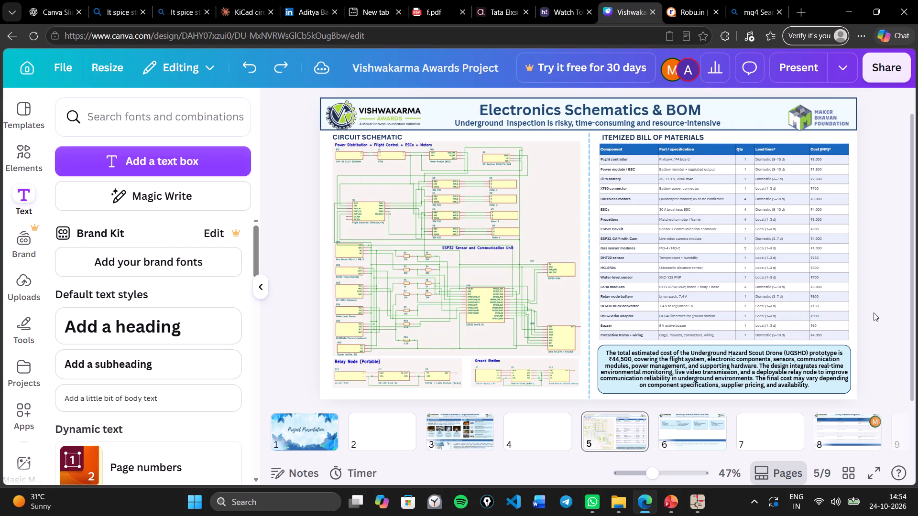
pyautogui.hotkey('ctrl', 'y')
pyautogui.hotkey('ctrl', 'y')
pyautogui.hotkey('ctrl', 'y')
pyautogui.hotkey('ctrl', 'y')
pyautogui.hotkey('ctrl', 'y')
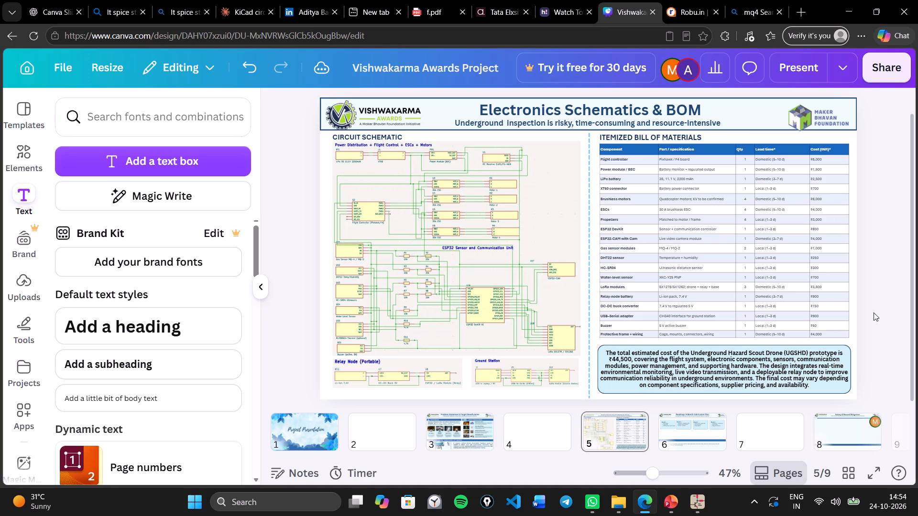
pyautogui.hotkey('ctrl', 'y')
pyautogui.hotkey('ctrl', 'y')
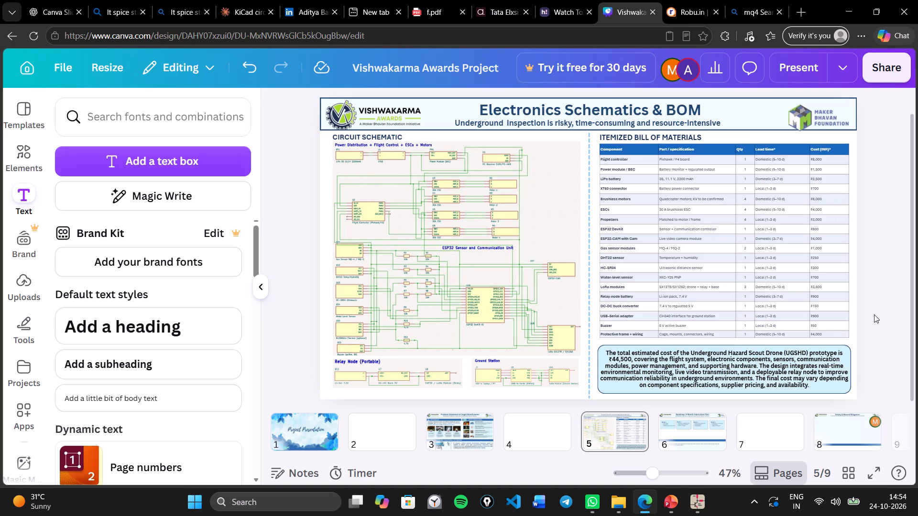
# Present the Electronics Schematics & BOM page in full screen to check the shortened table, and return to editing.
pyautogui.click(876, 326)
pyautogui.click(874, 479)
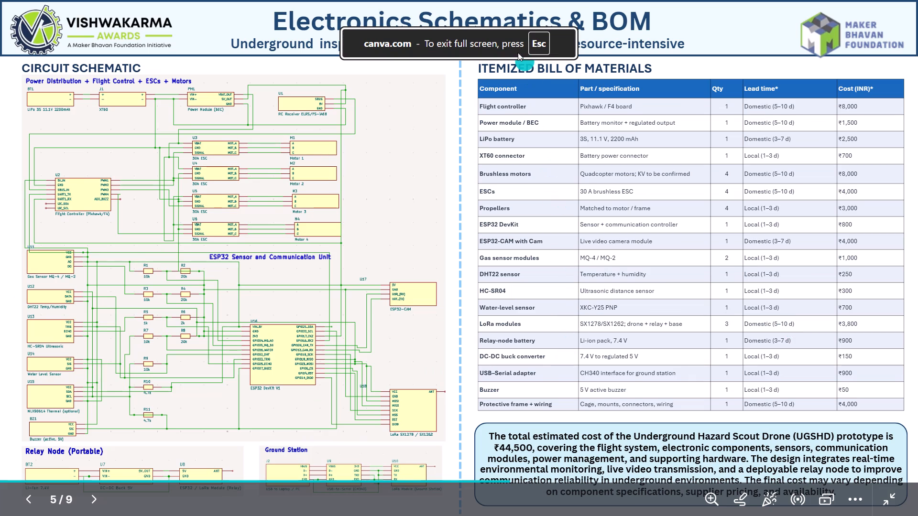
pyautogui.click(452, 38)
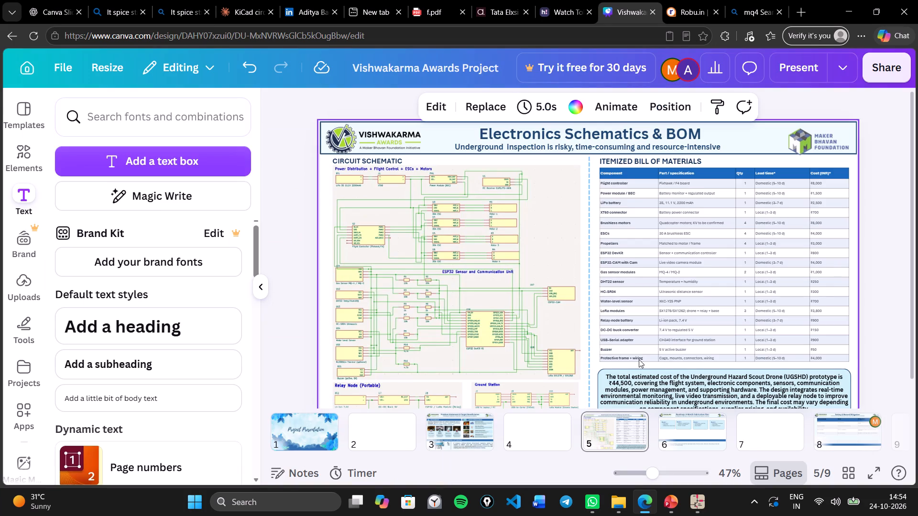
# Set the cost of the Protective frame + wiring row in the bill of materials to ₹6,000.
pyautogui.click(643, 356)
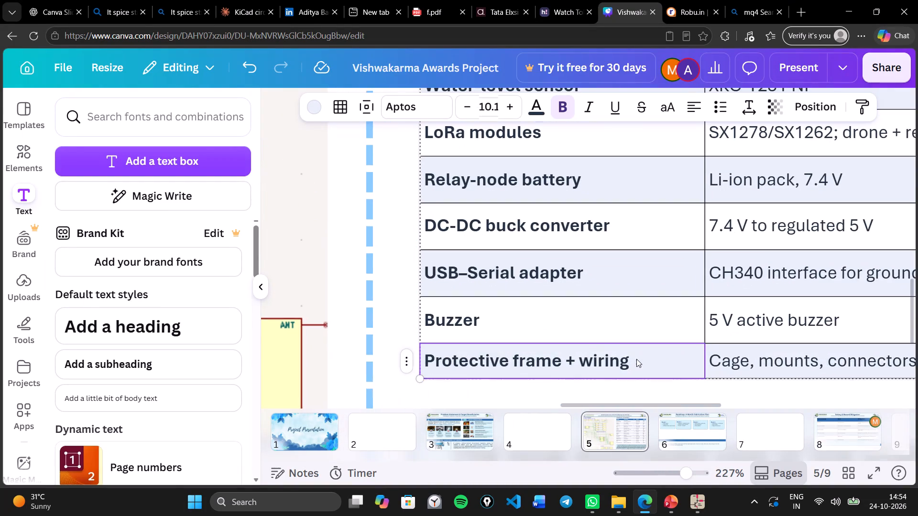
pyautogui.click(636, 358)
pyautogui.click(637, 359)
pyautogui.scroll(1, 786, 355)
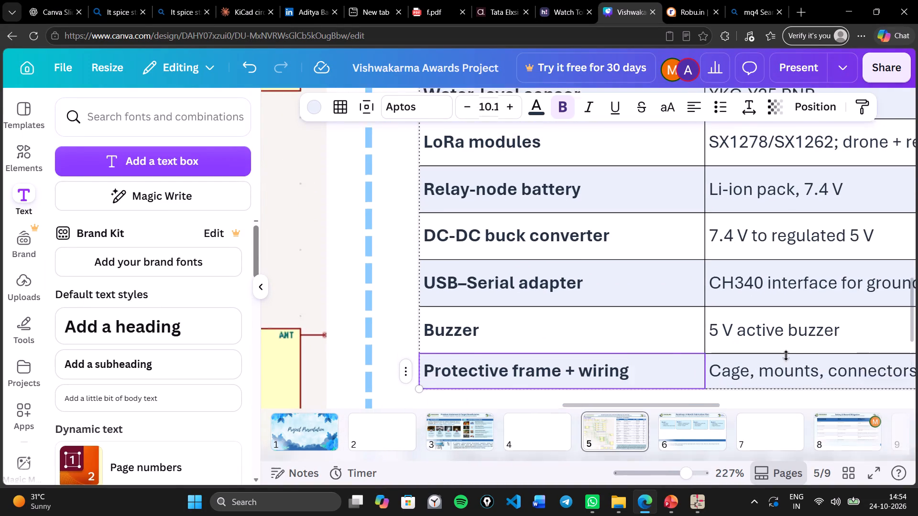
pyautogui.hscroll(-12, 786, 355)
pyautogui.click(694, 371)
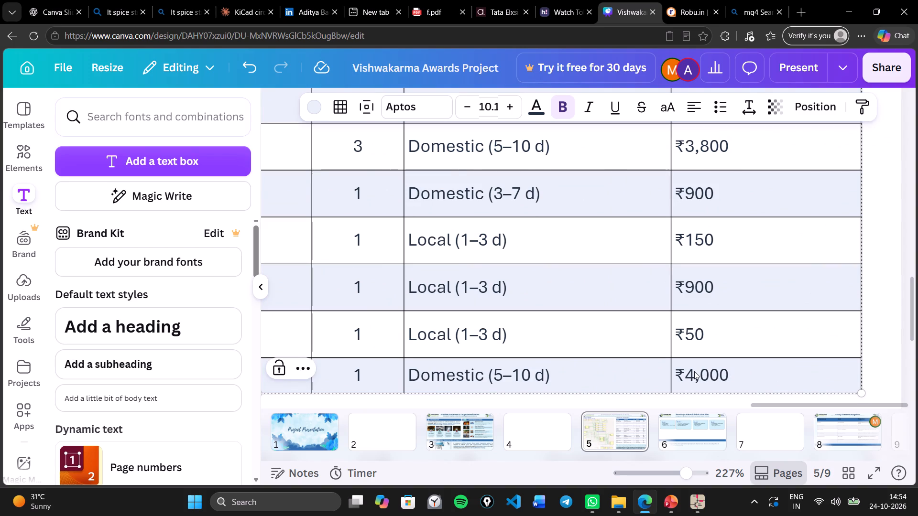
pyautogui.doubleClick(697, 377)
pyautogui.click(694, 376)
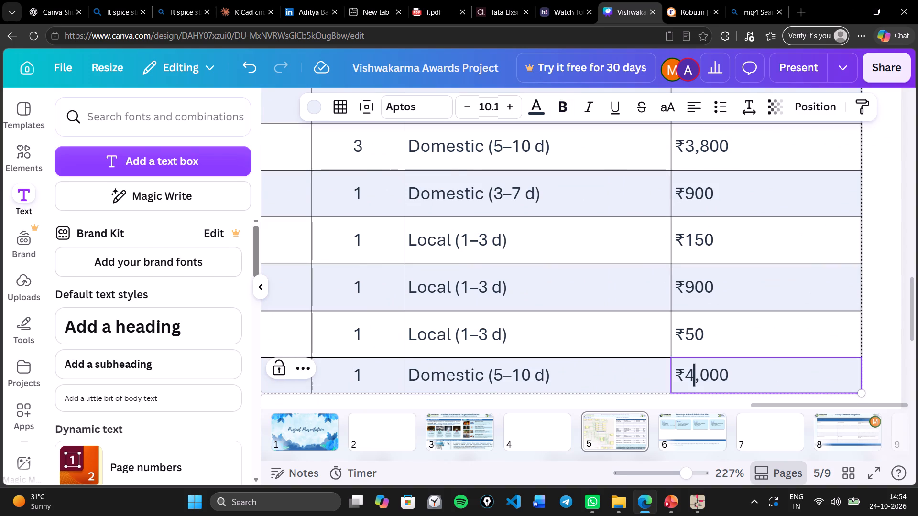
pyautogui.press('BackSpace')
pyautogui.press('6')
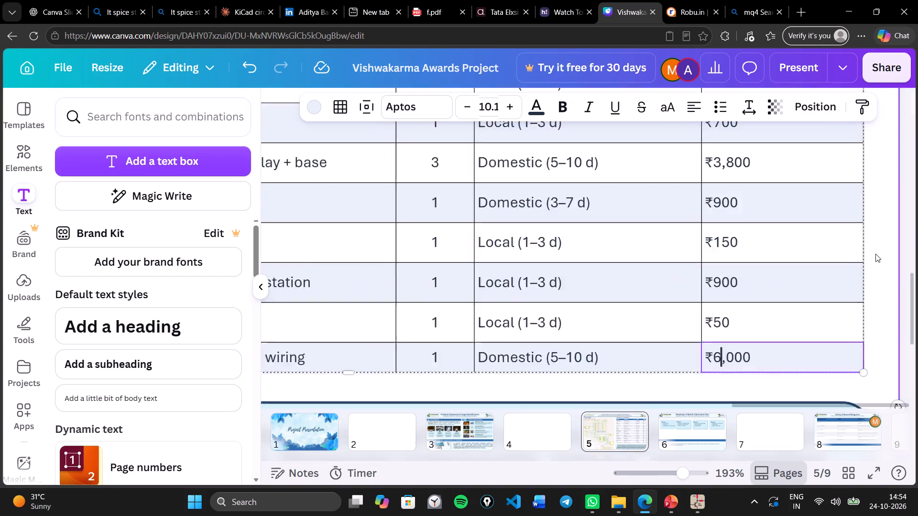
# Update the total estimated cost in the blue box paragraph to ₹46,500.
pyautogui.scroll(-1, 619, 365)
pyautogui.hscroll(4, 492, 271)
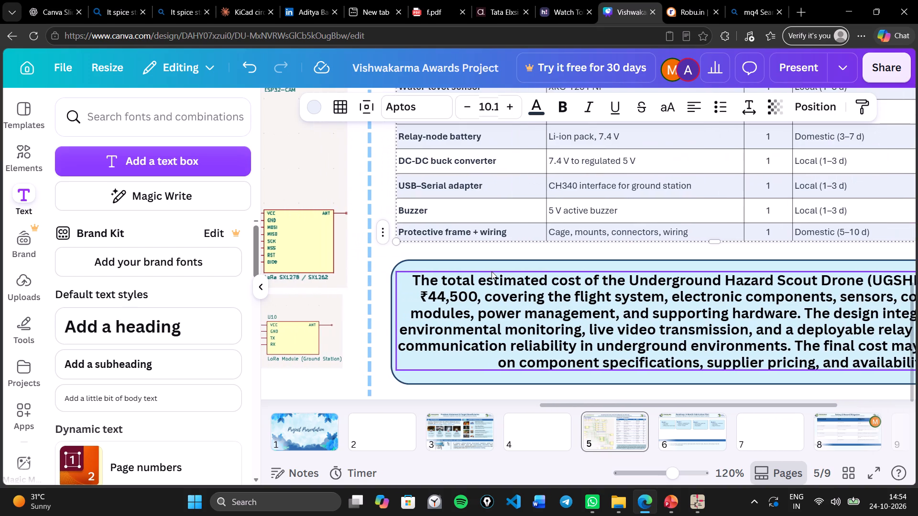
pyautogui.click(441, 294)
pyautogui.click(448, 296)
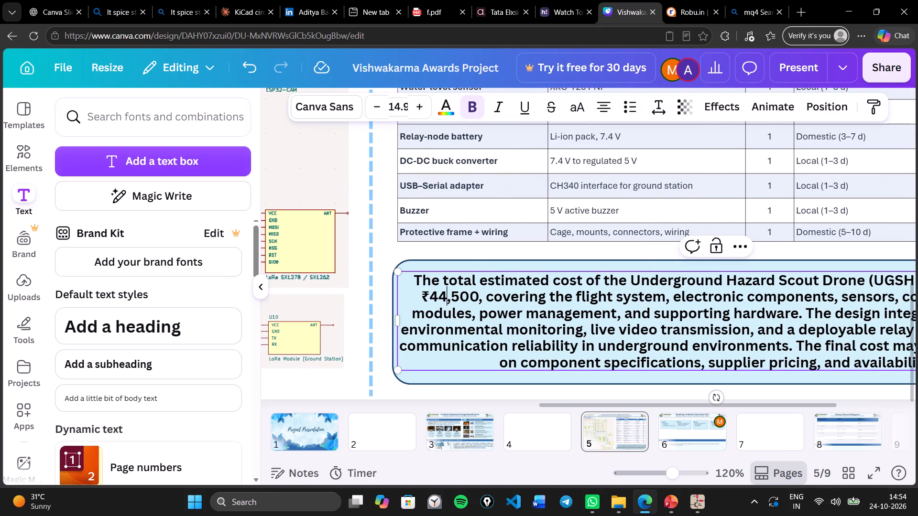
pyautogui.press('BackSpace')
pyautogui.press('6')
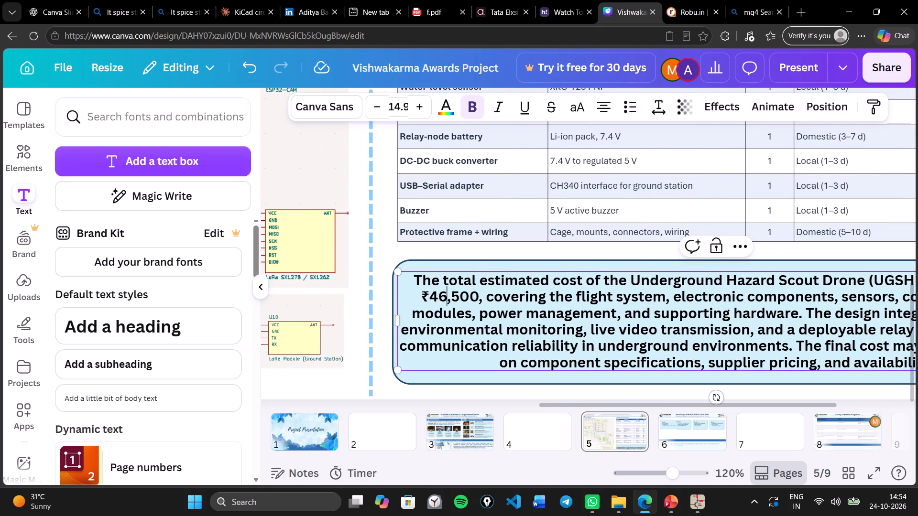
pyautogui.click(764, 163)
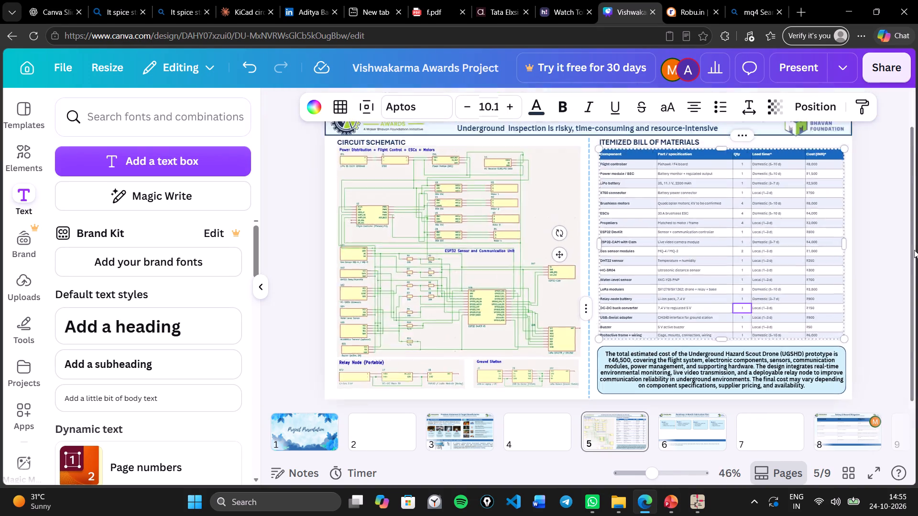
pyautogui.click(869, 287)
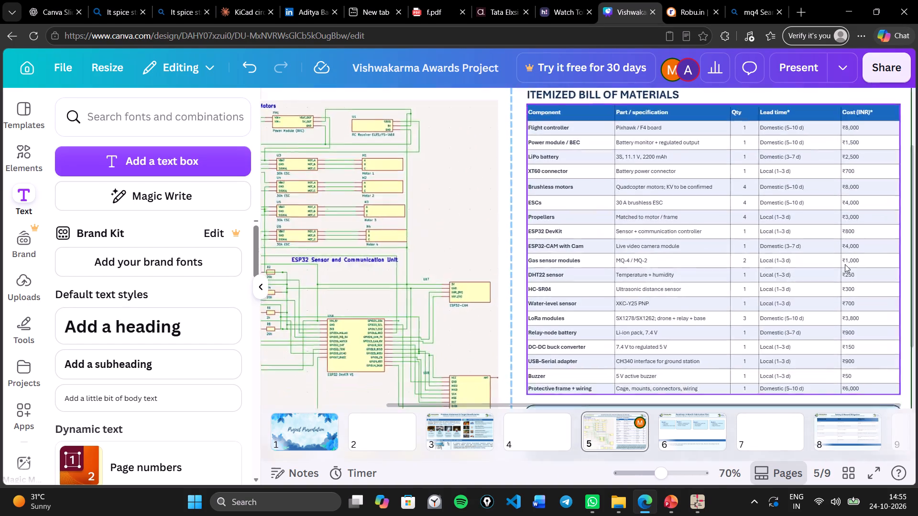
# Examine the circuit schematic, including the relay node and ground station diagrams, alongside the bill of materials entries.
pyautogui.hscroll(-3, 850, 264)
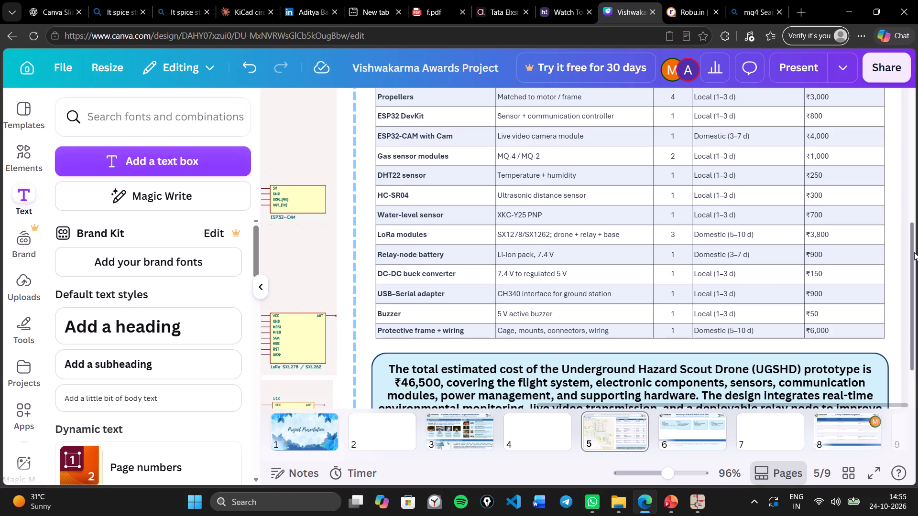
pyautogui.hscroll(6, 495, 268)
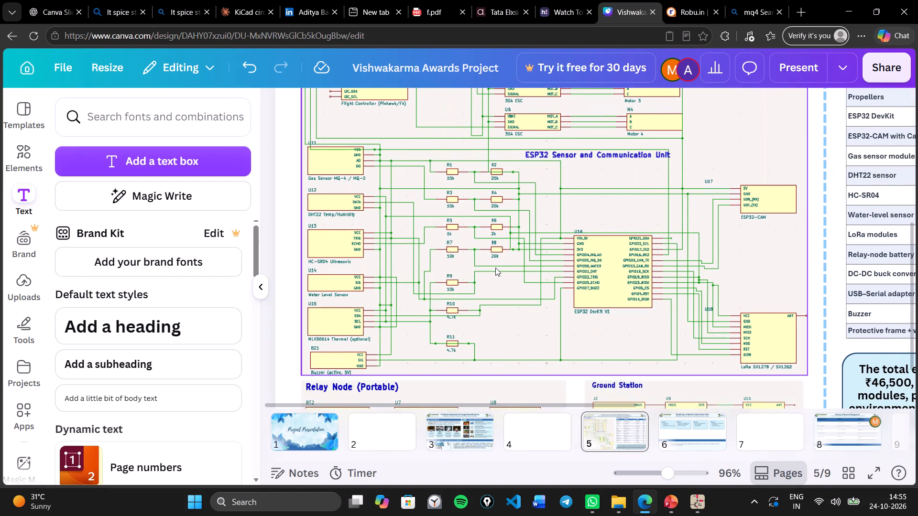
pyautogui.scroll(3, 495, 268)
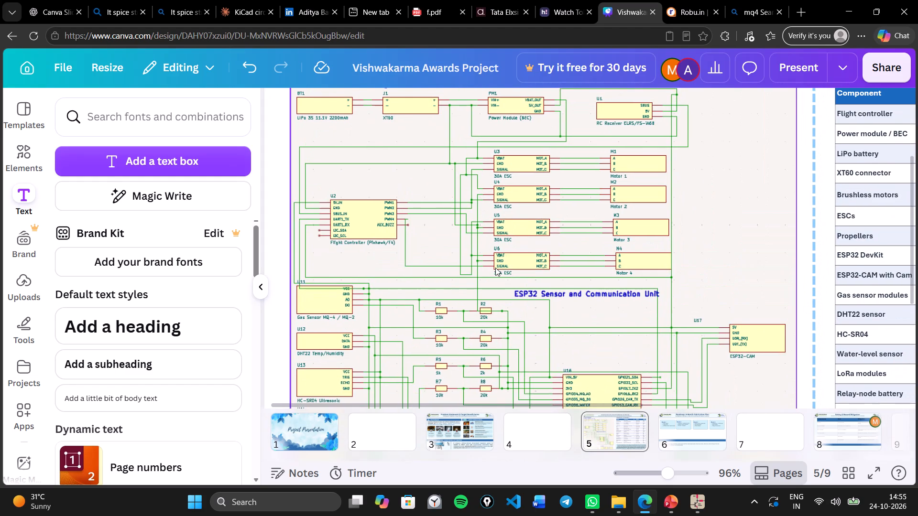
pyautogui.scroll(2, 495, 268)
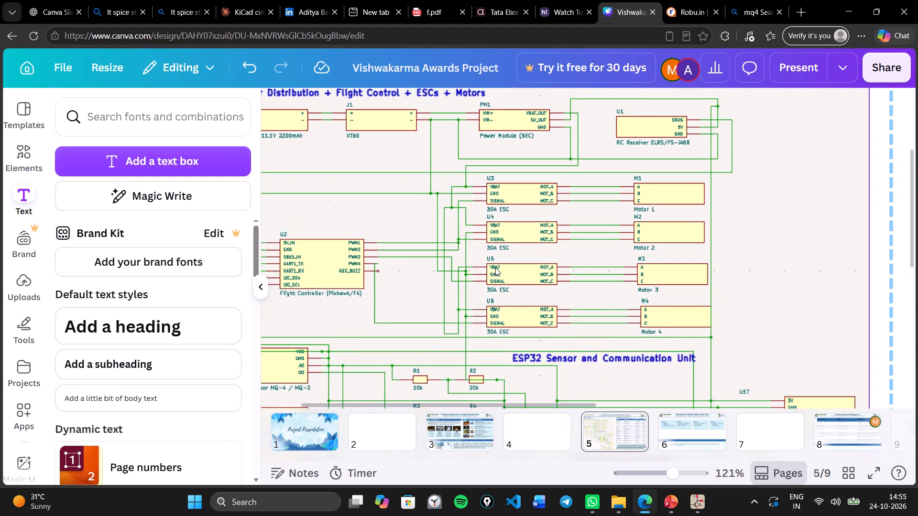
pyautogui.scroll(1, 495, 268)
pyautogui.hscroll(-1, 495, 268)
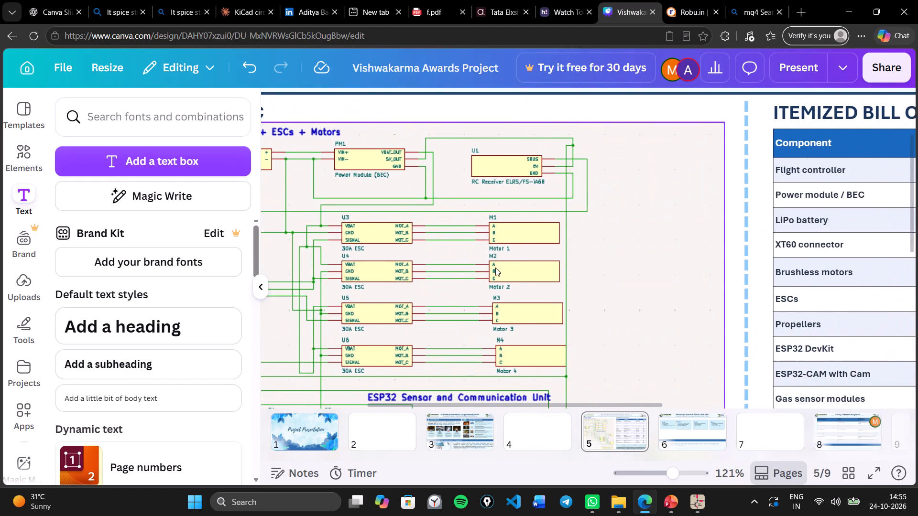
pyautogui.hscroll(-1, 495, 268)
pyautogui.hscroll(1, 495, 268)
pyautogui.scroll(1, 495, 268)
pyautogui.hscroll(2, 495, 268)
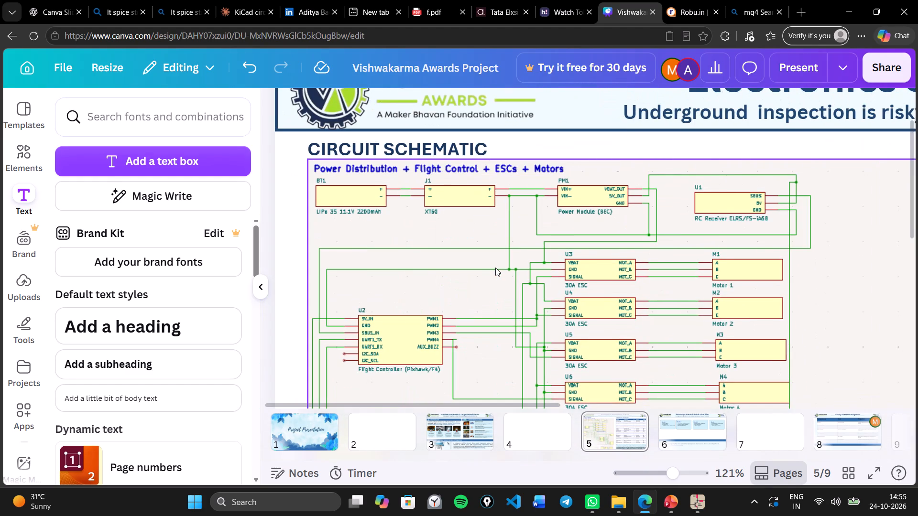
pyautogui.hscroll(-2, 495, 268)
pyautogui.scroll(-1, 495, 268)
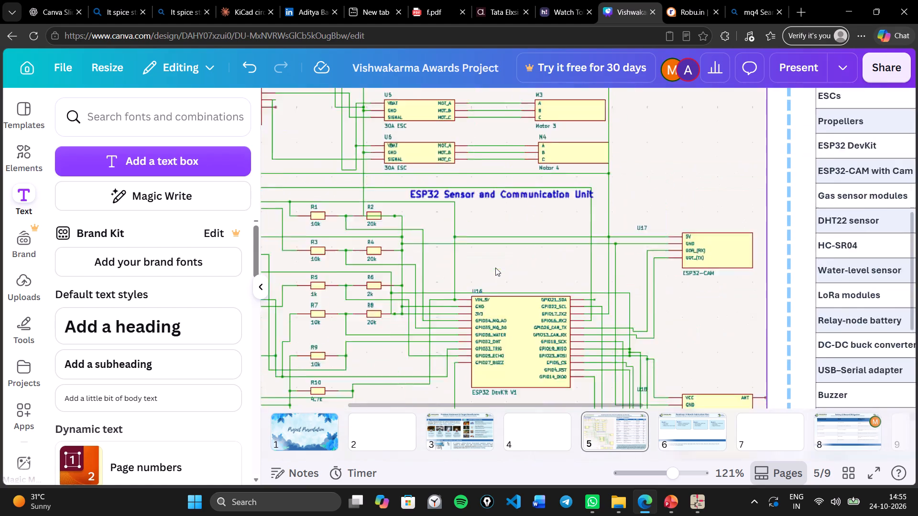
pyautogui.scroll(-5, 495, 268)
pyautogui.hscroll(2, 458, 319)
pyautogui.hscroll(-3, 458, 319)
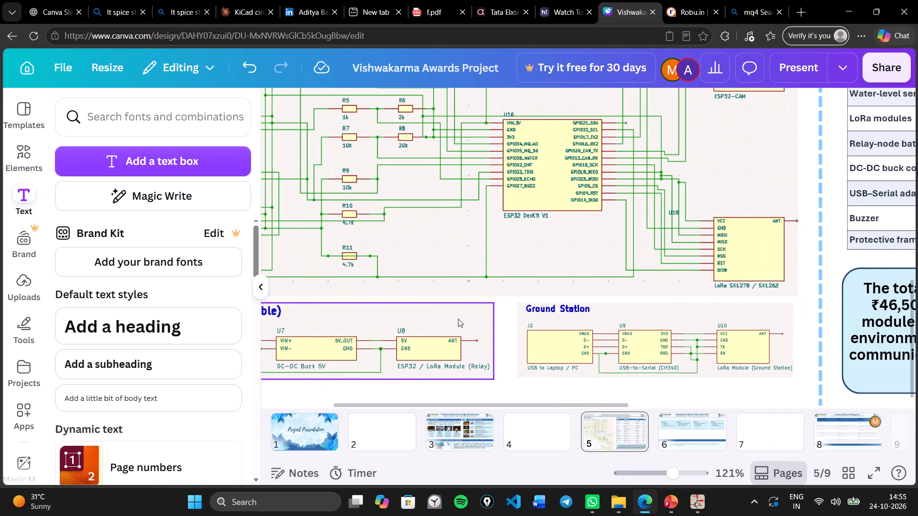
pyautogui.hscroll(-4, 458, 319)
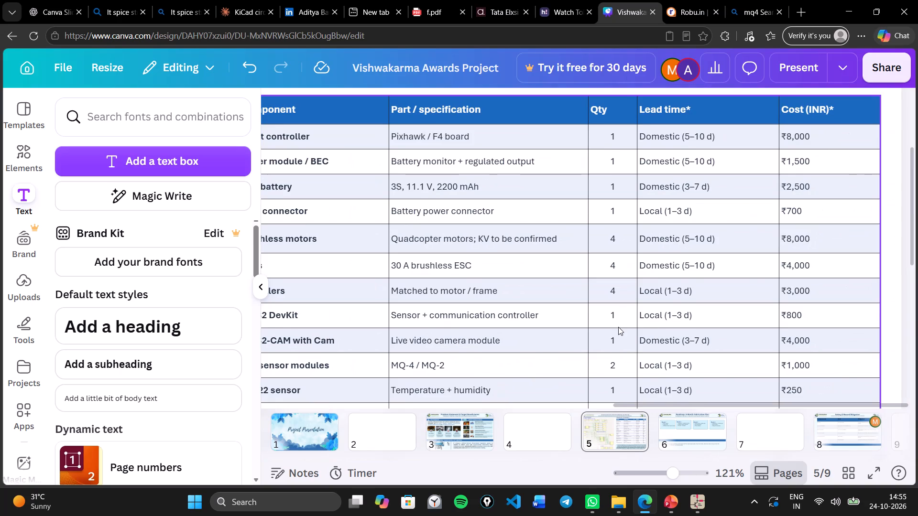
pyautogui.scroll(-2, 618, 327)
pyautogui.scroll(1, 614, 300)
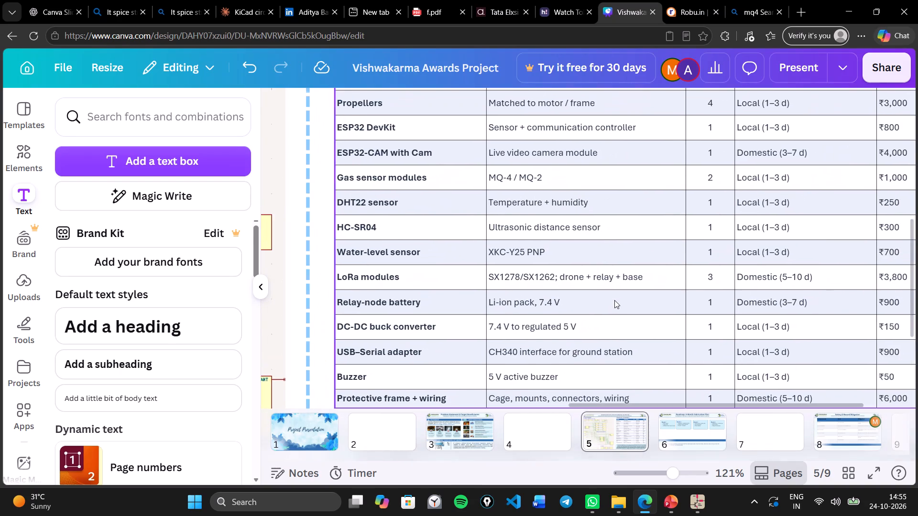
# Examine the bill of materials rows against the circuit schematic, relay node and ground station diagrams.
pyautogui.scroll(1, 614, 300)
pyautogui.scroll(-1, 614, 300)
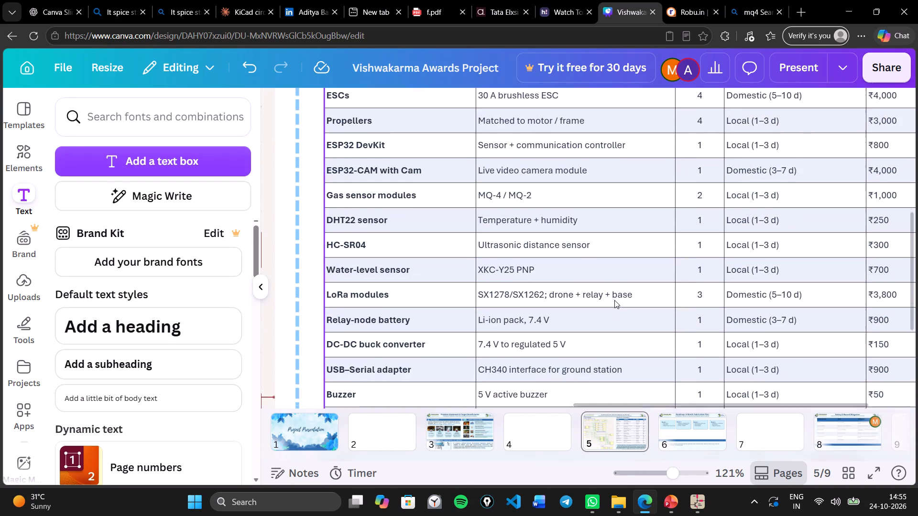
pyautogui.scroll(-1, 614, 300)
pyautogui.hscroll(-1, 614, 300)
pyautogui.hscroll(1, 614, 300)
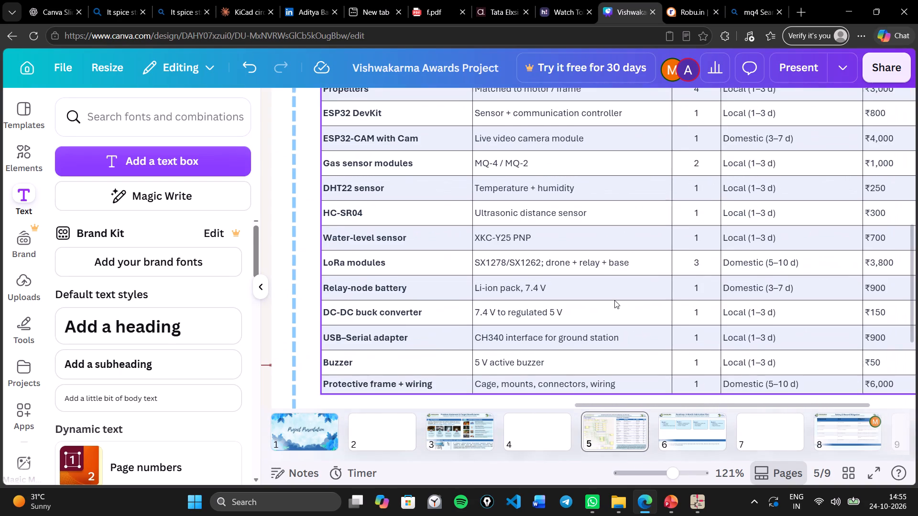
pyautogui.hscroll(4, 614, 300)
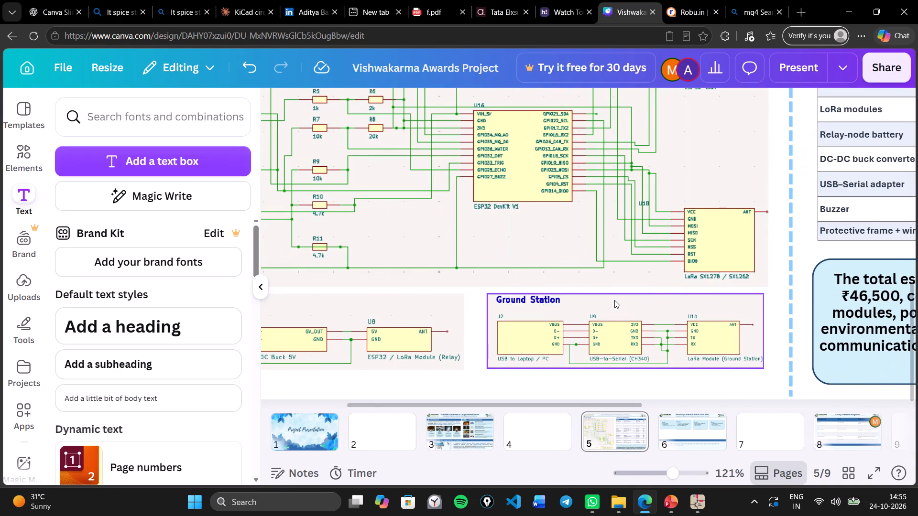
pyautogui.hscroll(3, 614, 300)
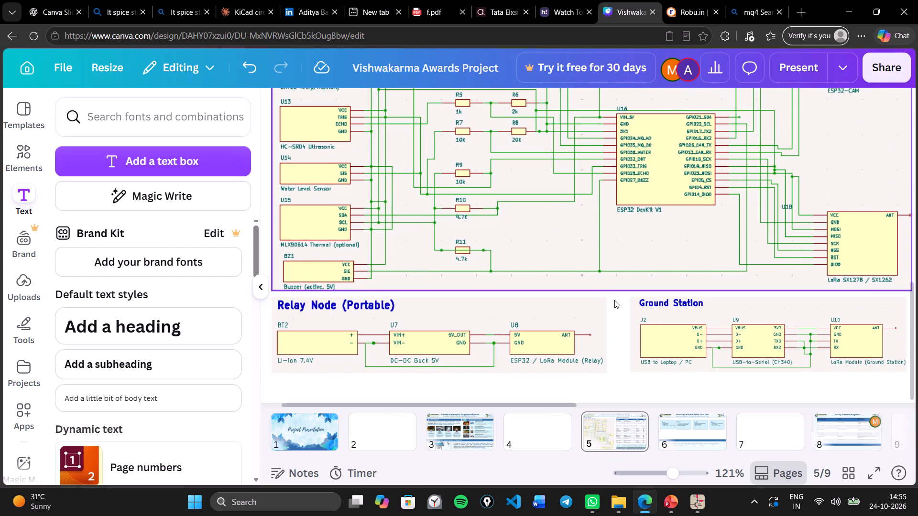
pyautogui.hscroll(-7, 614, 300)
pyautogui.hscroll(1, 614, 300)
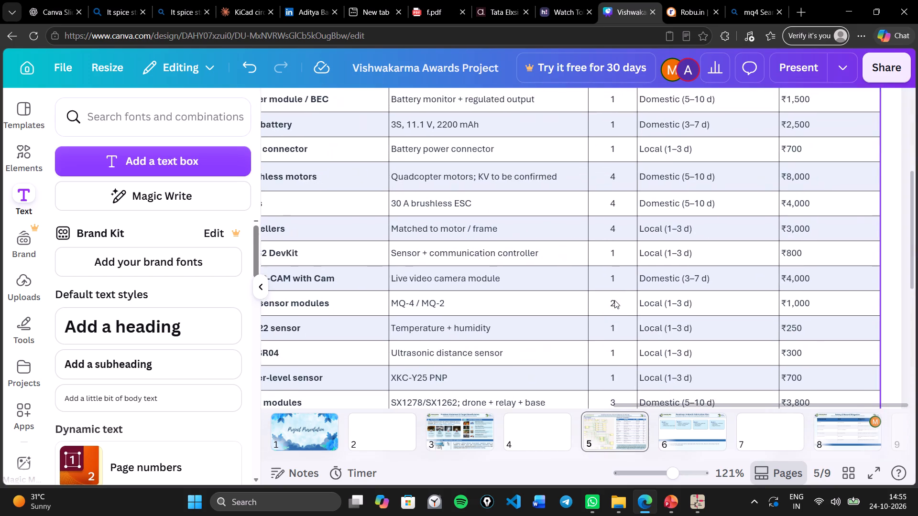
pyautogui.hscroll(1, 614, 300)
pyautogui.hscroll(-2, 614, 300)
pyautogui.scroll(-1, 614, 300)
pyautogui.hscroll(-1, 614, 300)
pyautogui.scroll(-1, 614, 300)
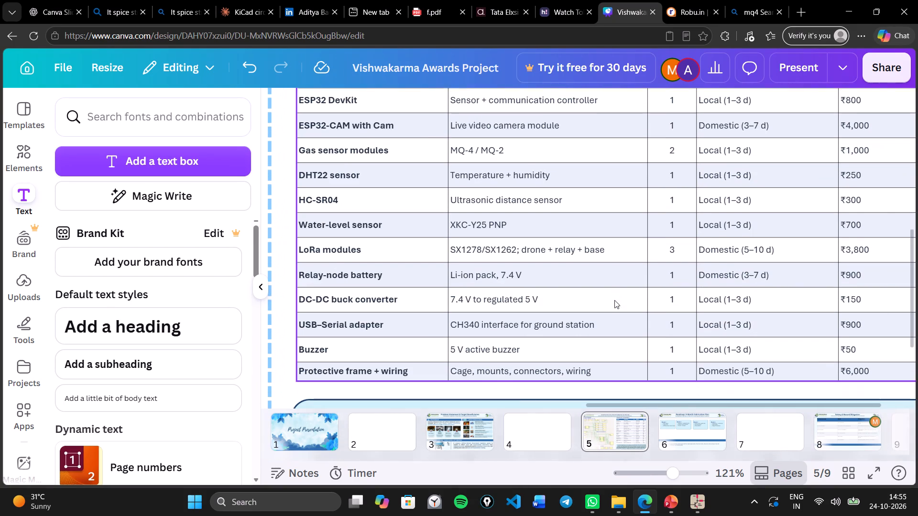
# Set the quantity of the LoRa modules row in the bill of materials to 5.
pyautogui.scroll(-1, 614, 300)
pyautogui.click(677, 238)
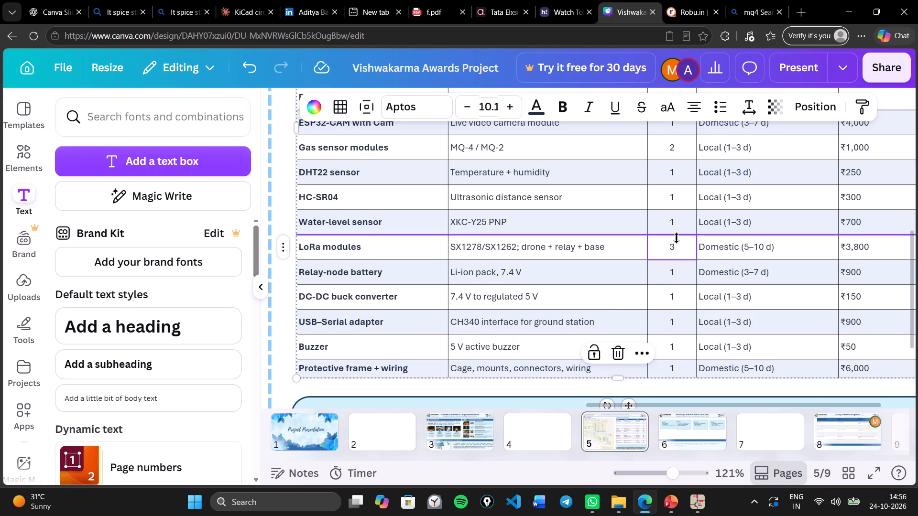
pyautogui.doubleClick(678, 246)
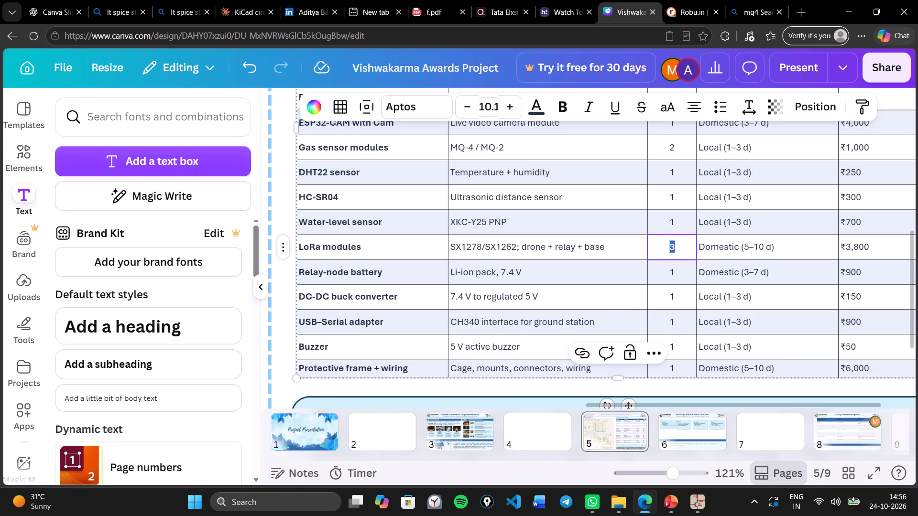
pyautogui.press('BackSpace')
pyautogui.write('65')
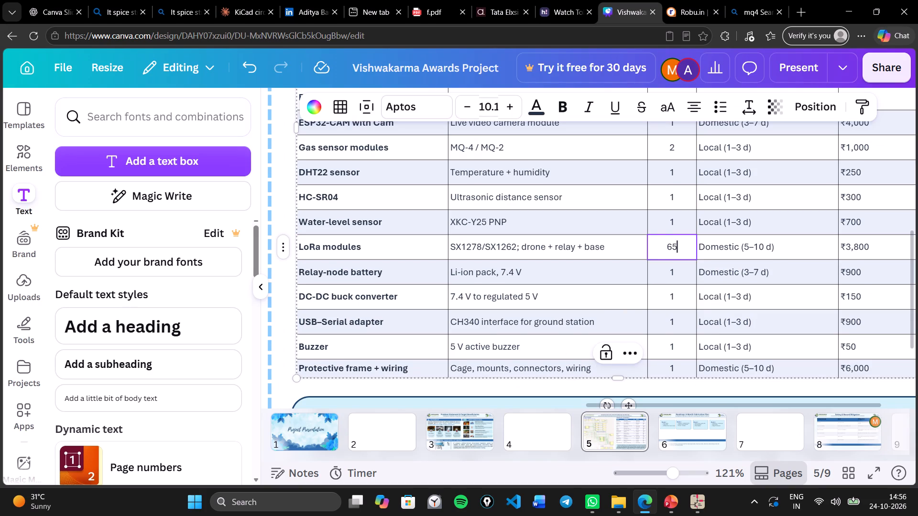
pyautogui.press('BackSpace')
pyautogui.press('BackSpace')
pyautogui.press('5')
# Set the cost of the LoRa modules row in the bill of materials to ₹5,800.
pyautogui.hscroll(-3, 678, 246)
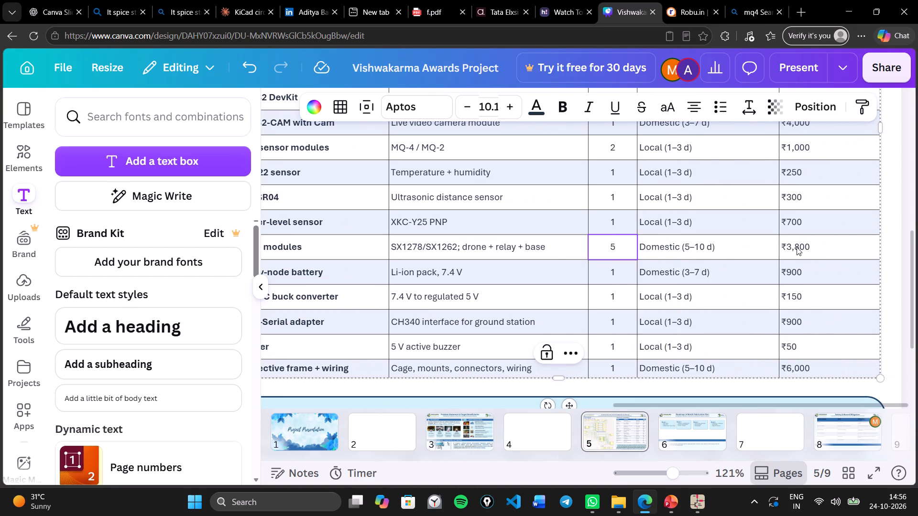
pyautogui.click(806, 247)
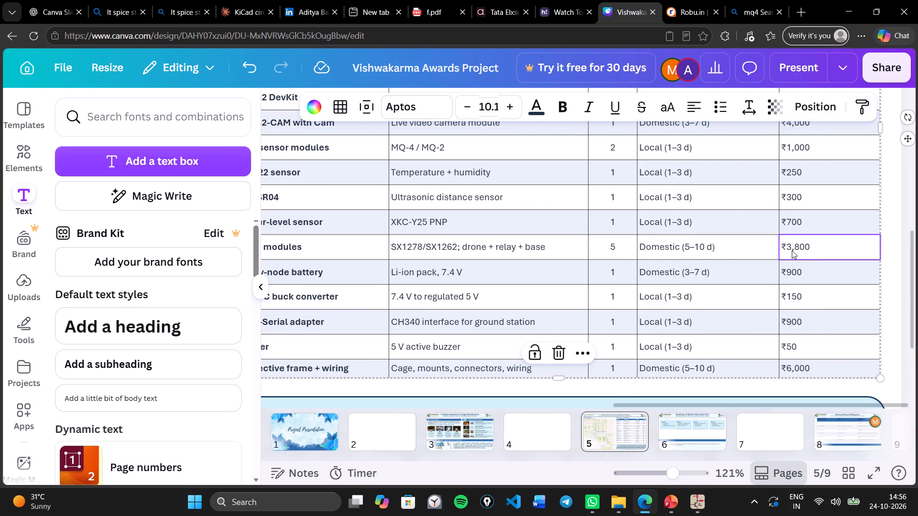
pyautogui.doubleClick(792, 250)
pyautogui.click(792, 250)
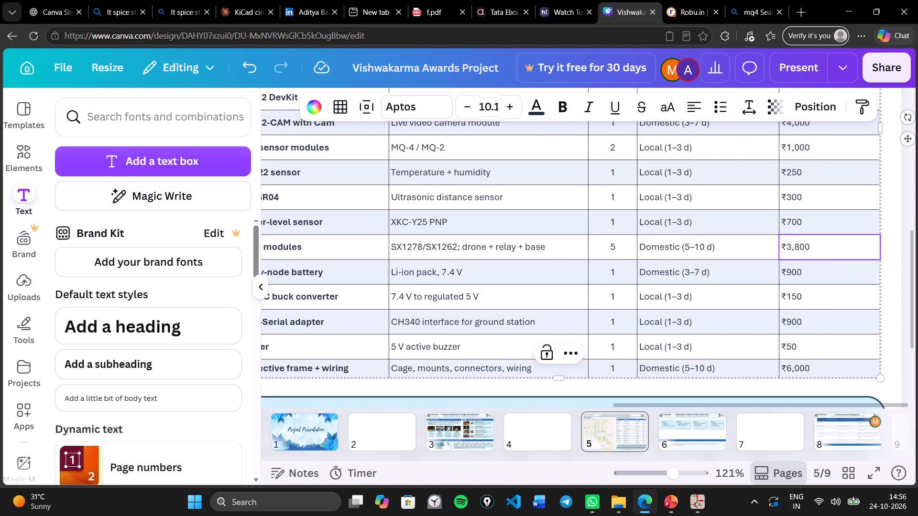
pyautogui.press('BackSpace')
pyautogui.press('5')
# Update the total estimated cost in the blue box paragraph to ₹48,500.
pyautogui.hscroll(1, 792, 250)
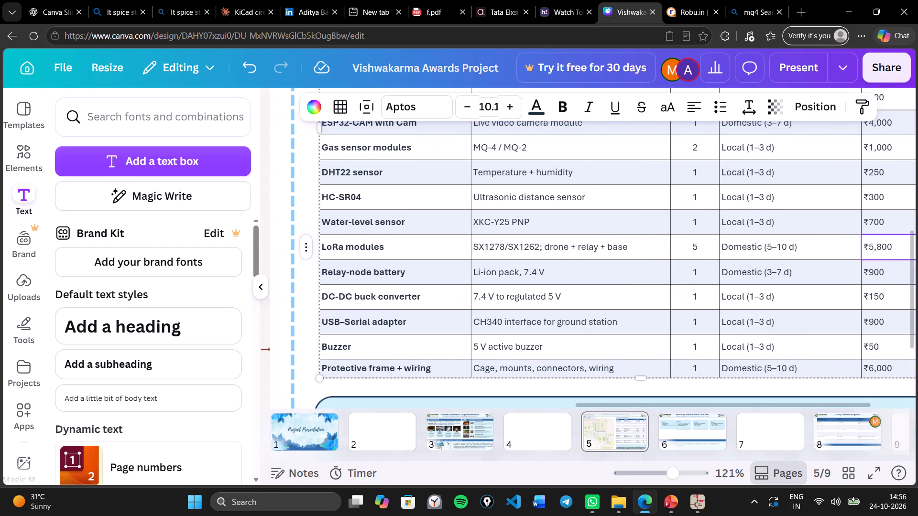
pyautogui.hscroll(1, 792, 250)
pyautogui.hscroll(-2, 792, 250)
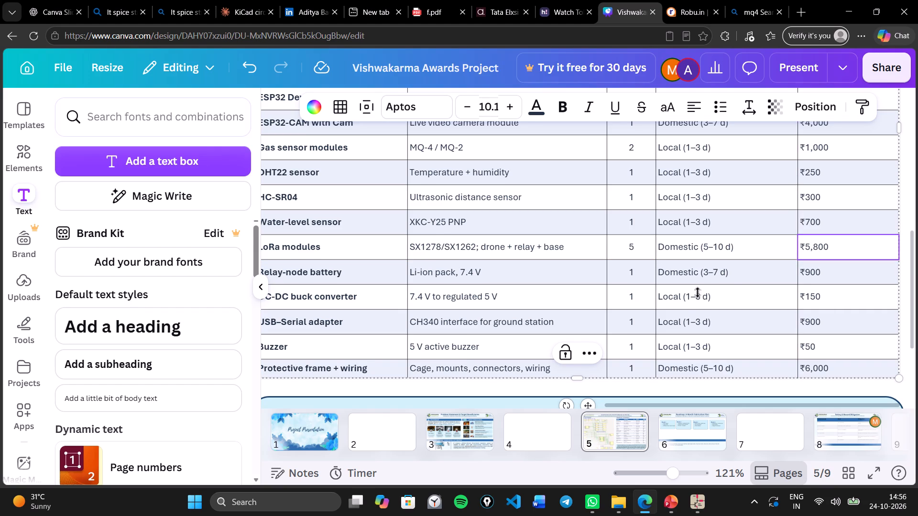
pyautogui.scroll(-1, 677, 301)
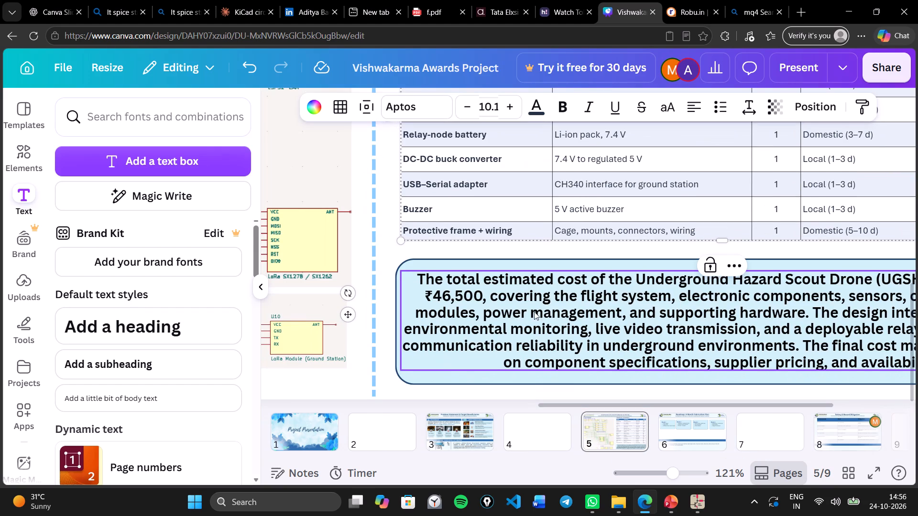
pyautogui.click(451, 297)
pyautogui.click(451, 297)
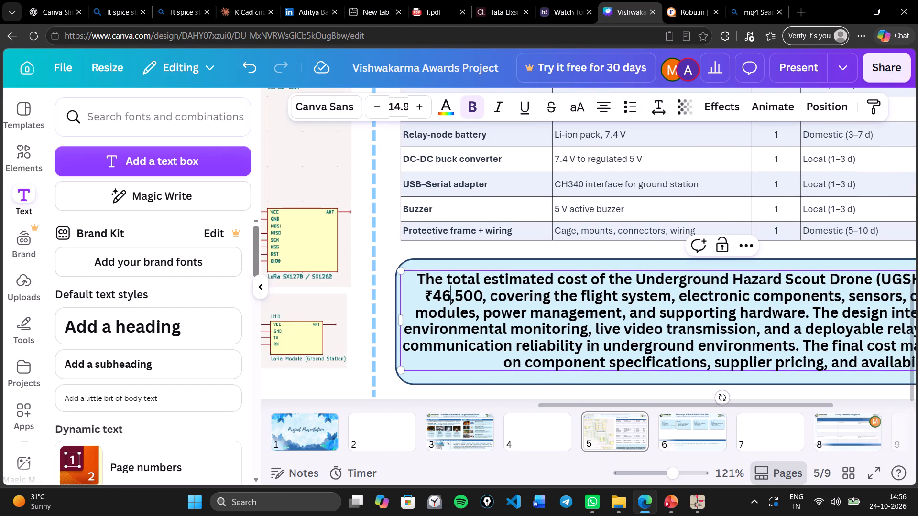
pyautogui.press('BackSpace')
pyautogui.press('8')
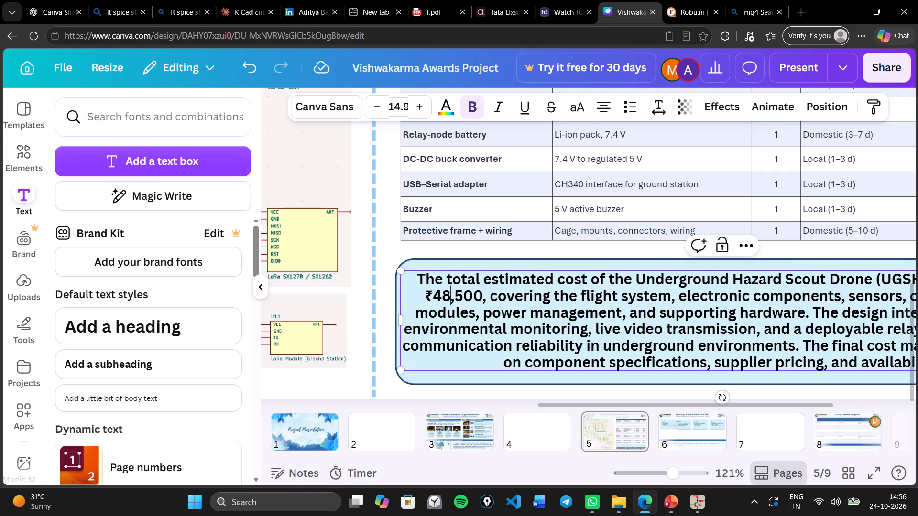
# Review the whole Electronics Schematics & BOM page, including the edited table, the total cost paragraph and the schematic.
pyautogui.click(667, 231)
pyautogui.hscroll(-3, 667, 231)
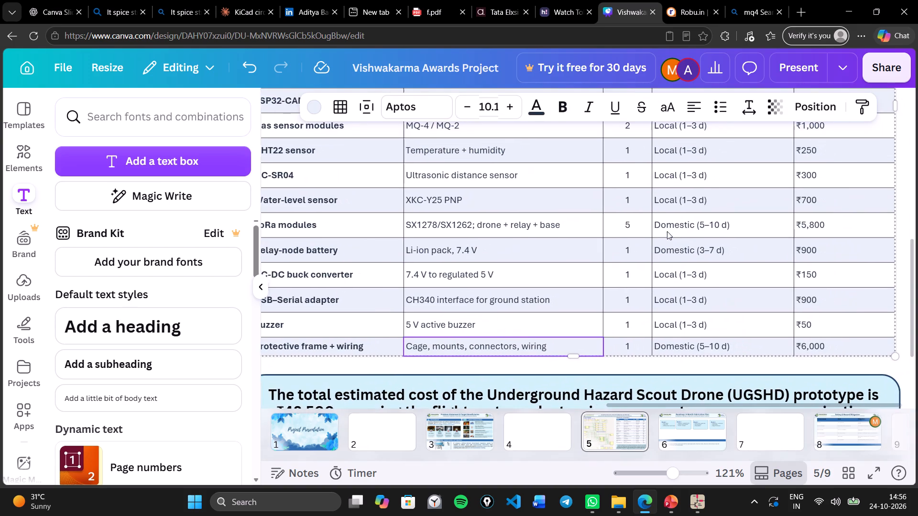
pyautogui.hscroll(-2, 667, 231)
pyautogui.scroll(3, 667, 231)
pyautogui.scroll(-1, 667, 231)
pyautogui.click(881, 157)
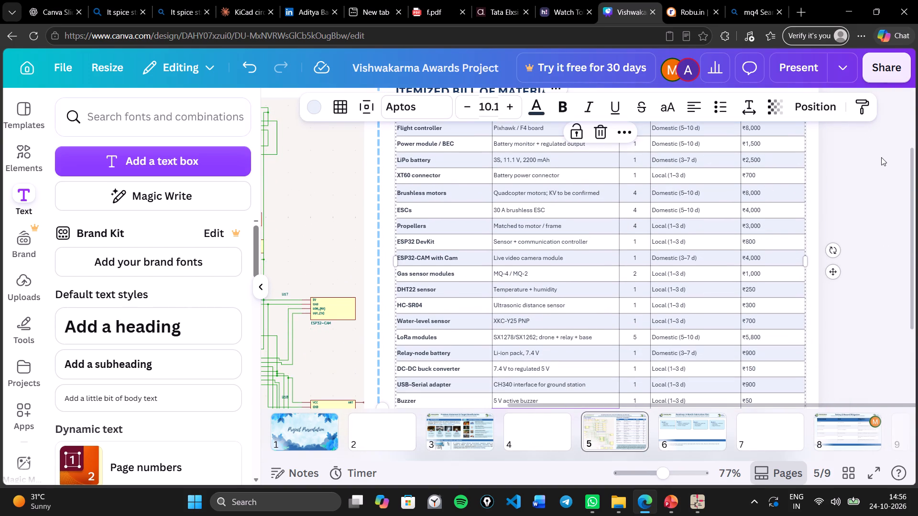
pyautogui.scroll(-1, 881, 157)
pyautogui.click(881, 157)
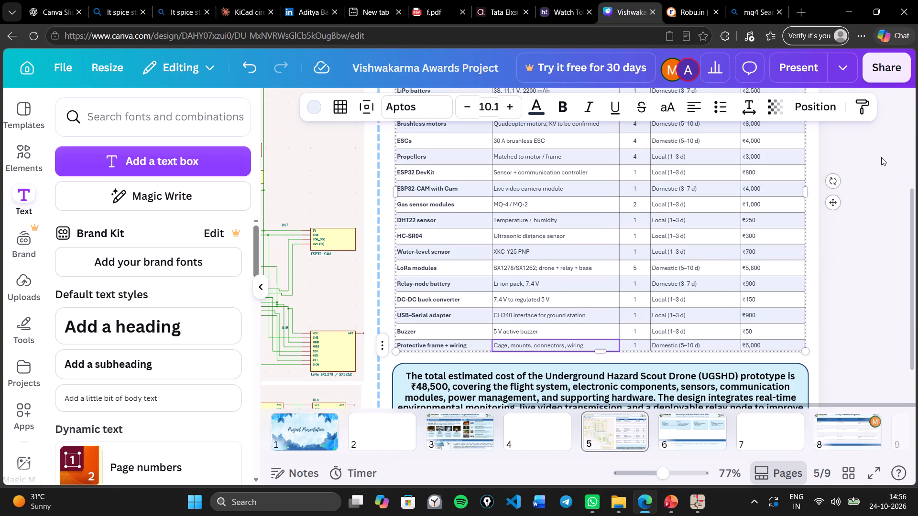
pyautogui.click(818, 242)
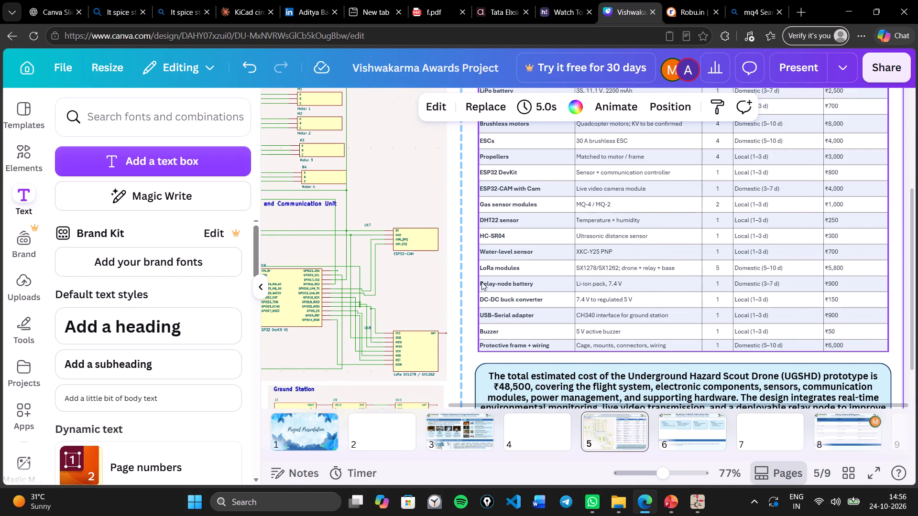
pyautogui.click(467, 255)
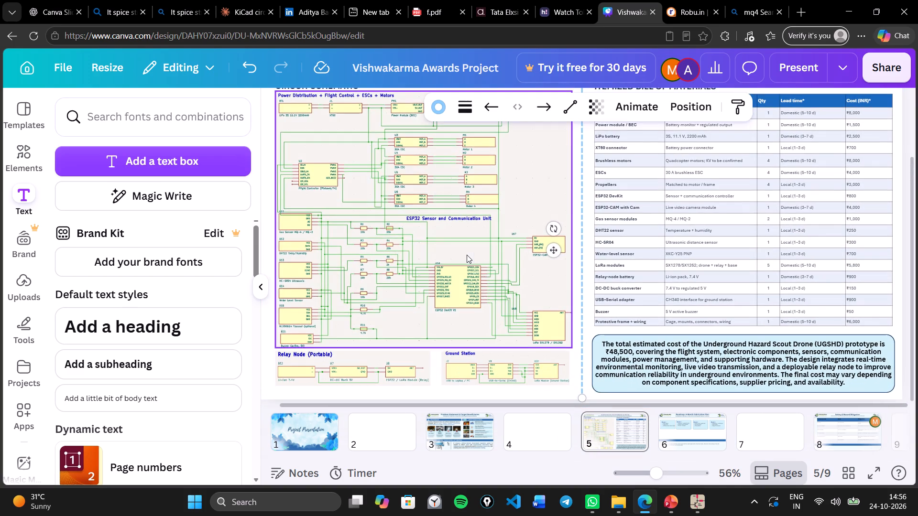
pyautogui.click(255, 289)
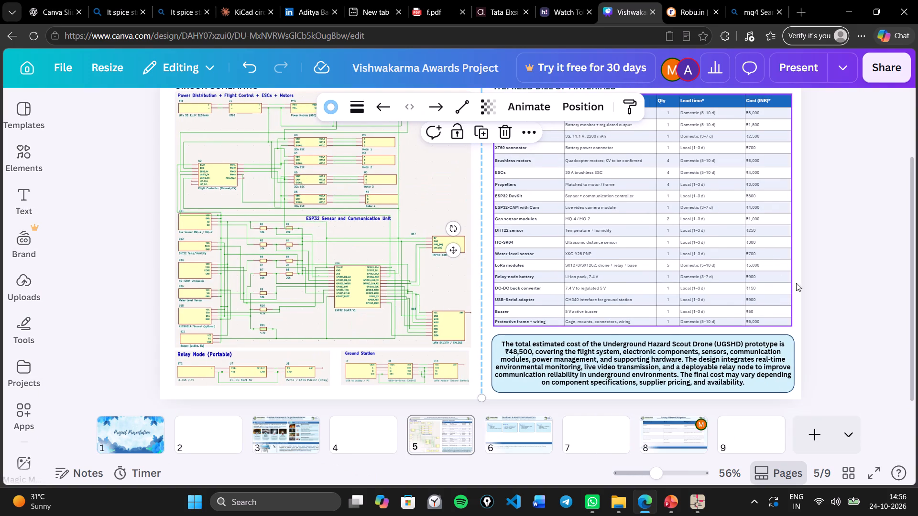
pyautogui.click(854, 278)
pyautogui.scroll(1, 854, 278)
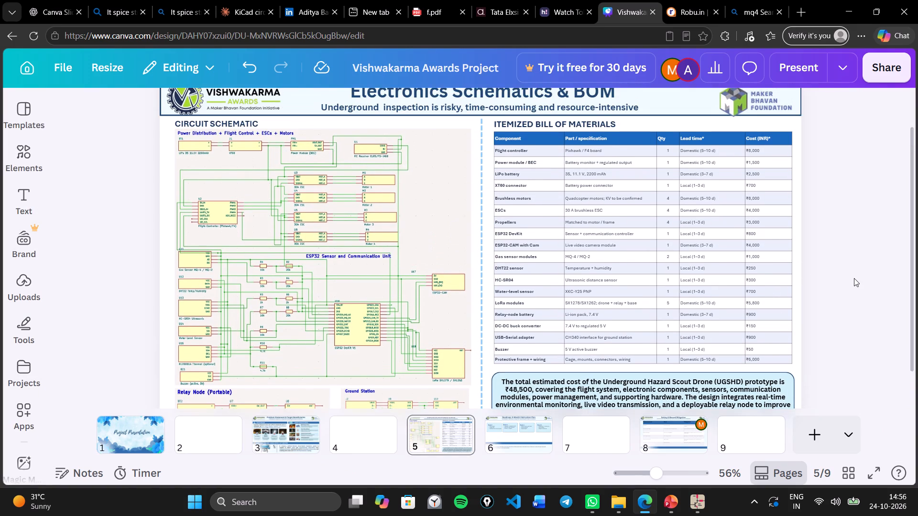
pyautogui.scroll(1, 854, 278)
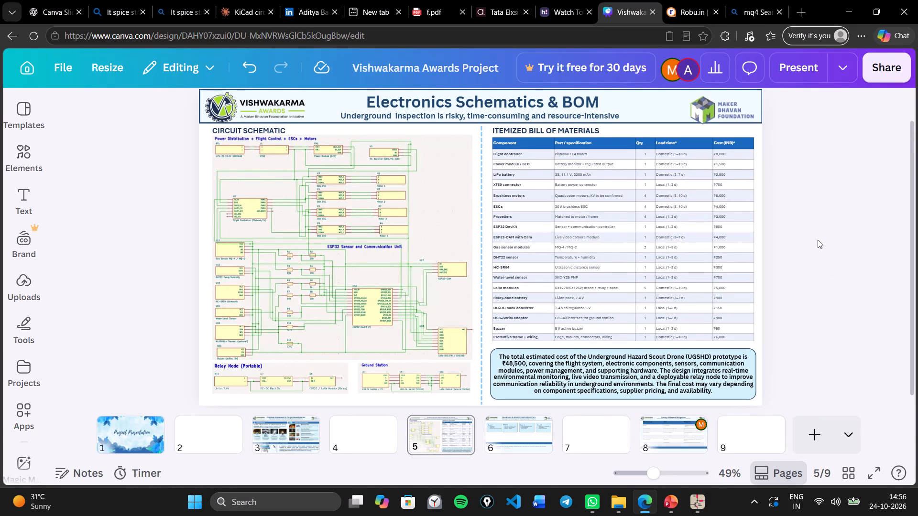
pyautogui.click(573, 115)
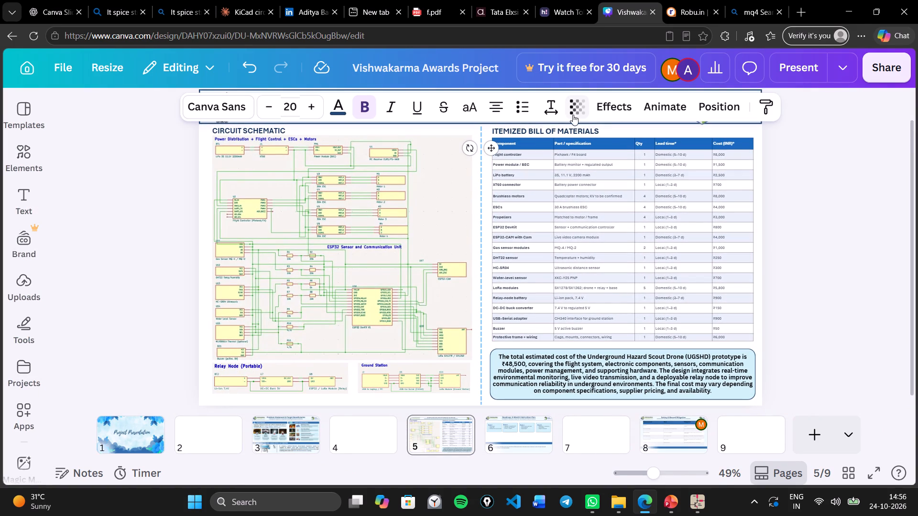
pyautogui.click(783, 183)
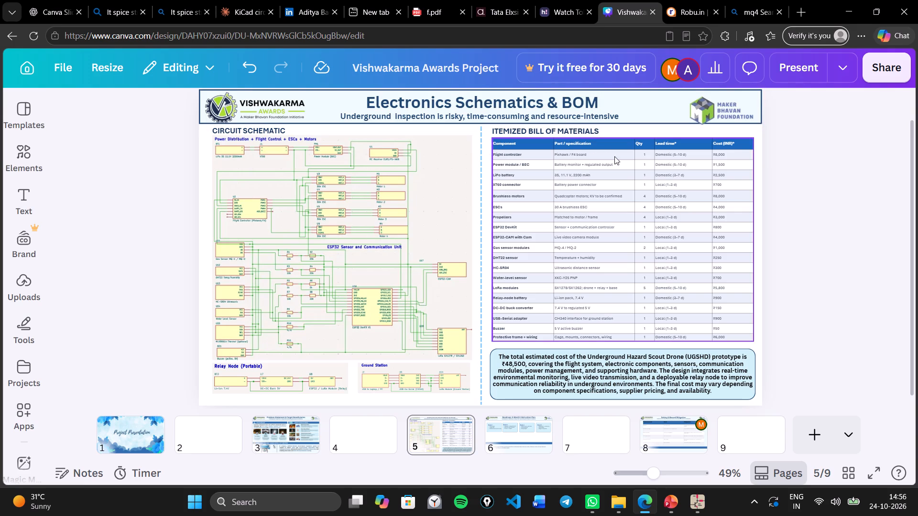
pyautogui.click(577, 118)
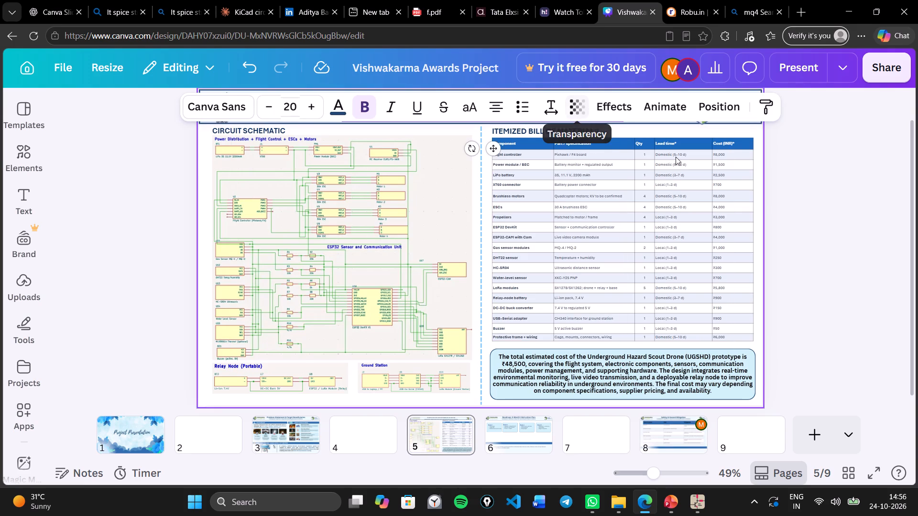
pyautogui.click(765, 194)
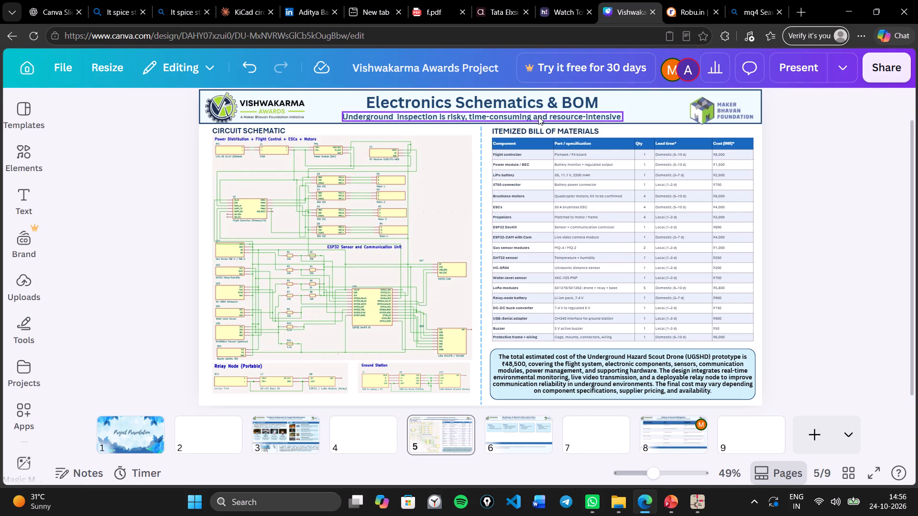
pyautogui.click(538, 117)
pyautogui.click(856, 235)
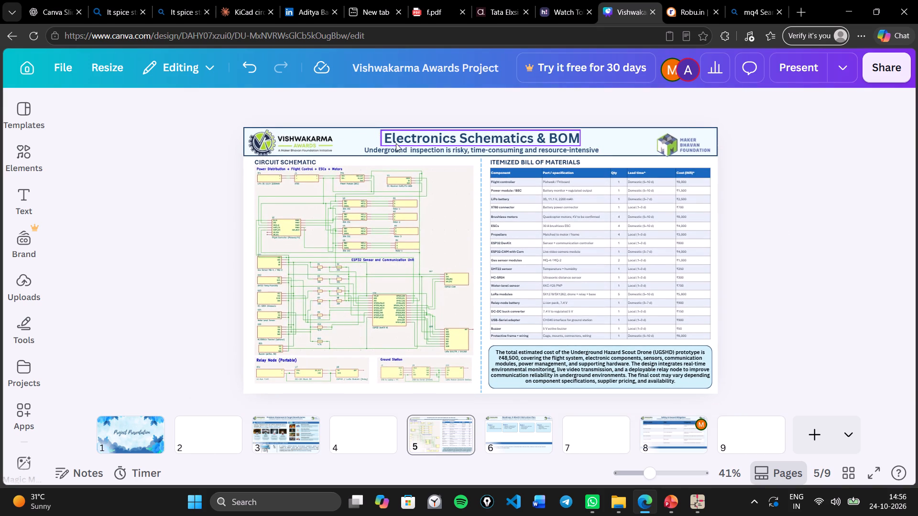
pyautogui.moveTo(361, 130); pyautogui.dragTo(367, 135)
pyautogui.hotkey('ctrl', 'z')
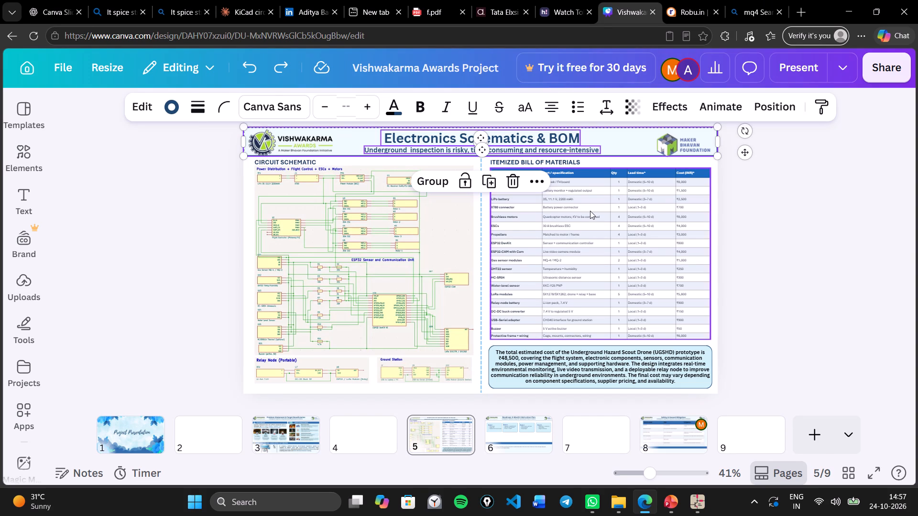
pyautogui.click(590, 211)
pyautogui.doubleClick(525, 150)
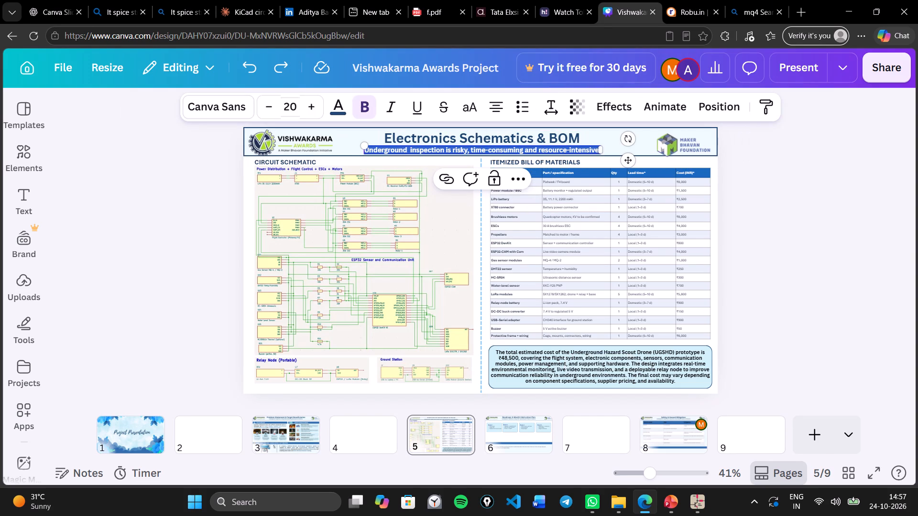
pyautogui.hotkey('ctrl', 'v')
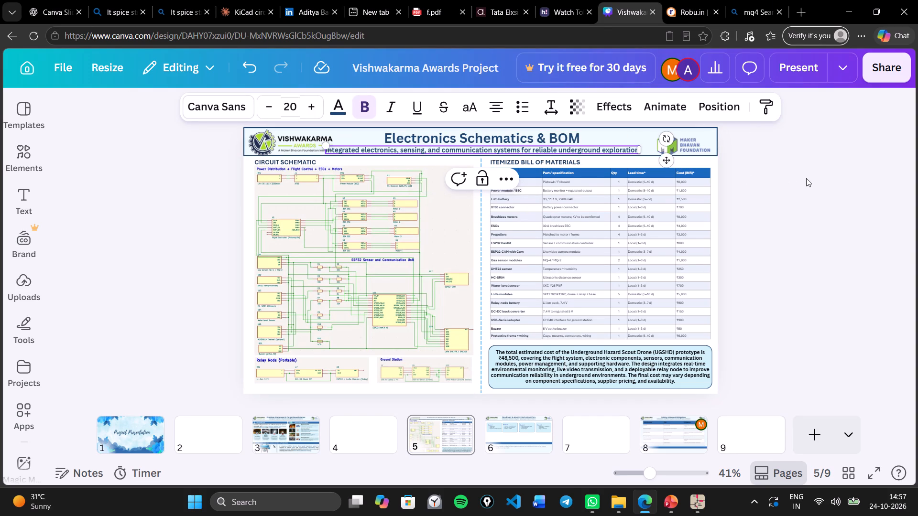
pyautogui.click(806, 178)
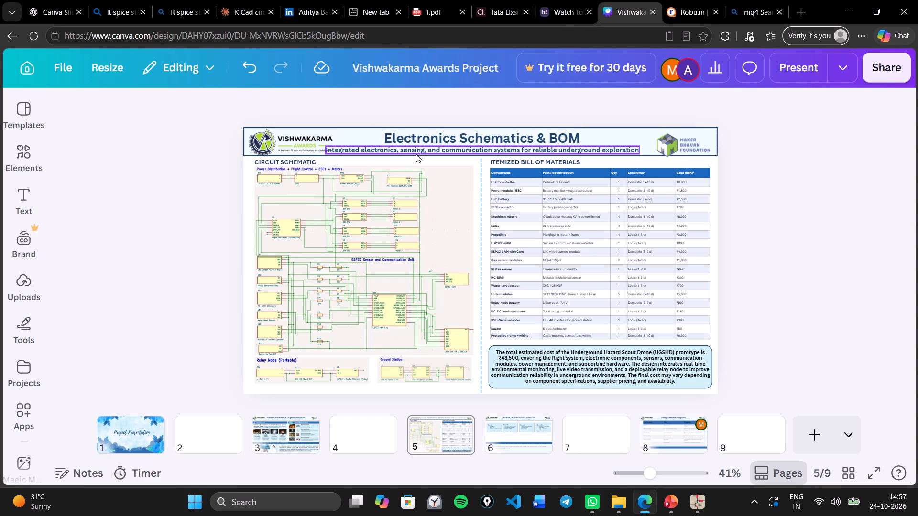
# Reposition the new subtitle between the two header logos, and nudge the Electronics Schematics & BOM title to sit centred above it.
pyautogui.moveTo(418, 151); pyautogui.dragTo(428, 152)
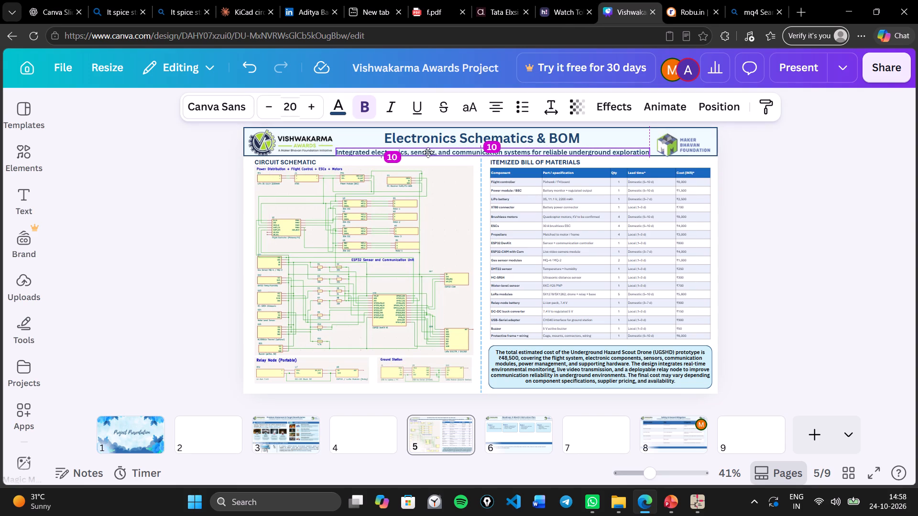
pyautogui.moveTo(428, 152); pyautogui.dragTo(427, 152)
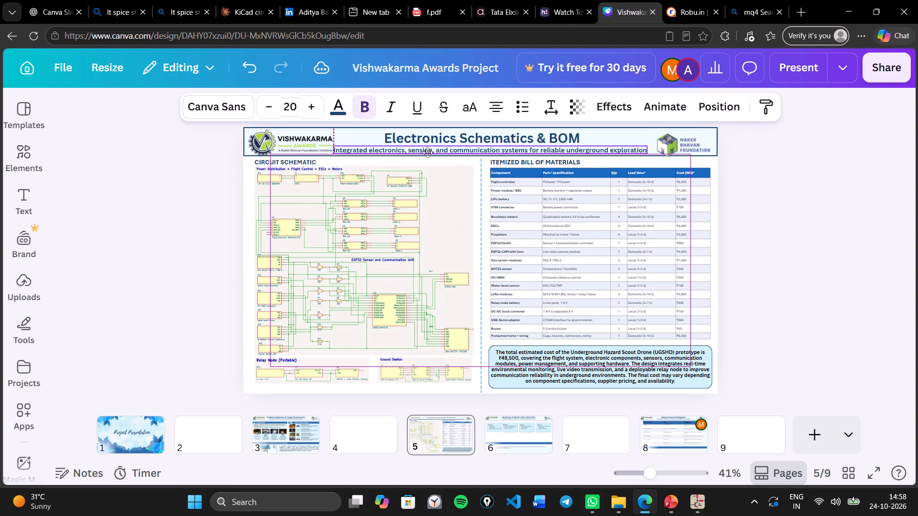
pyautogui.moveTo(427, 152); pyautogui.dragTo(426, 151)
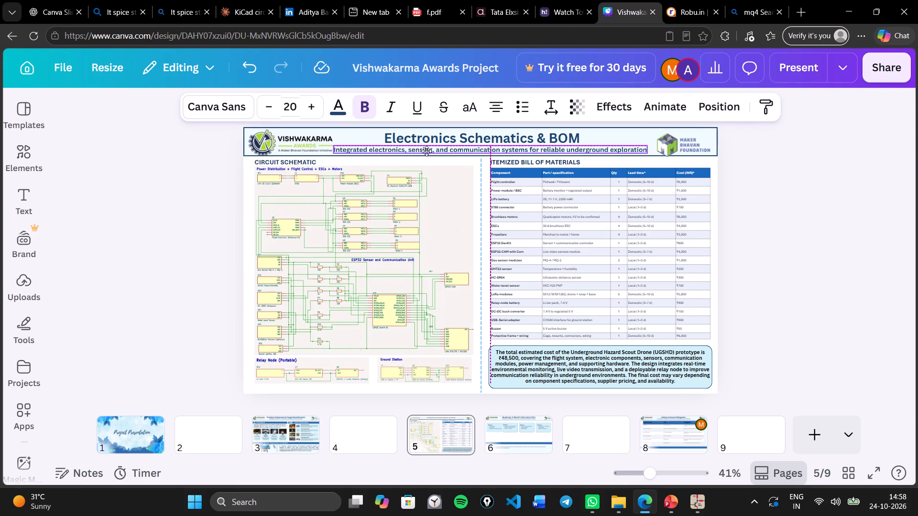
pyautogui.moveTo(426, 151); pyautogui.dragTo(427, 151)
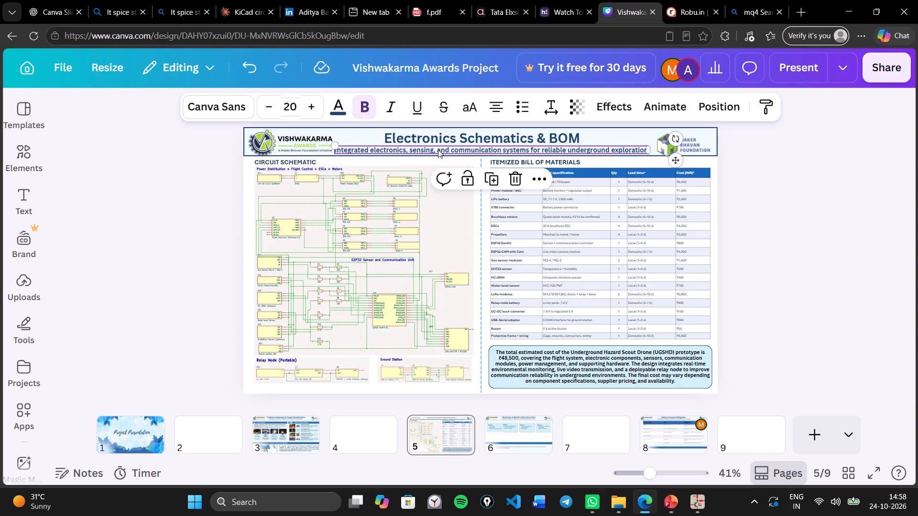
pyautogui.click(813, 173)
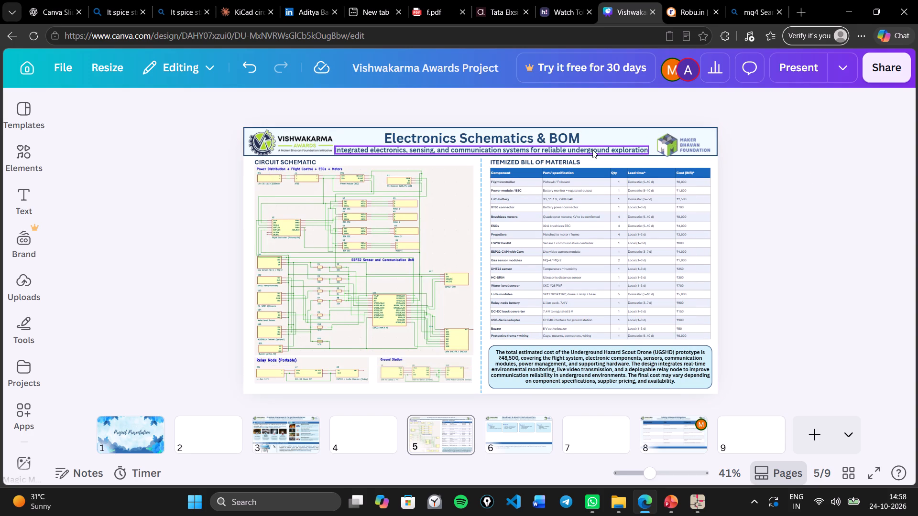
pyautogui.click(592, 150)
pyautogui.click(564, 132)
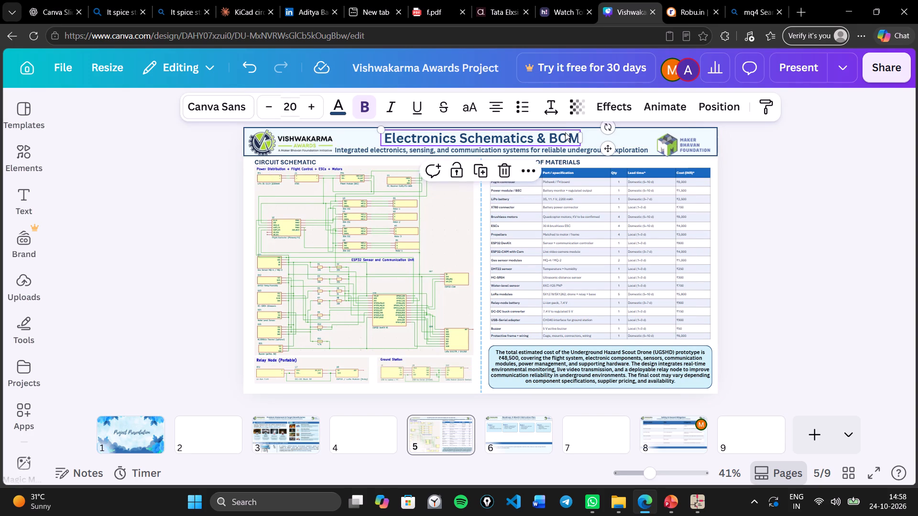
pyautogui.click(820, 146)
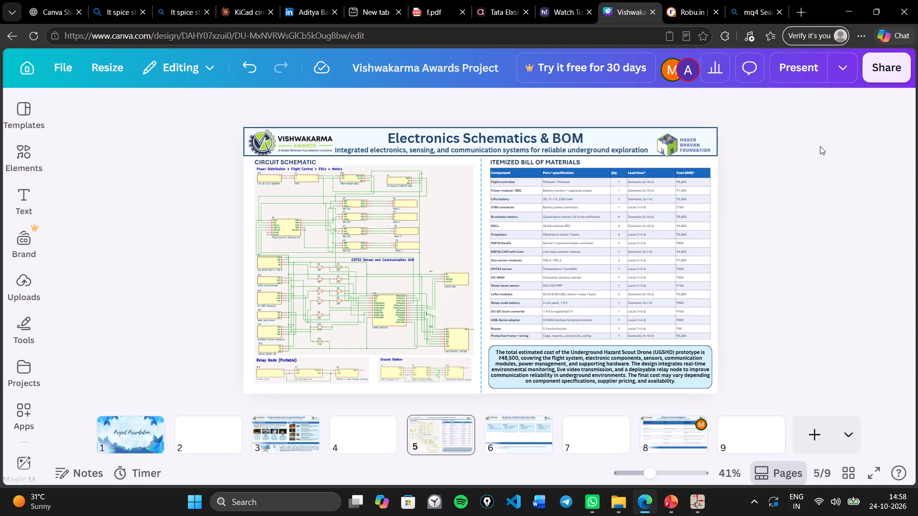
pyautogui.click(611, 149)
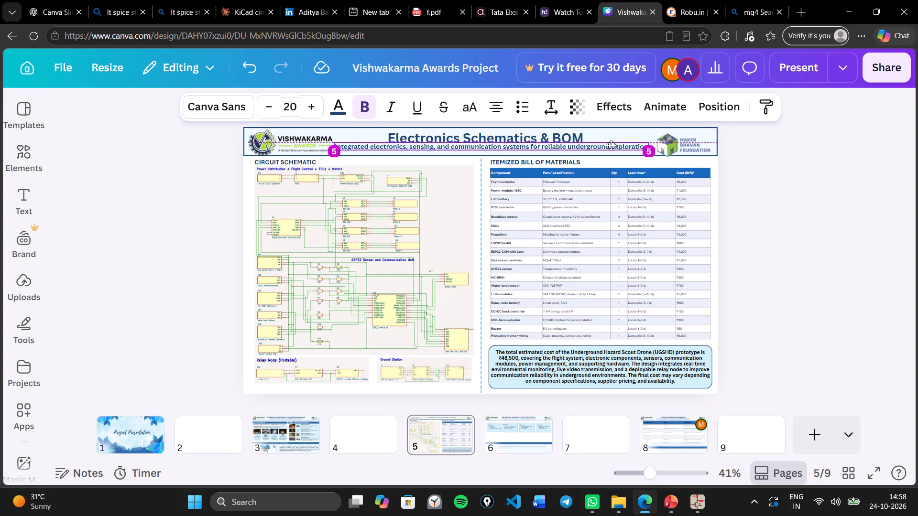
pyautogui.click(764, 219)
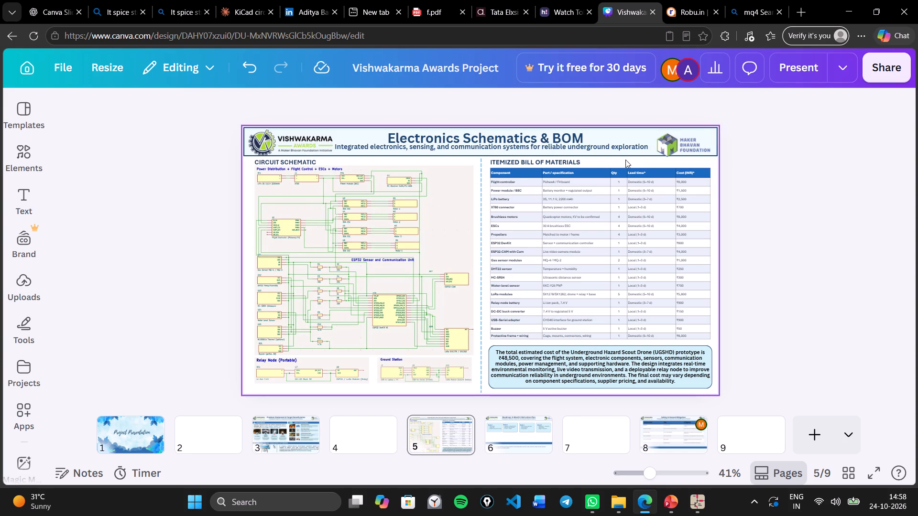
pyautogui.click(621, 150)
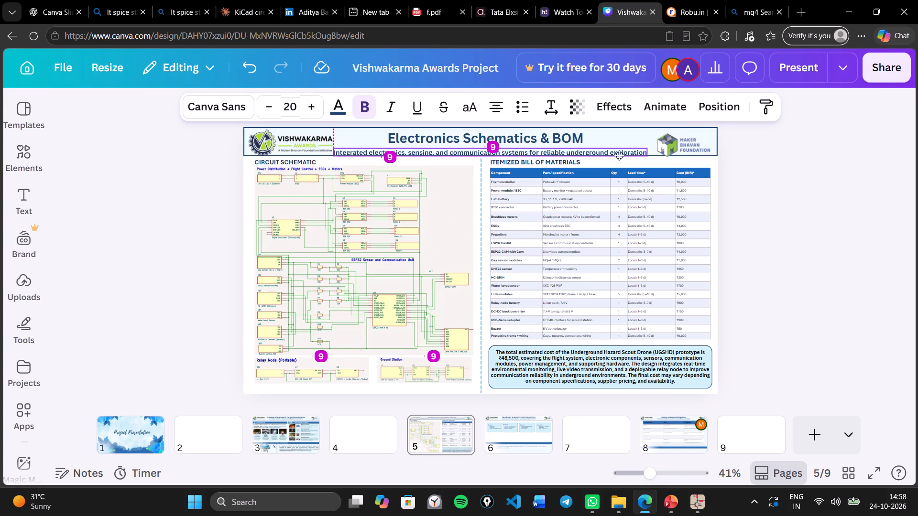
pyautogui.click(757, 171)
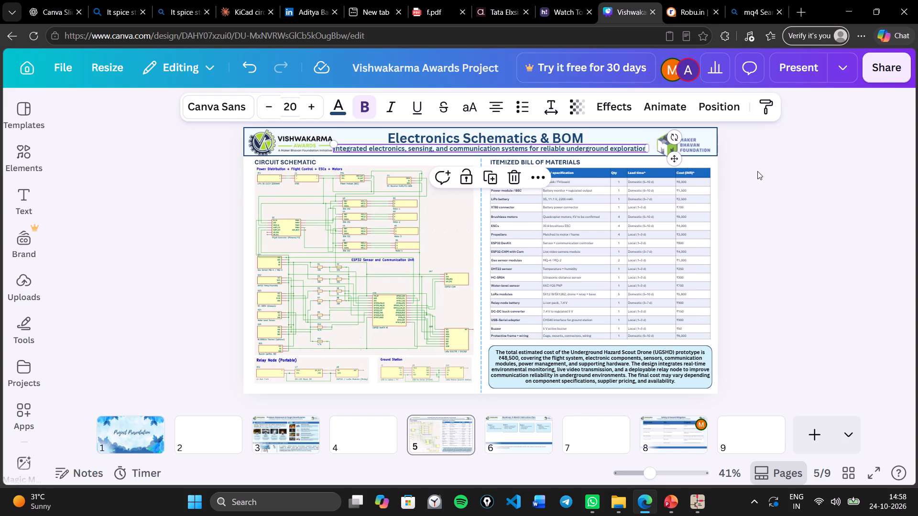
# Check the Electronics Schematics & BOM page full screen and compare it with the Roadmap, Safety & Hazard Mitigation and Problem Statement pages.
pyautogui.click(867, 473)
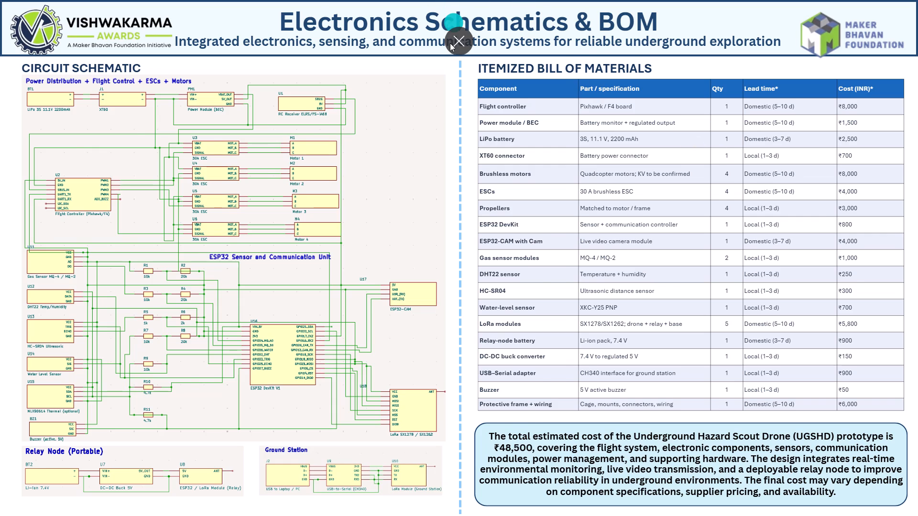
pyautogui.click(450, 43)
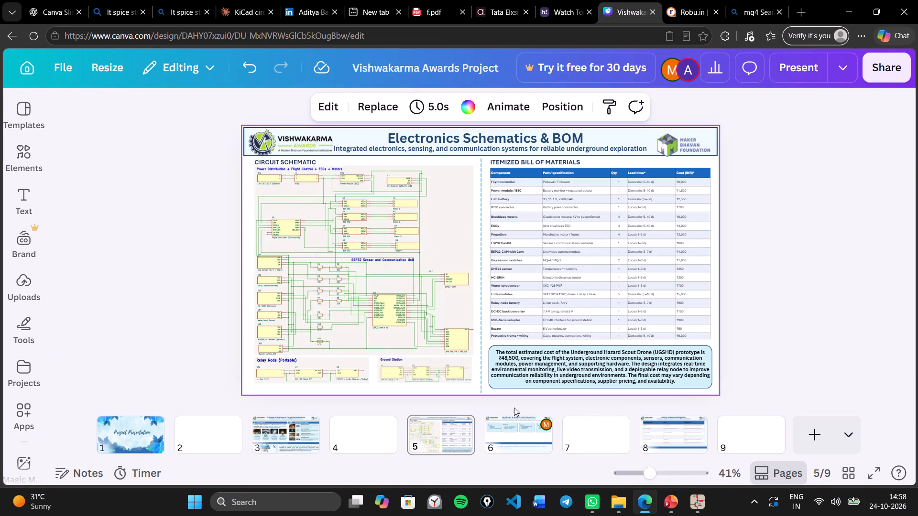
pyautogui.click(510, 423)
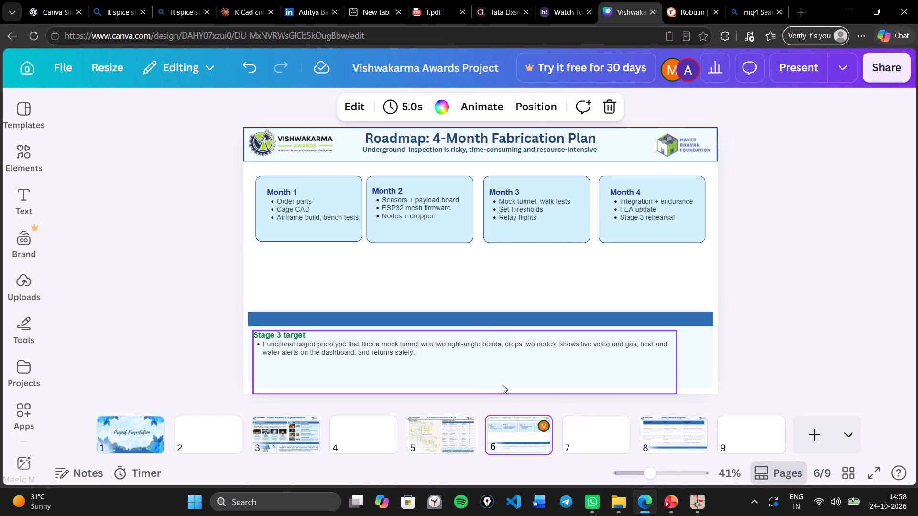
pyautogui.click(680, 429)
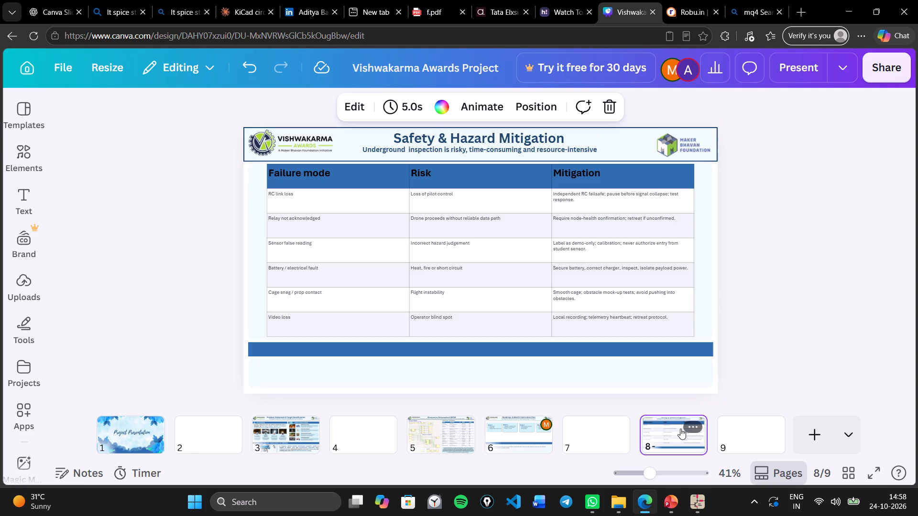
pyautogui.click(416, 434)
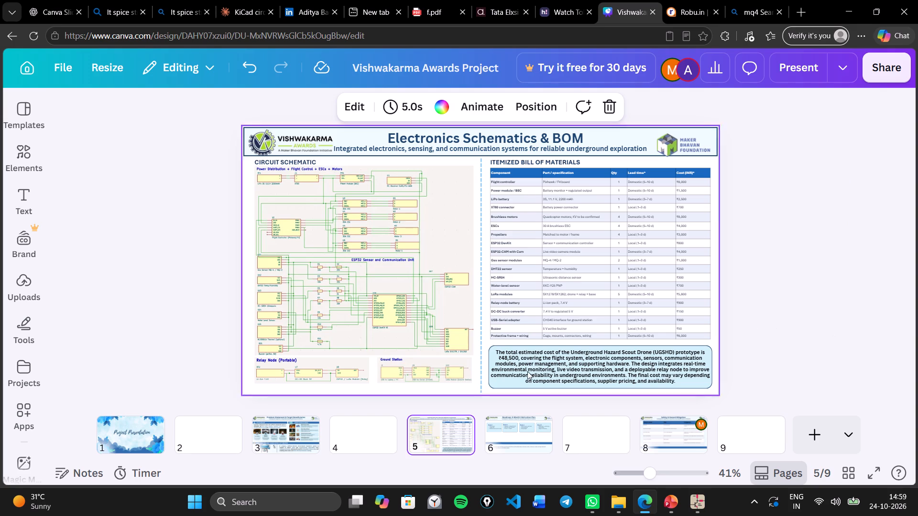
pyautogui.click(312, 439)
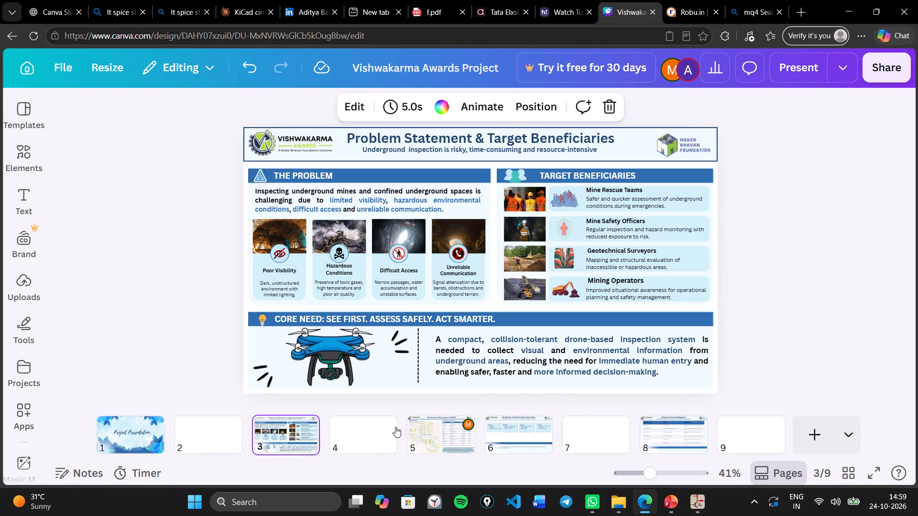
pyautogui.click(444, 430)
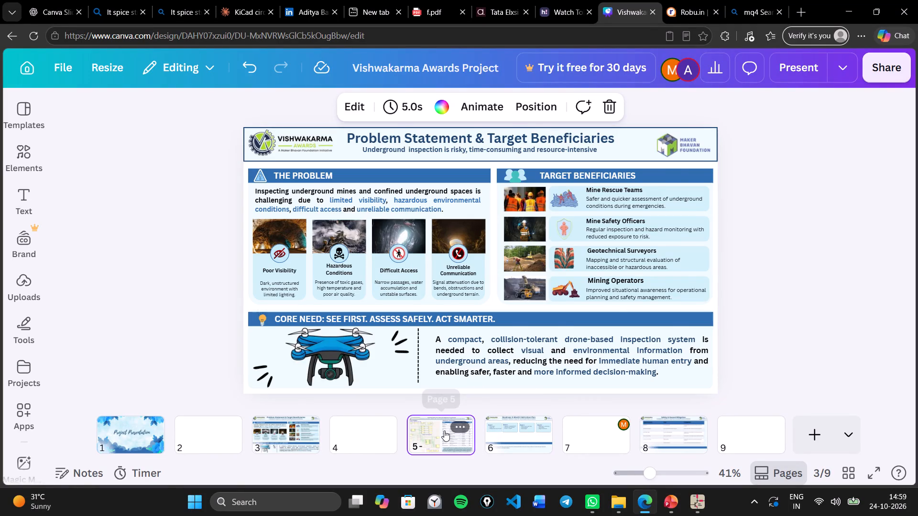
pyautogui.click(284, 442)
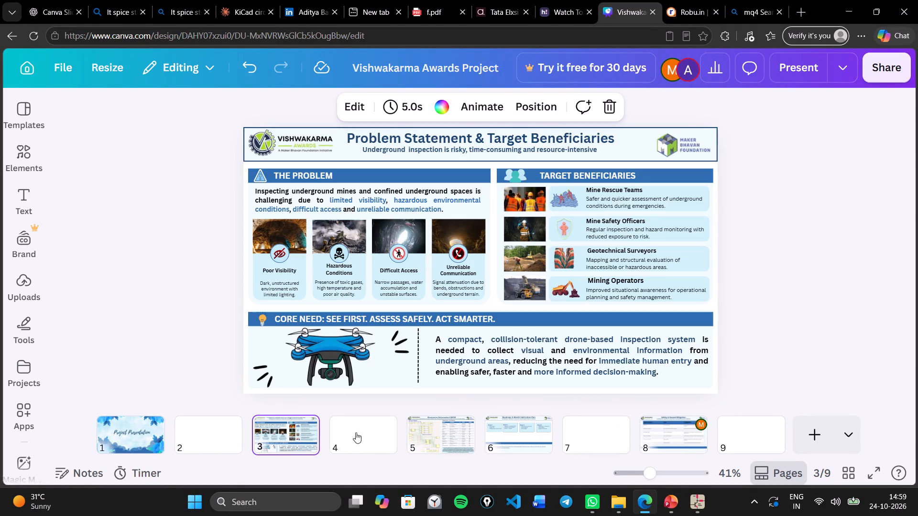
pyautogui.click(437, 429)
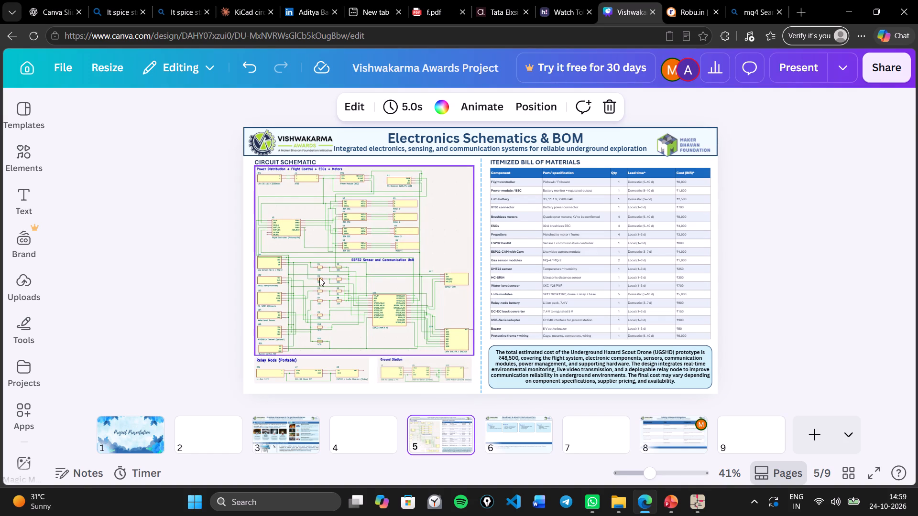
# Add a rounded square shape to the Electronics Schematics & BOM page.
pyautogui.click(246, 178)
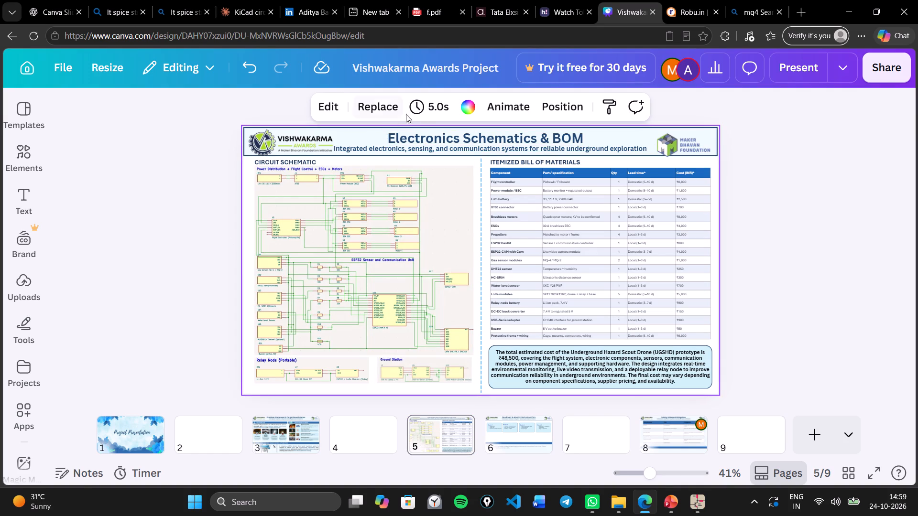
pyautogui.click(187, 238)
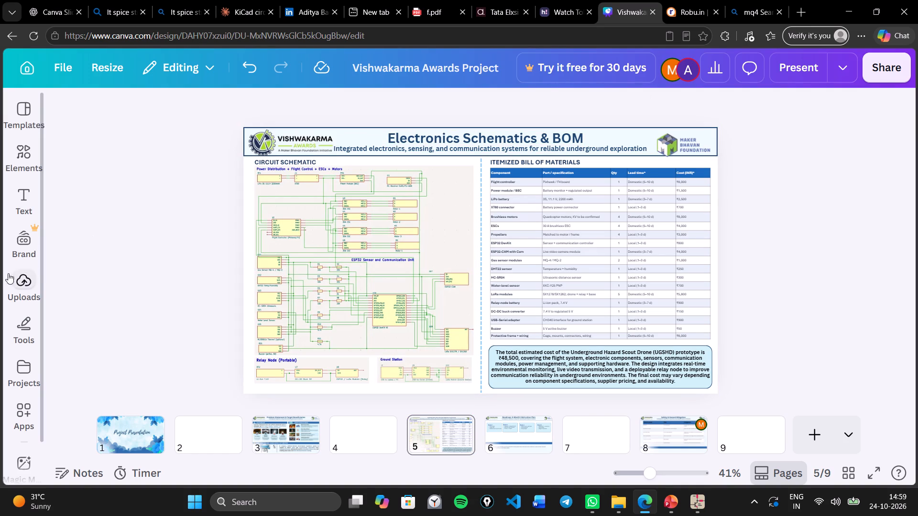
pyautogui.click(22, 160)
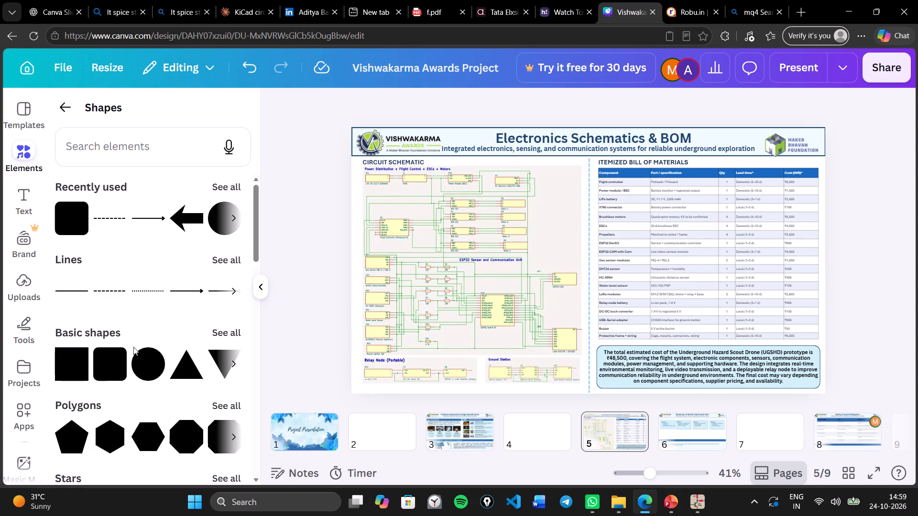
pyautogui.click(103, 363)
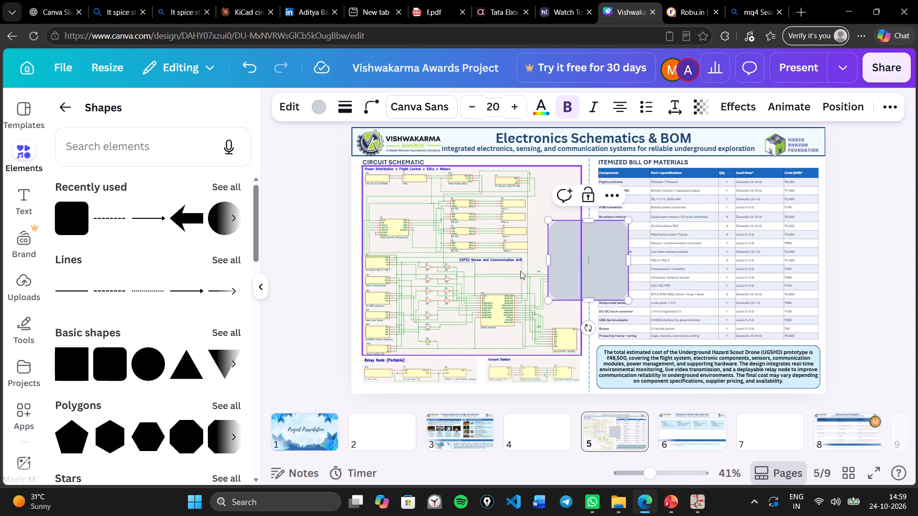
# Fill the rounded square with the light blue already used in the design and set its transparency to 64.
pyautogui.click(324, 109)
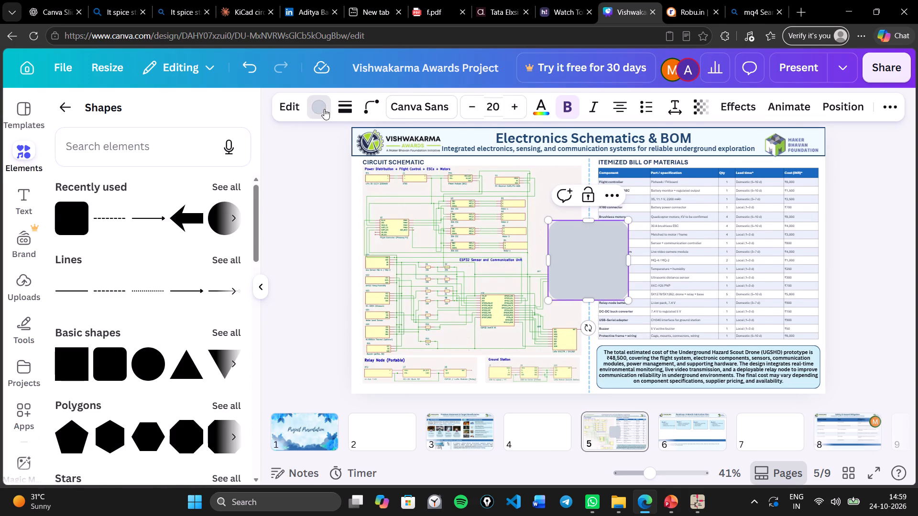
pyautogui.click(280, 219)
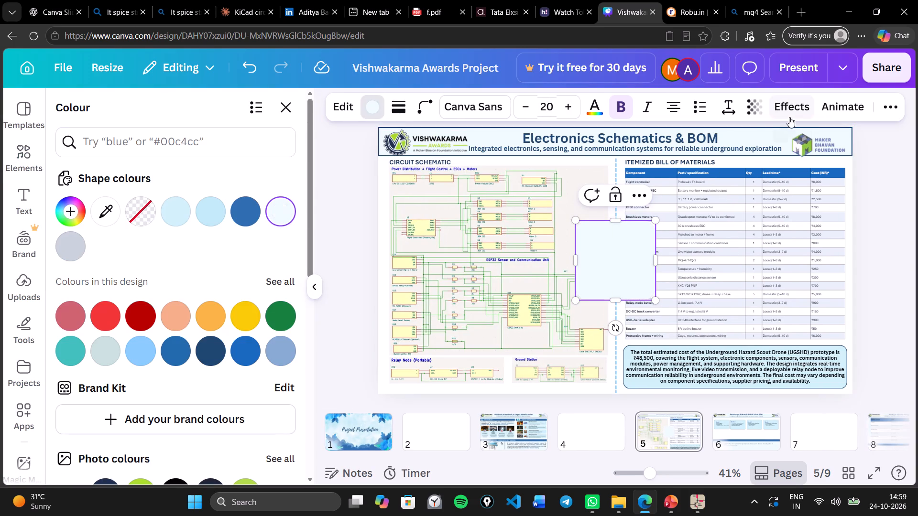
pyautogui.scroll(-2, 176, 261)
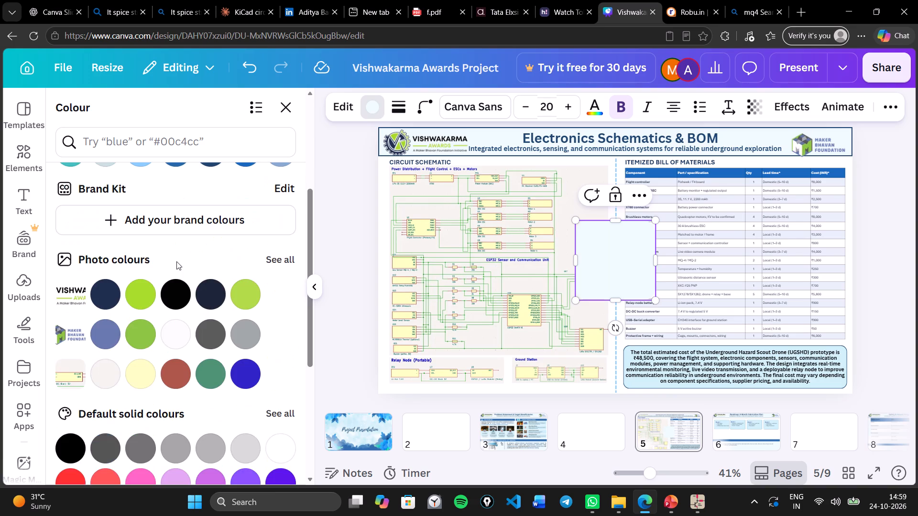
pyautogui.scroll(-3, 176, 261)
pyautogui.scroll(7, 176, 261)
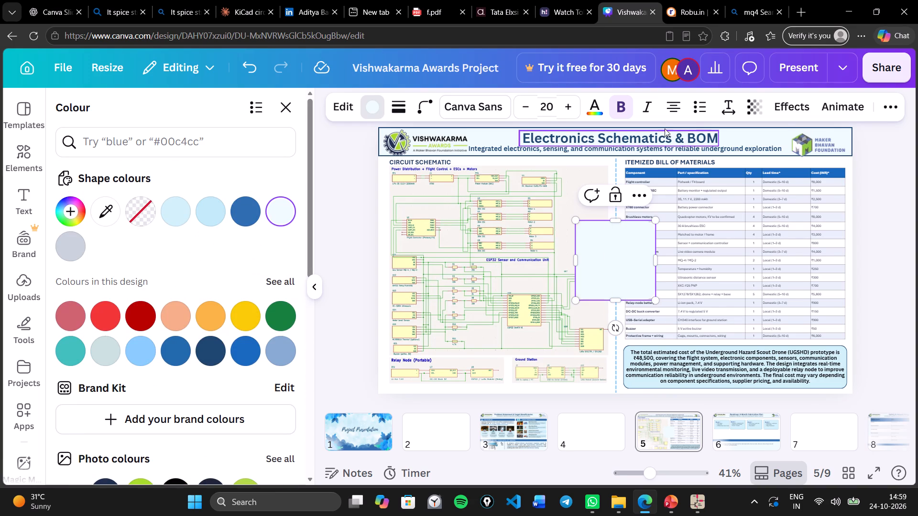
pyautogui.click(762, 106)
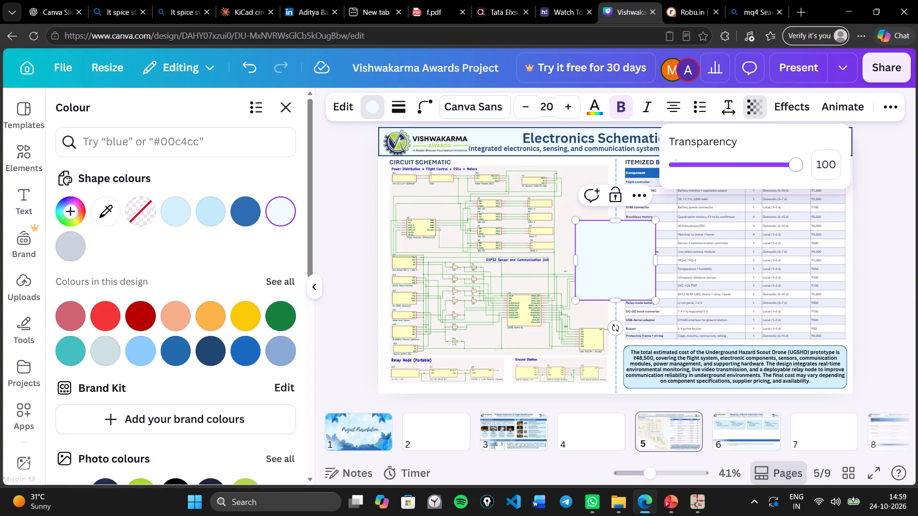
pyautogui.moveTo(801, 163); pyautogui.dragTo(742, 164)
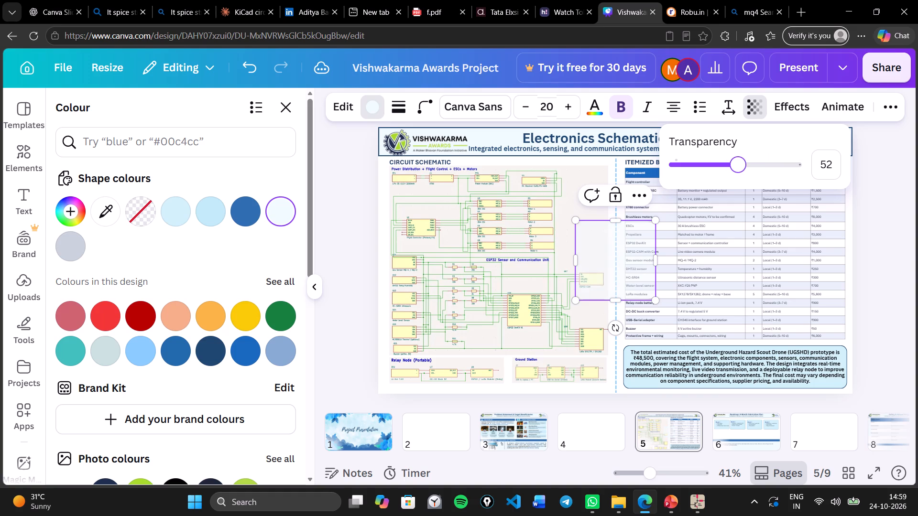
pyautogui.moveTo(742, 164); pyautogui.dragTo(753, 166)
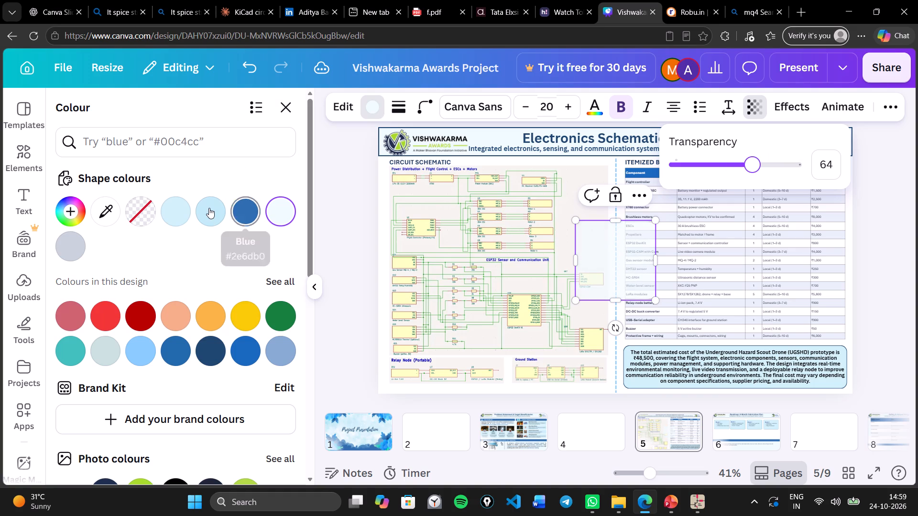
pyautogui.click(208, 208)
# Move the light-blue shape to the upper-left corner of the circuit schematic and send it to the back.
pyautogui.moveTo(630, 279); pyautogui.dragTo(570, 272)
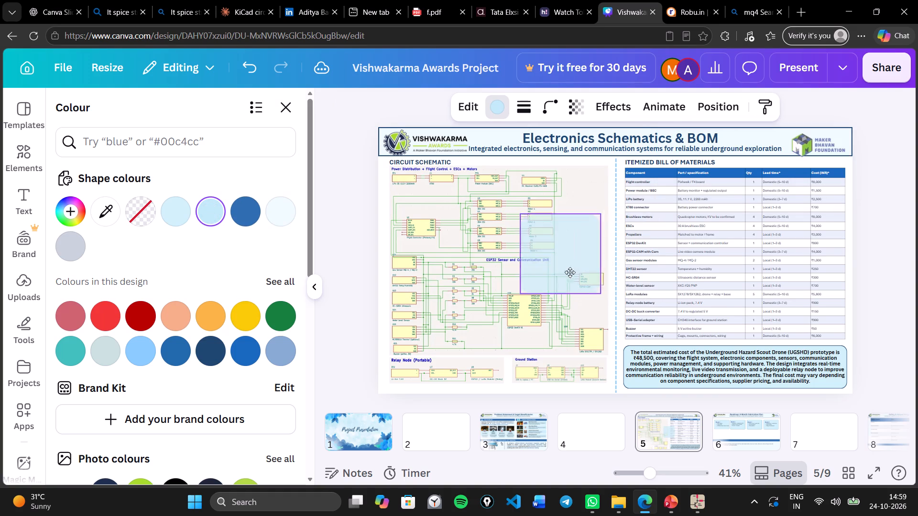
pyautogui.moveTo(570, 272); pyautogui.dragTo(436, 221)
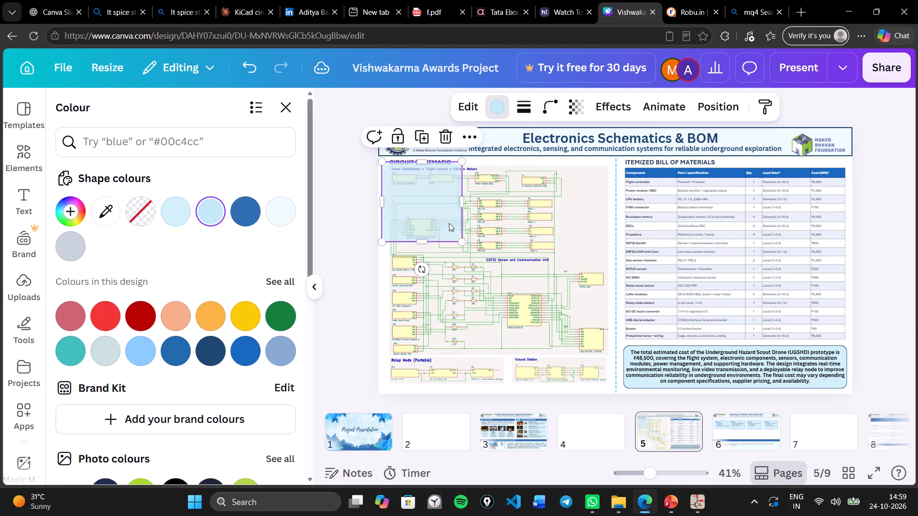
pyautogui.click(574, 107)
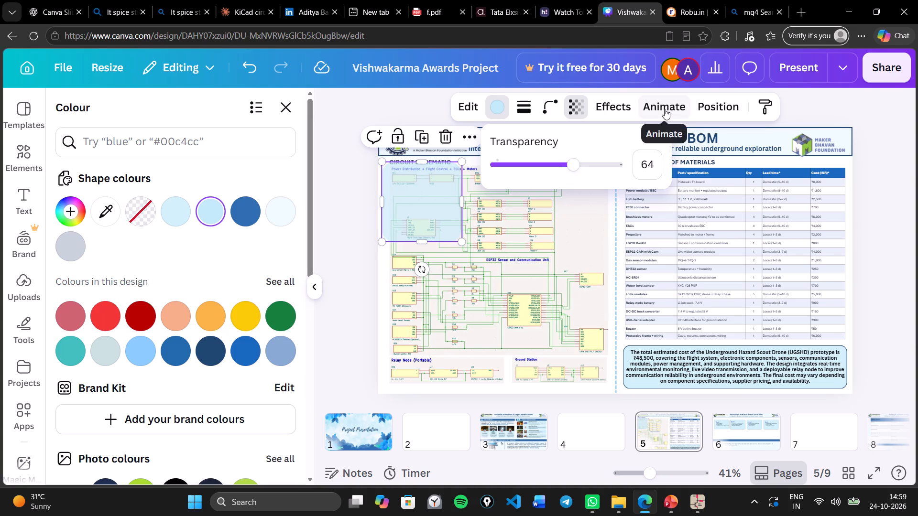
pyautogui.click(704, 107)
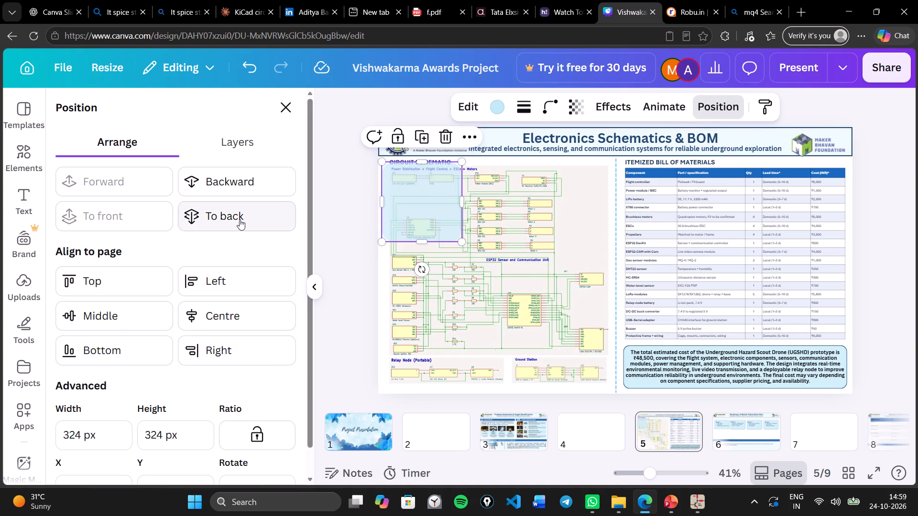
pyautogui.click(240, 217)
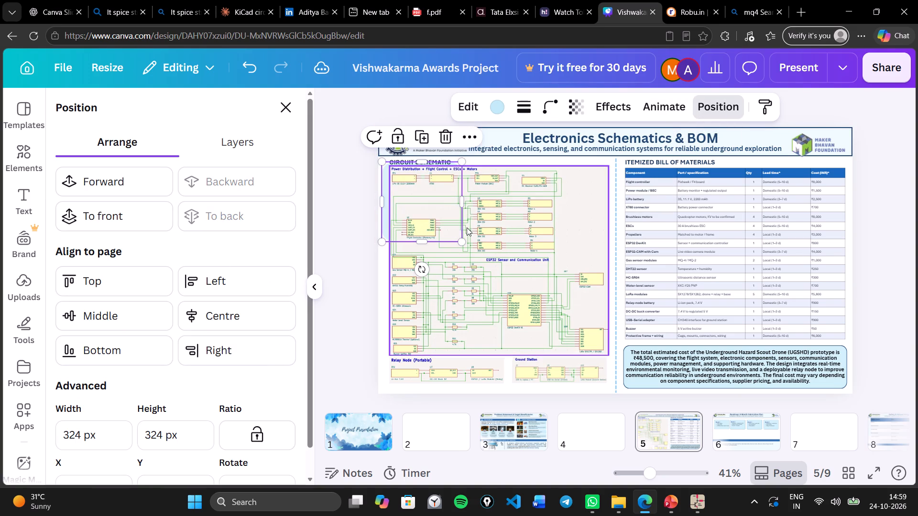
# Enlarge the light-blue shape to about 946 by 919 px to span all the schematics, and send it to the back again.
pyautogui.moveTo(462, 241); pyautogui.dragTo(623, 386)
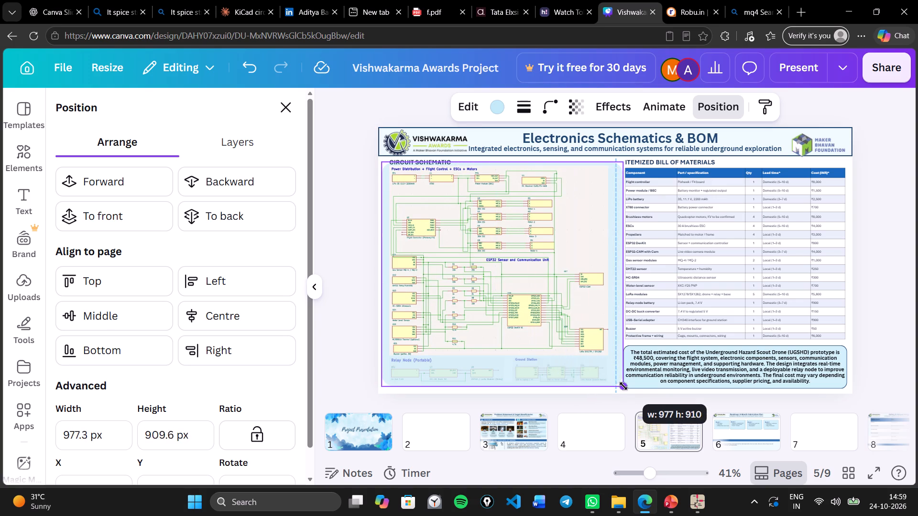
pyautogui.moveTo(623, 386); pyautogui.dragTo(614, 389)
pyautogui.click(239, 205)
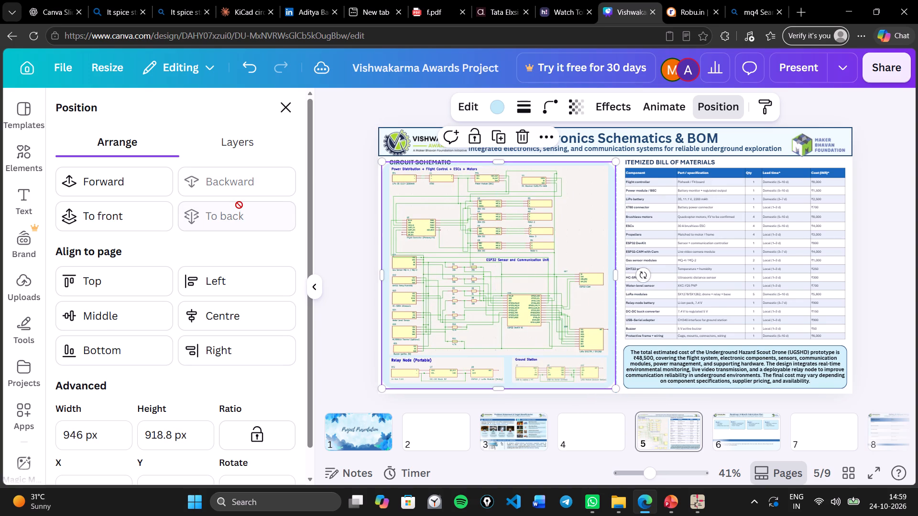
pyautogui.click(350, 207)
pyautogui.click(325, 223)
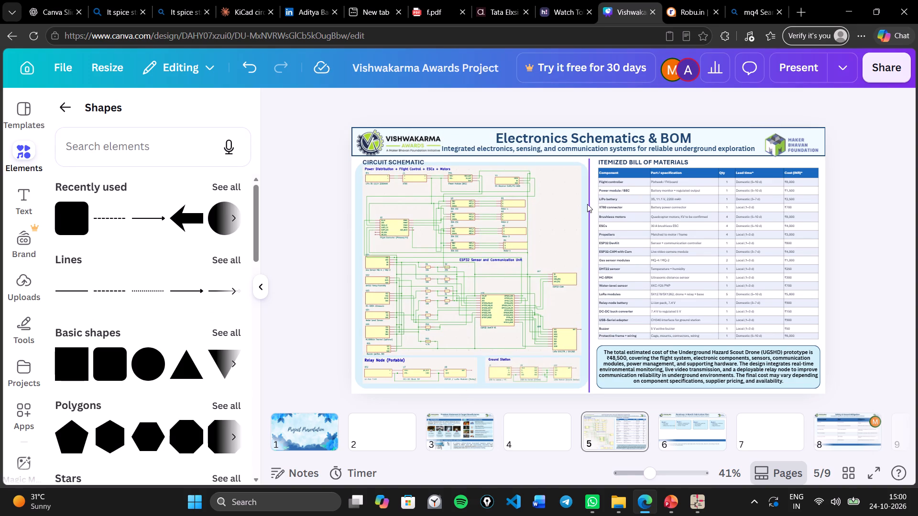
# Extend the light-blue panel slightly upward behind the CIRCUIT SCHEMATIC heading and downward toward the page's lower edge.
pyautogui.click(361, 236)
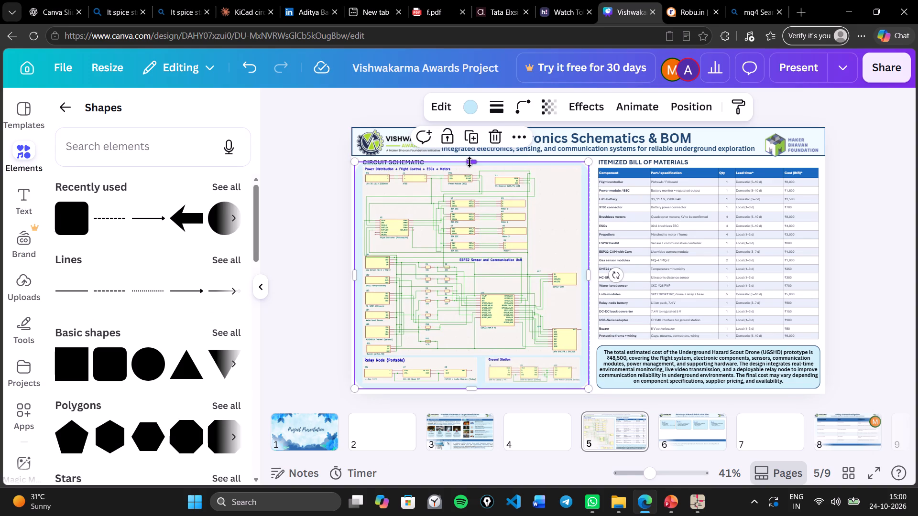
pyautogui.moveTo(470, 162); pyautogui.dragTo(465, 160)
pyautogui.click(469, 387)
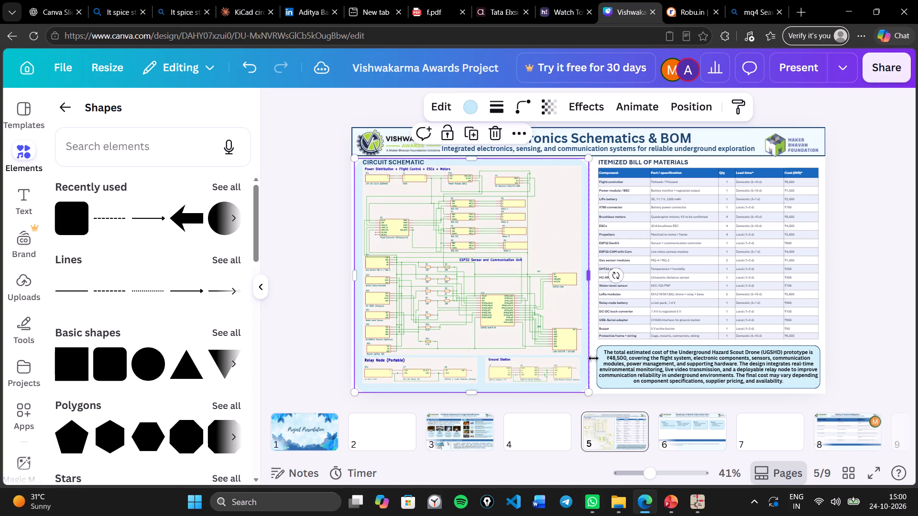
pyautogui.click(891, 336)
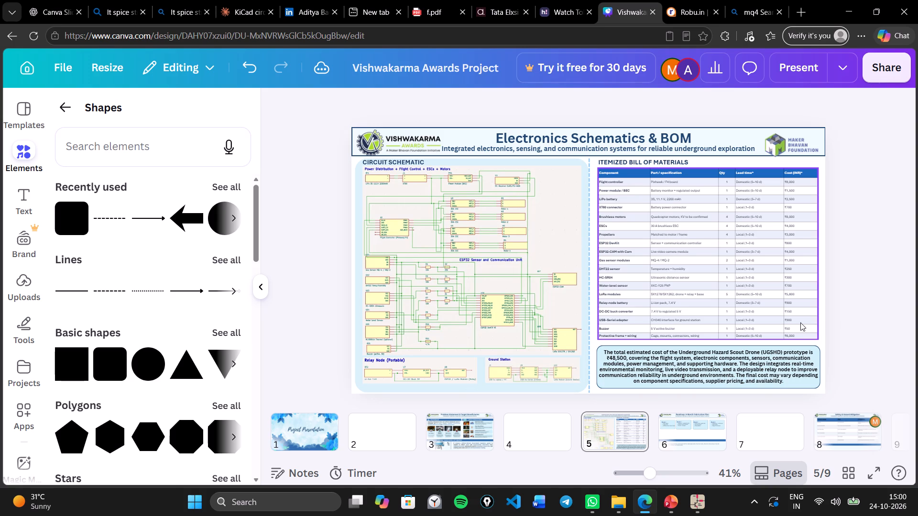
# Shift the vertical dashed divider slightly right, into the gap between the light-blue panel and the bill of materials.
pyautogui.click(590, 211)
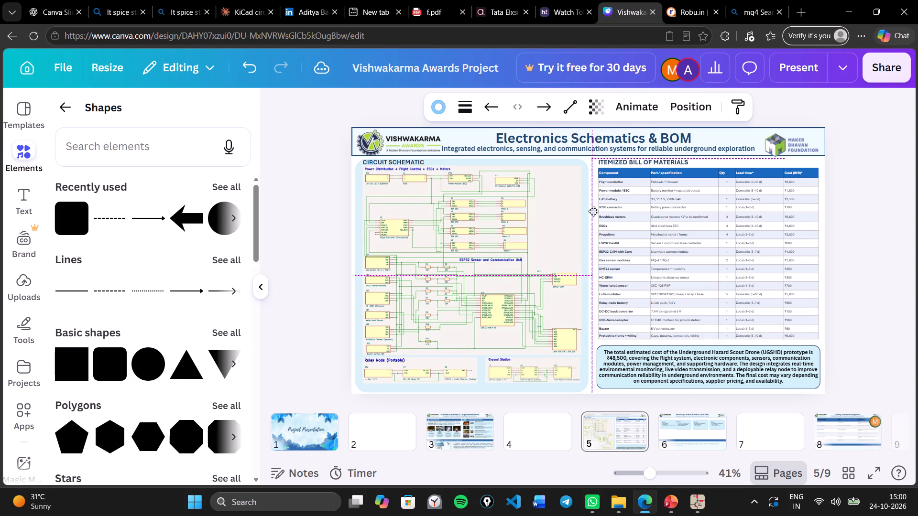
pyautogui.click(874, 231)
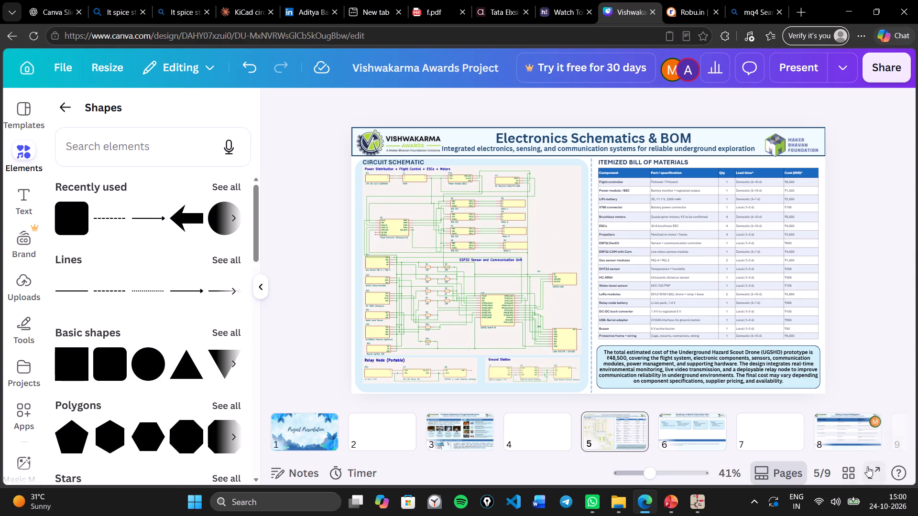
# Check the layout of the Electronics Schematics & BOM page full screen, including the new panel and the divider.
pyautogui.click(867, 466)
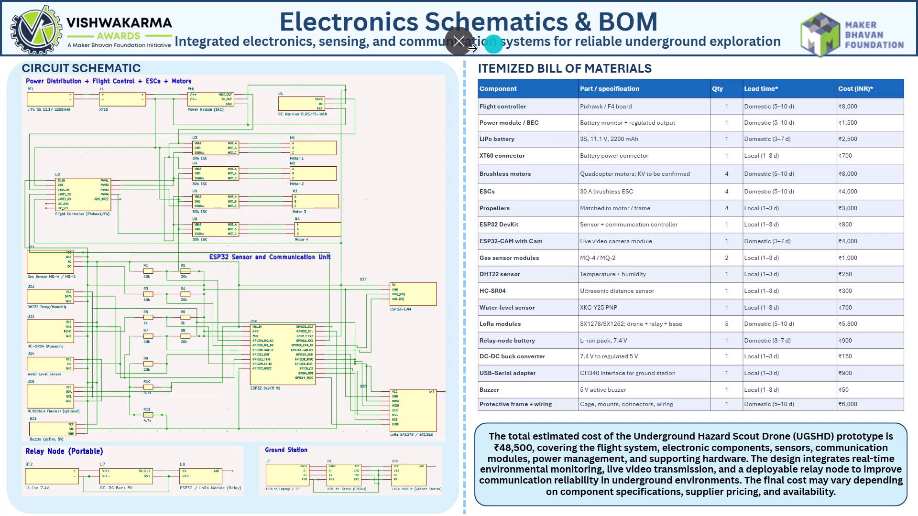
pyautogui.click(456, 42)
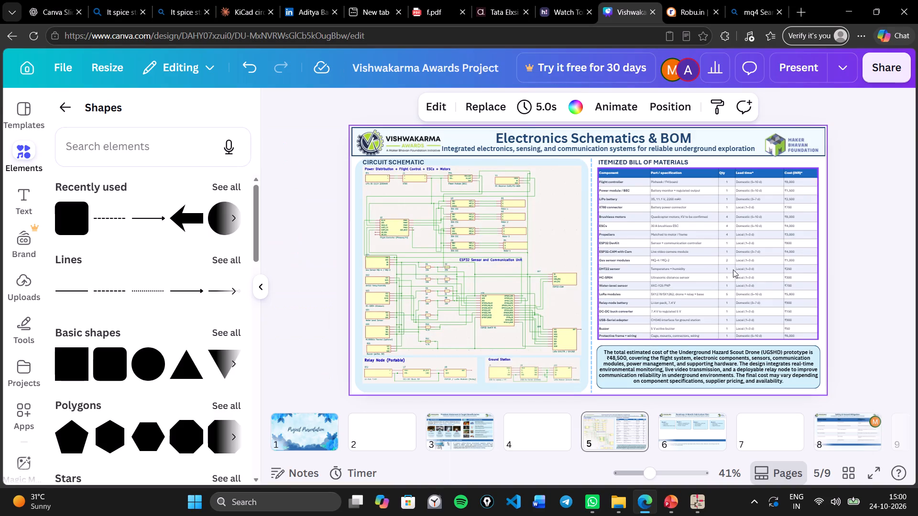
pyautogui.click(803, 174)
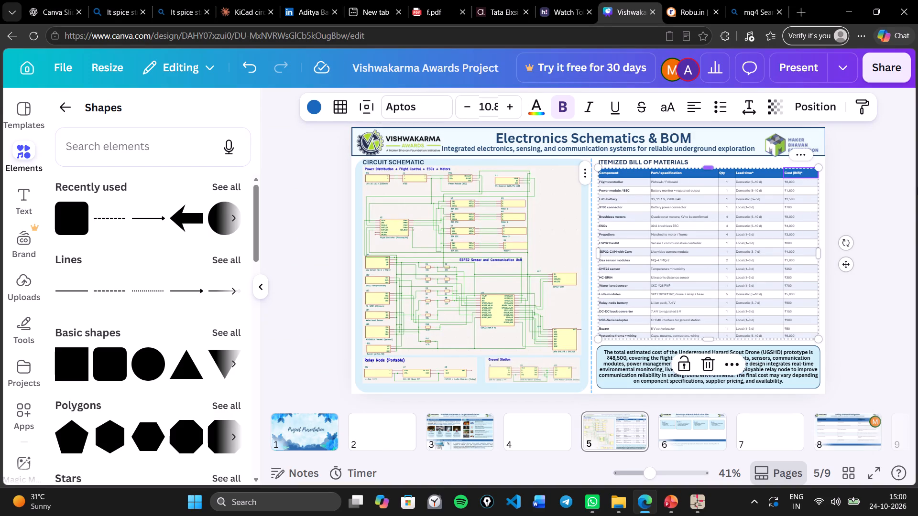
pyautogui.click(915, 228)
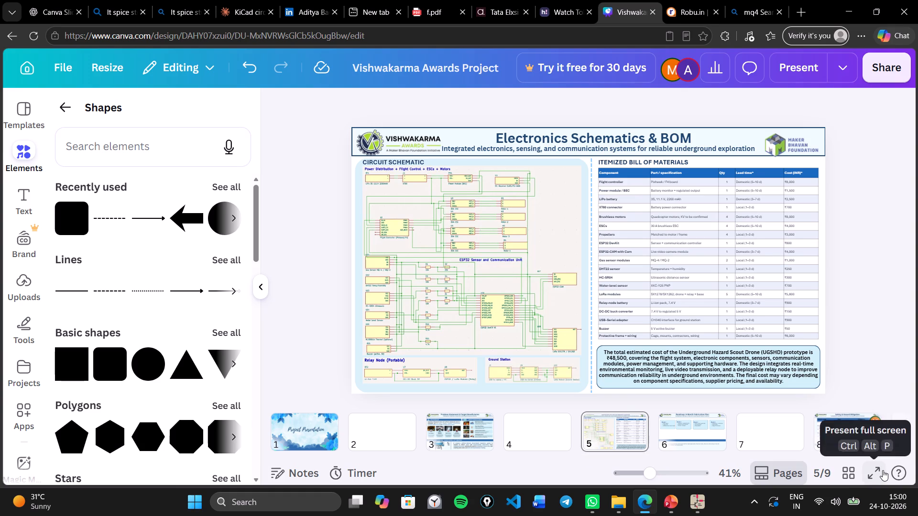
pyautogui.click(883, 470)
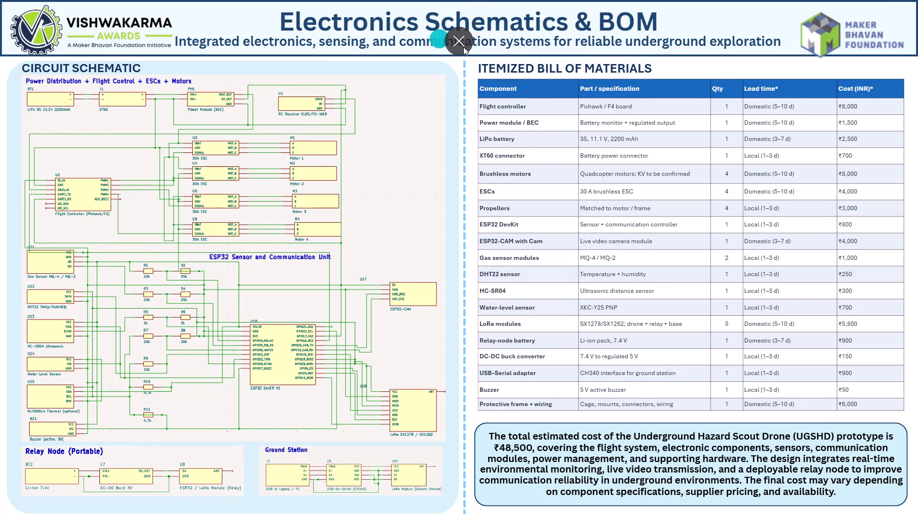
pyautogui.click(463, 47)
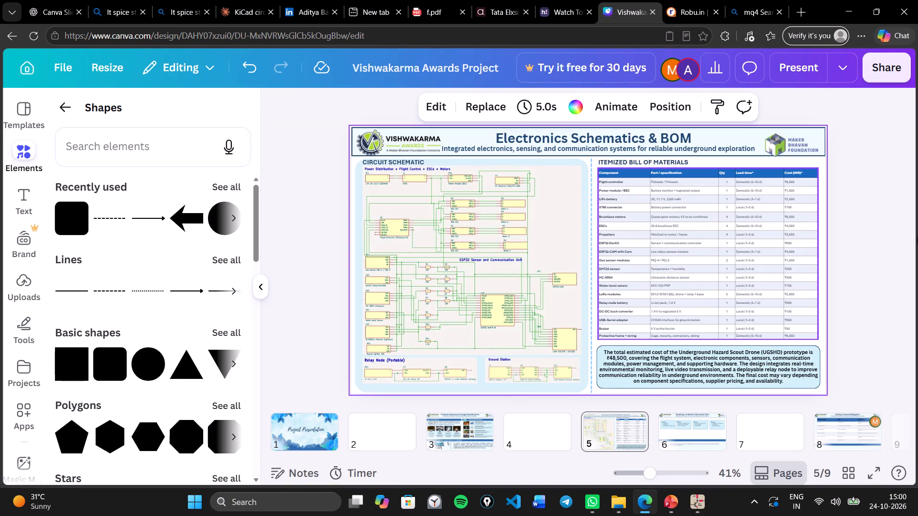
pyautogui.click(887, 275)
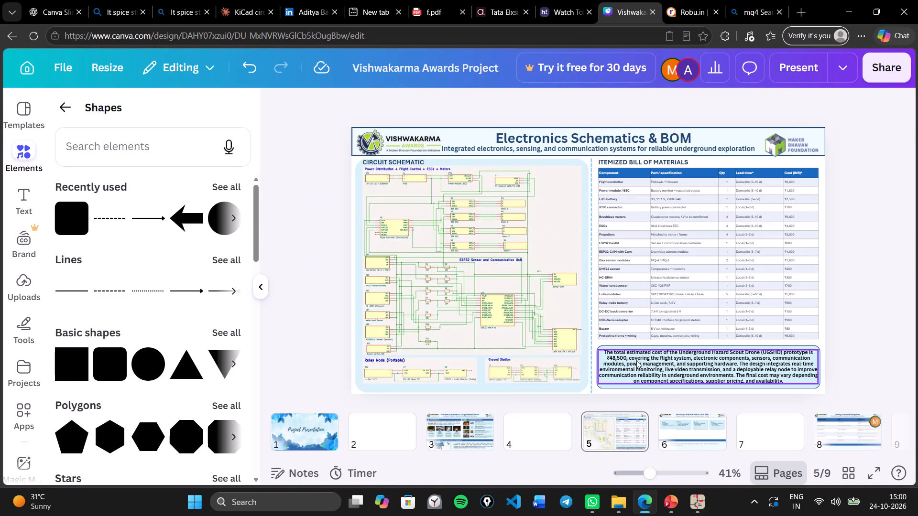
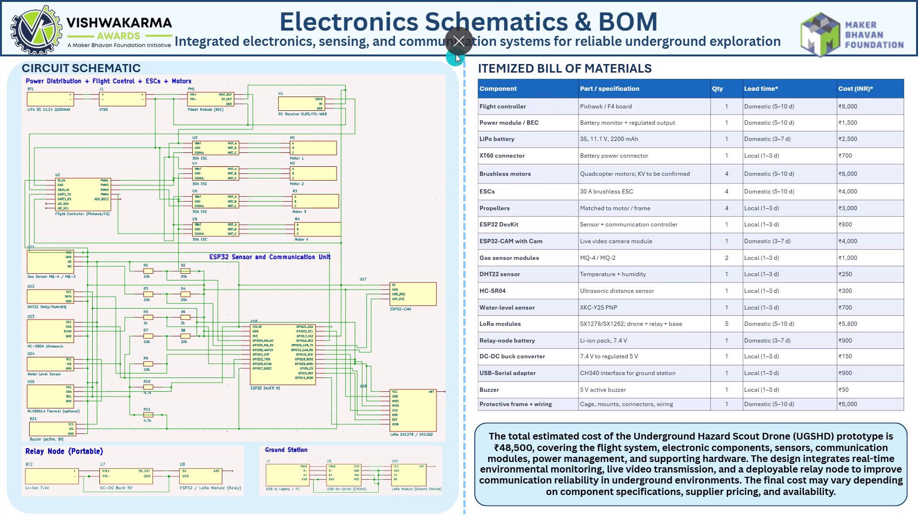
# Recheck the Electronics Schematics & BOM page full screen and compare it with the Problem Statement & Target Beneficiaries page.
pyautogui.click(456, 45)
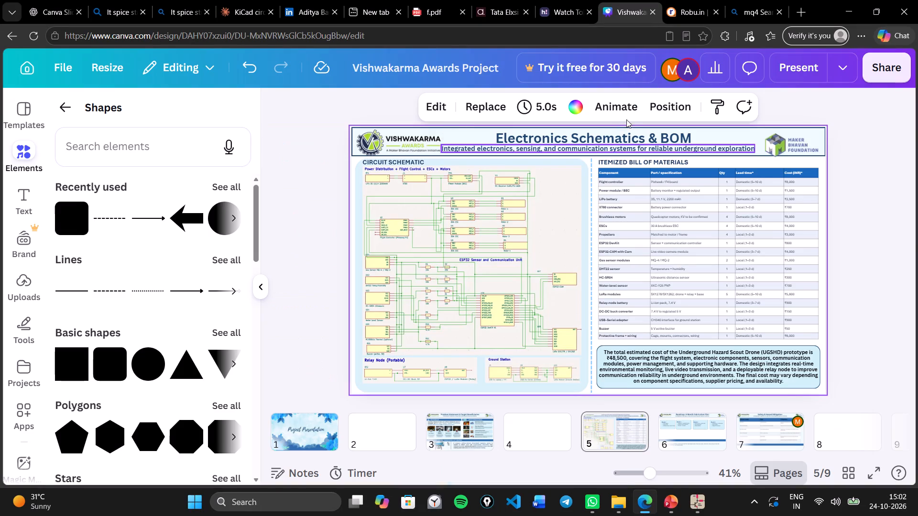
pyautogui.click(915, 242)
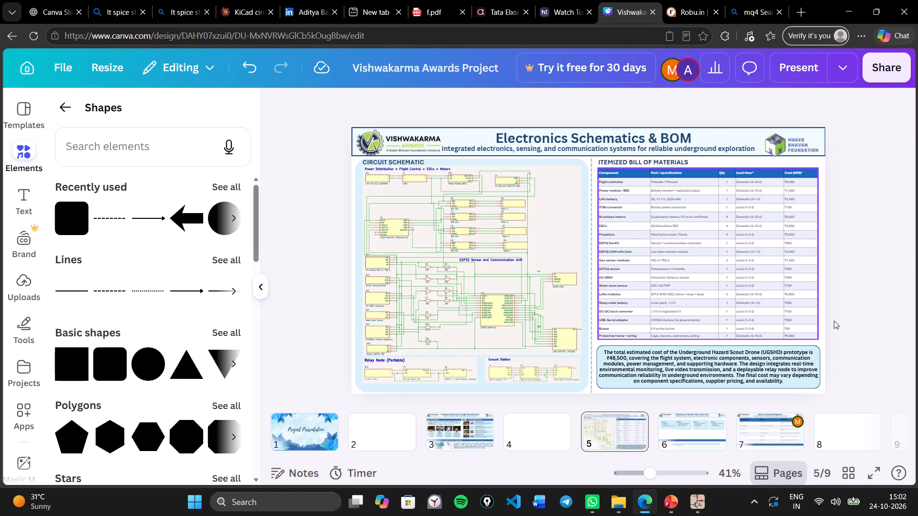
pyautogui.click(869, 473)
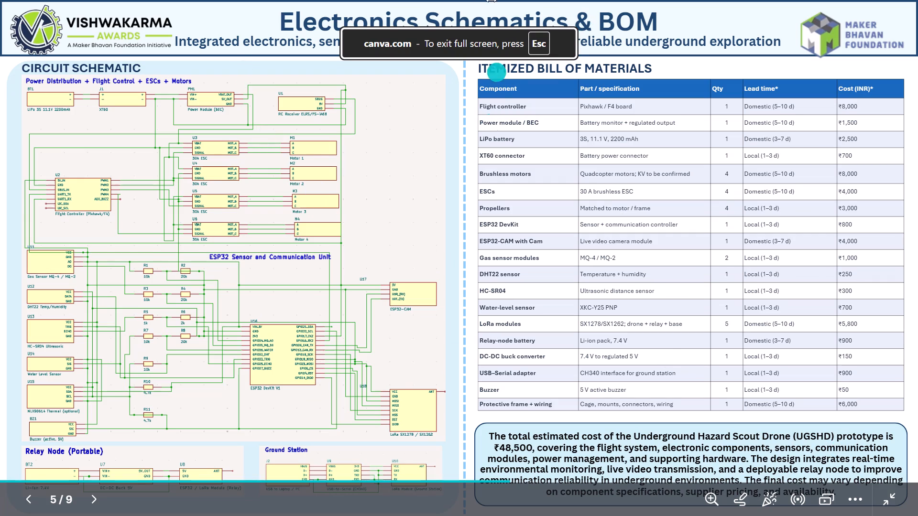
pyautogui.click(463, 44)
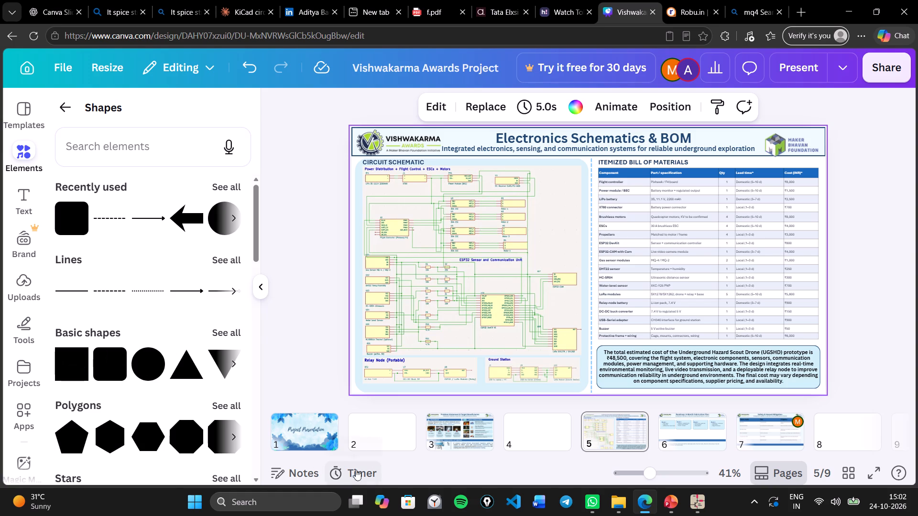
pyautogui.click(447, 430)
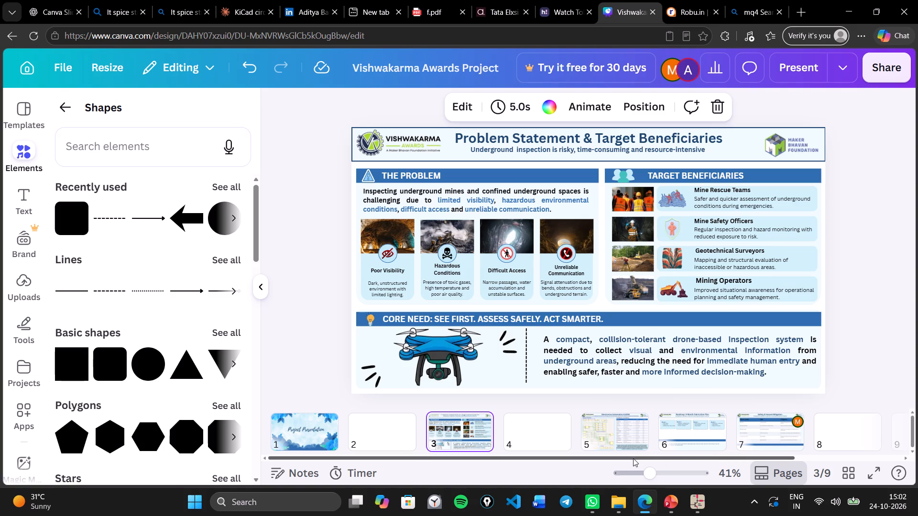
pyautogui.click(625, 435)
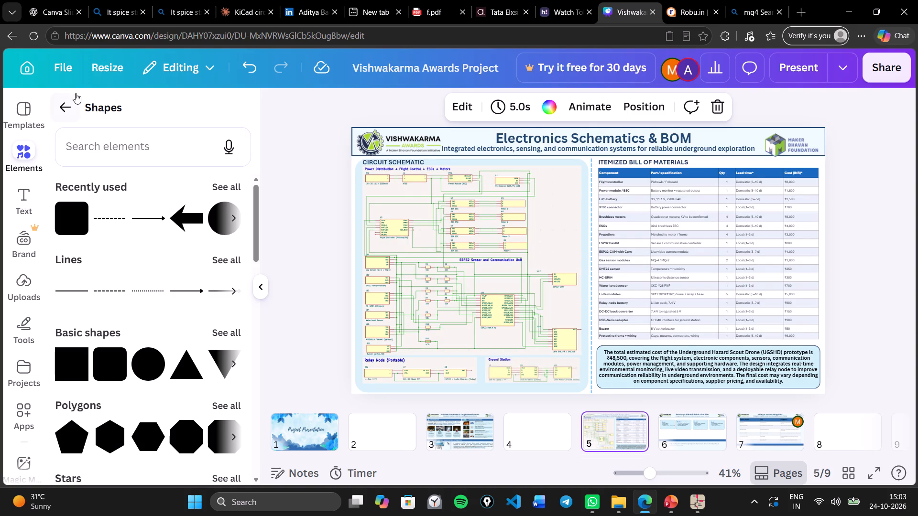
# Leave the shapes collection and search all elements for "bill".
pyautogui.click(128, 147)
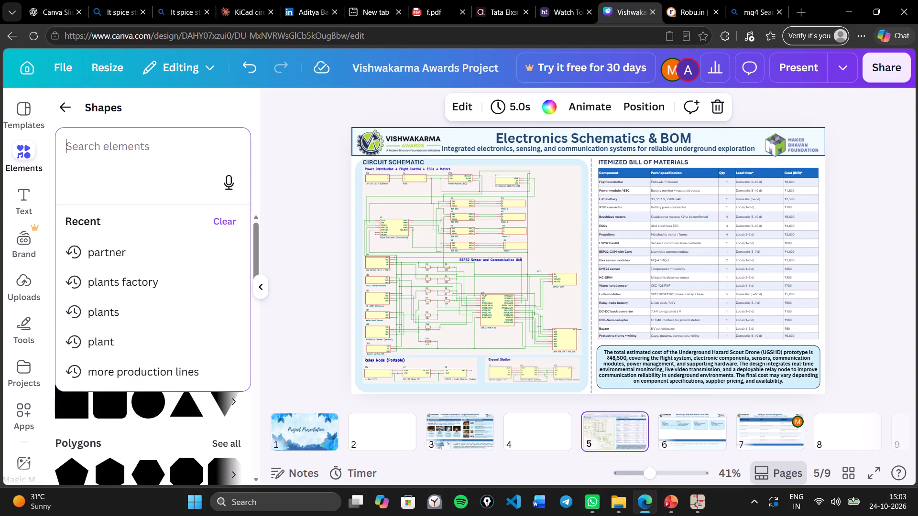
pyautogui.click(68, 106)
pyautogui.click(159, 111)
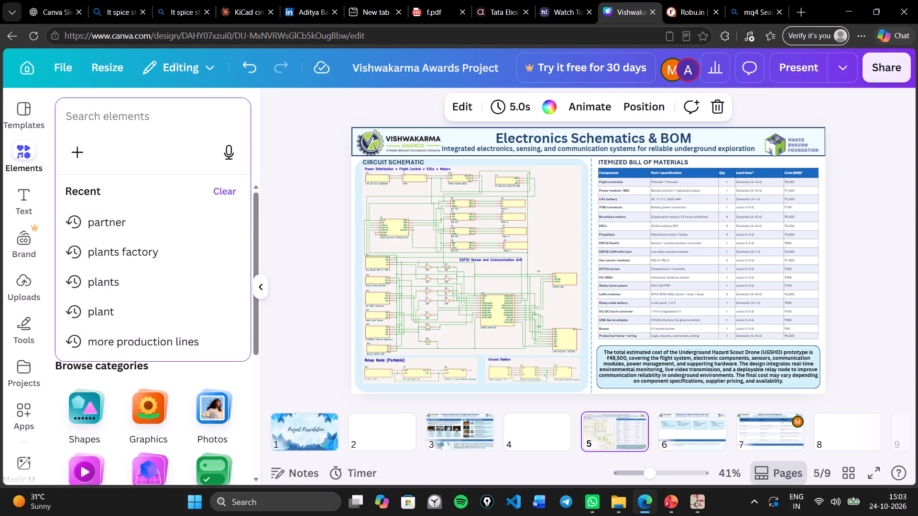
pyautogui.write('bill')
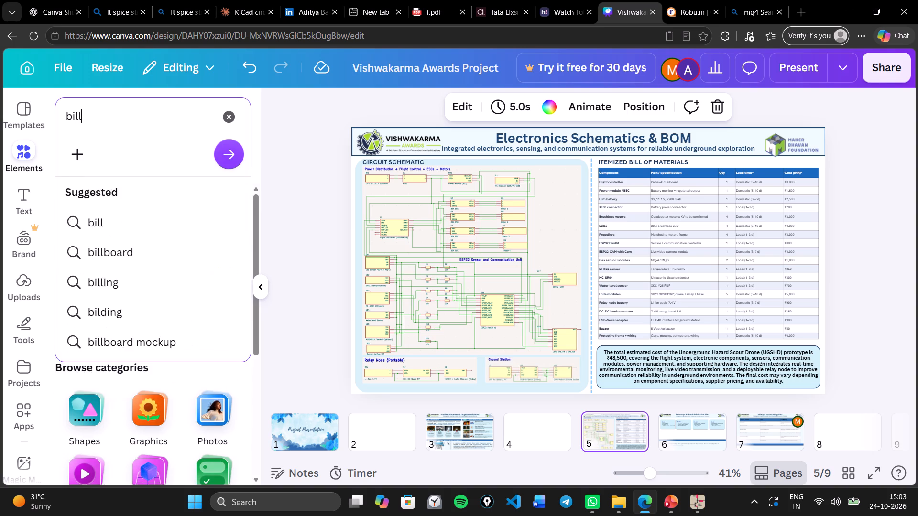
pyautogui.press('Return')
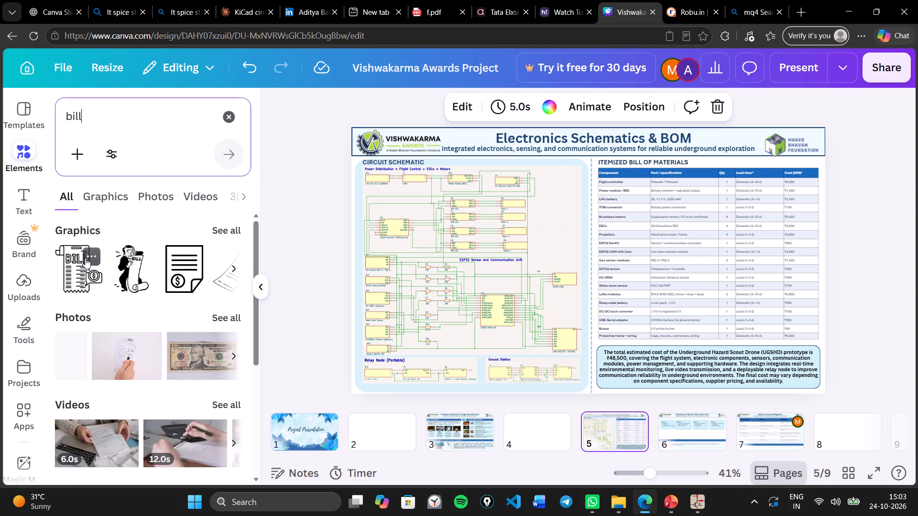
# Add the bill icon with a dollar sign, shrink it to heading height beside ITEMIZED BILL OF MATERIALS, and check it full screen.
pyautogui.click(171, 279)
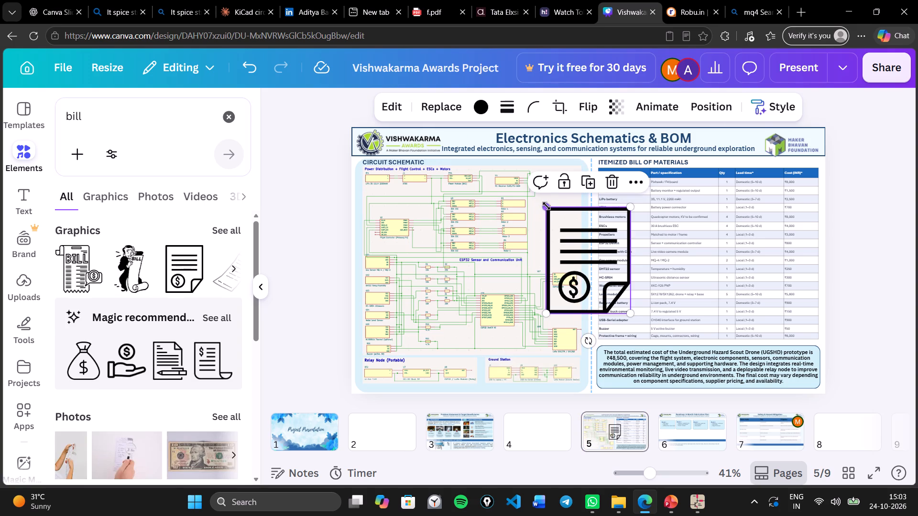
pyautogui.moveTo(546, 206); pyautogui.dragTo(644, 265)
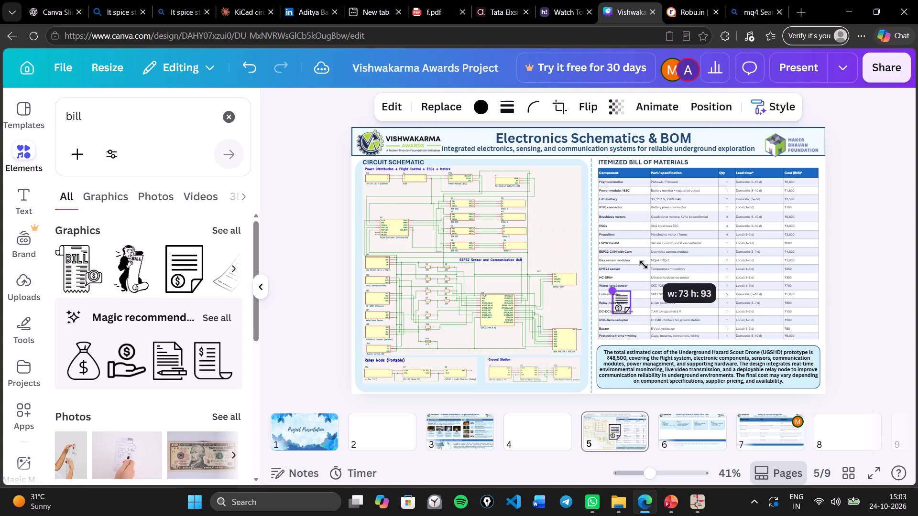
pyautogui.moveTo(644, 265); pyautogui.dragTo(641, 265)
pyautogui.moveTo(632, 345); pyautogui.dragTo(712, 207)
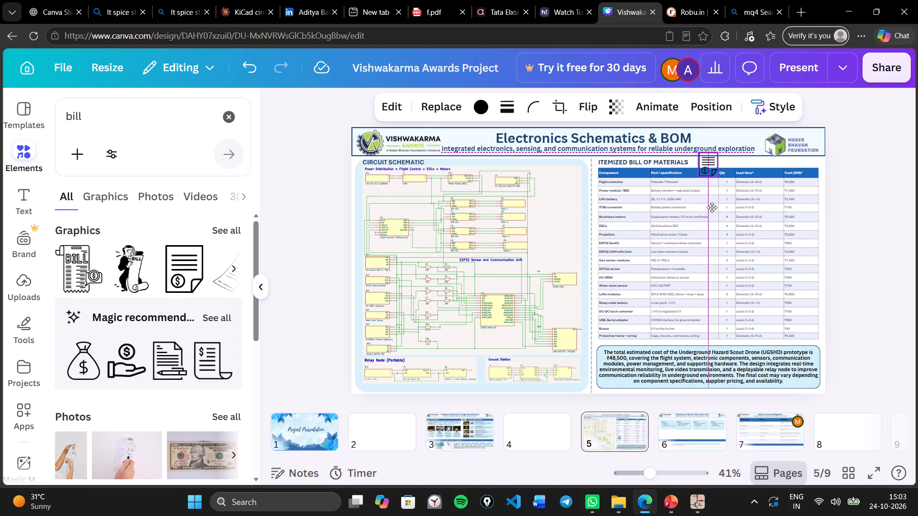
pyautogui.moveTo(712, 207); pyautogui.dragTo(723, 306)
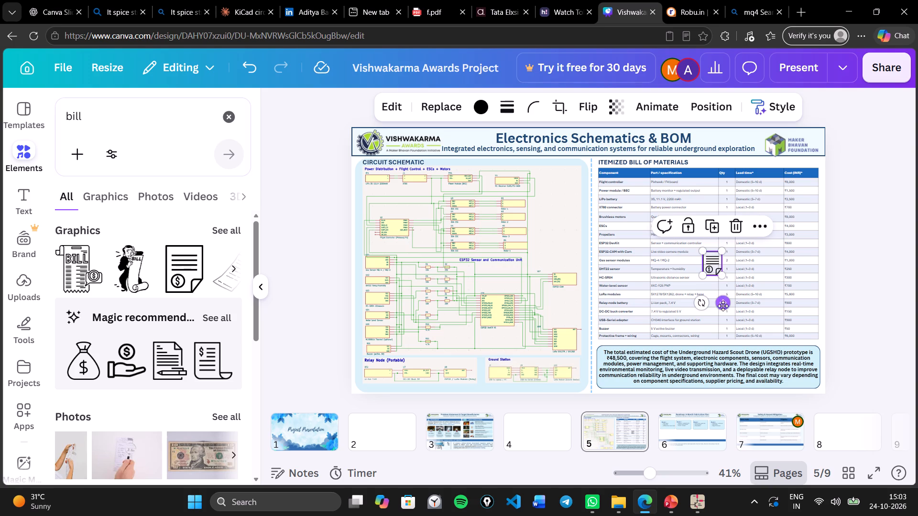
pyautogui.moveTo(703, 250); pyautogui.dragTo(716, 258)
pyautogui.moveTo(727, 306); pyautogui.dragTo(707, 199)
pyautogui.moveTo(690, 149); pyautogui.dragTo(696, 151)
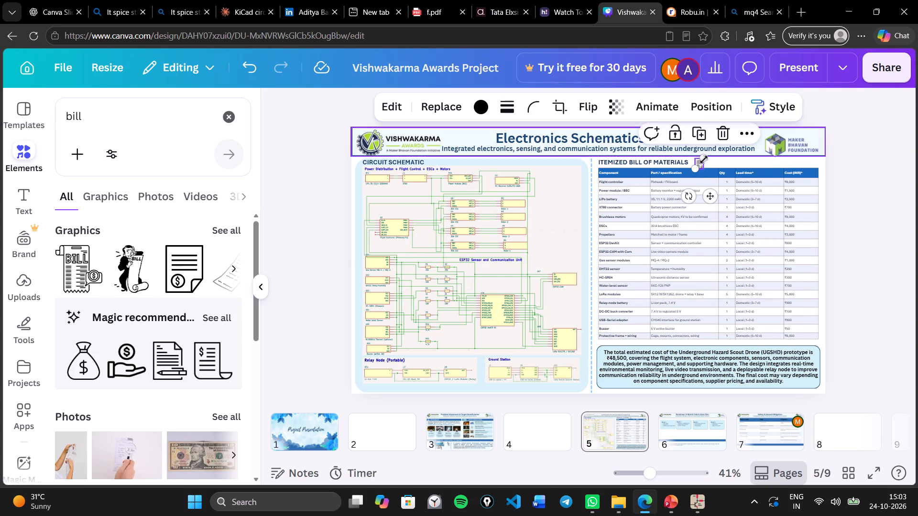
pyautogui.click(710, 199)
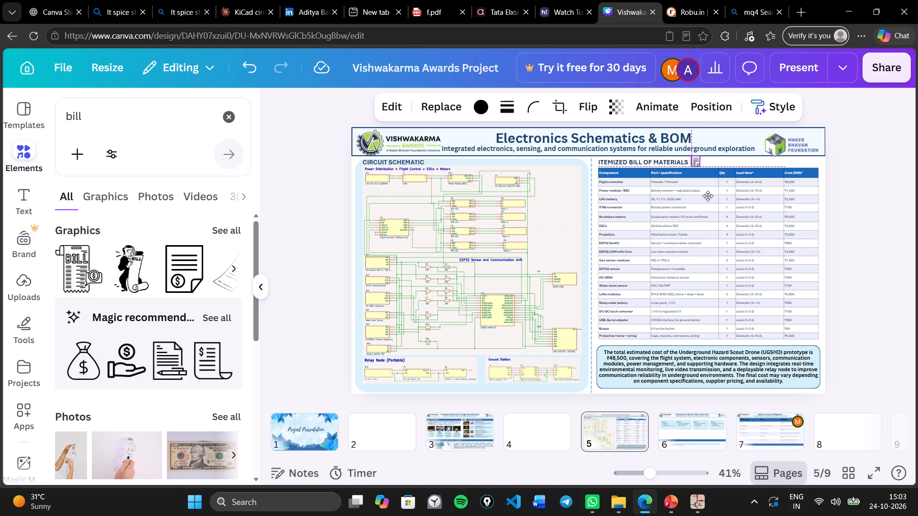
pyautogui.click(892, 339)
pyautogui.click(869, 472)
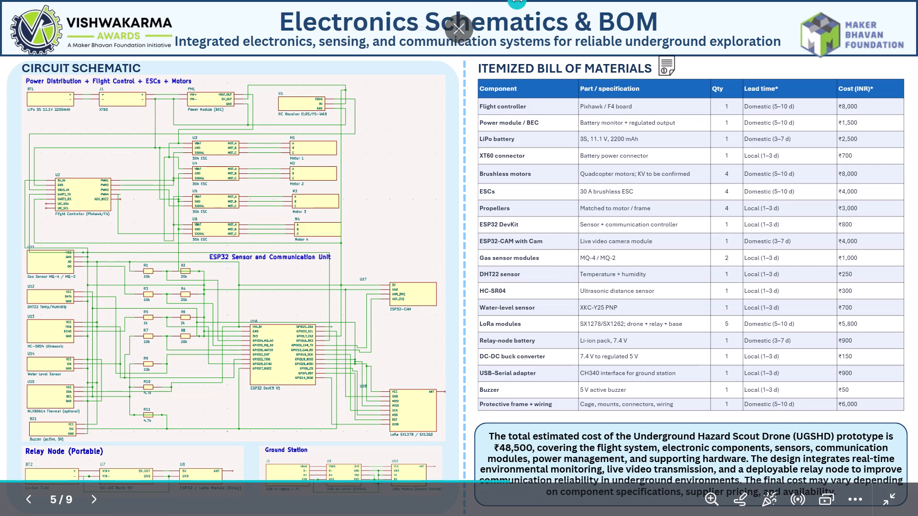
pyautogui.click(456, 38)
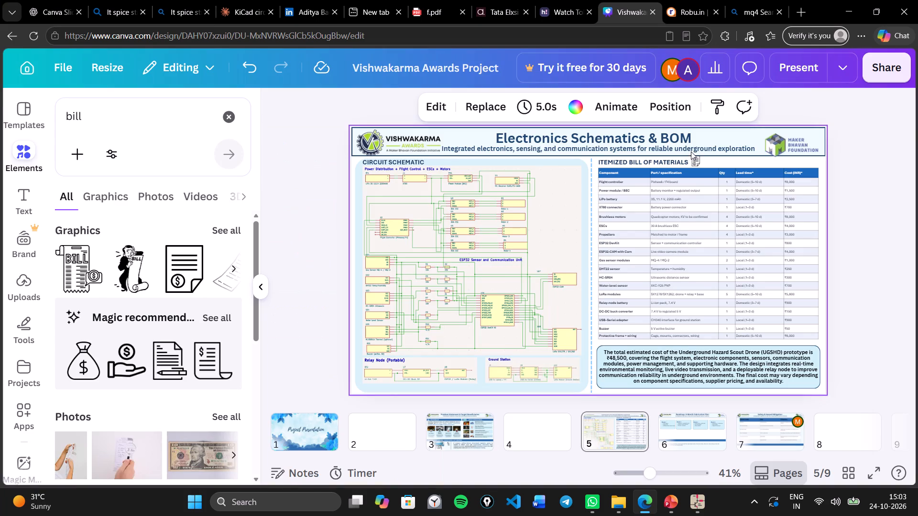
# Browse the bill graphics and add the recommended money bag with a dollar sign to the page.
pyautogui.click(233, 268)
pyautogui.click(233, 268)
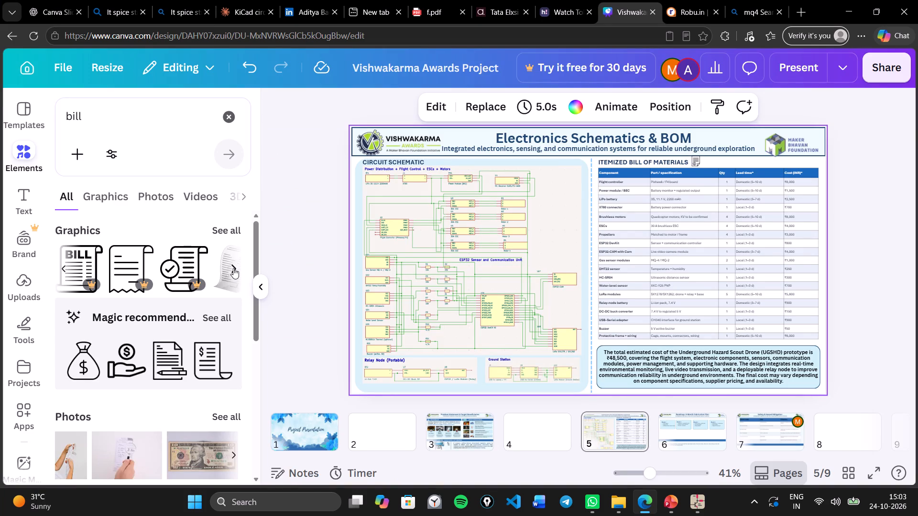
pyautogui.click(233, 268)
pyautogui.click(233, 268)
pyautogui.click(233, 268)
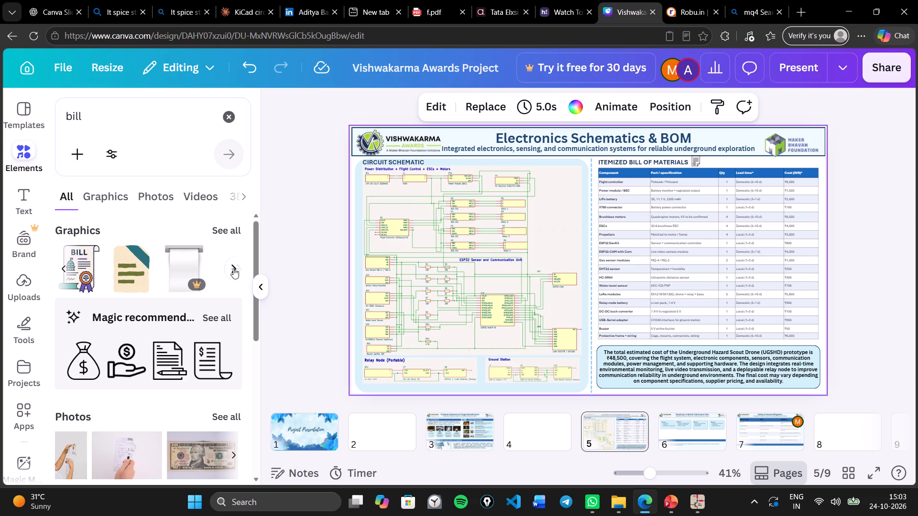
pyautogui.click(89, 366)
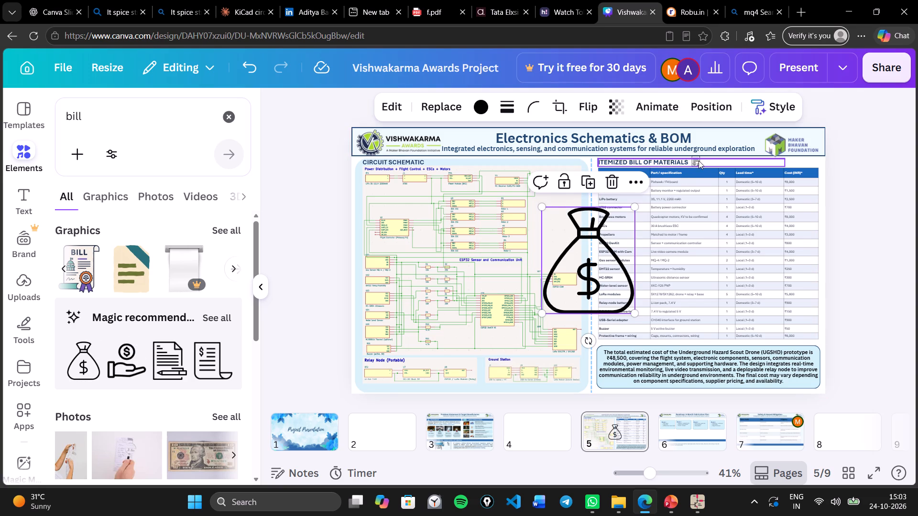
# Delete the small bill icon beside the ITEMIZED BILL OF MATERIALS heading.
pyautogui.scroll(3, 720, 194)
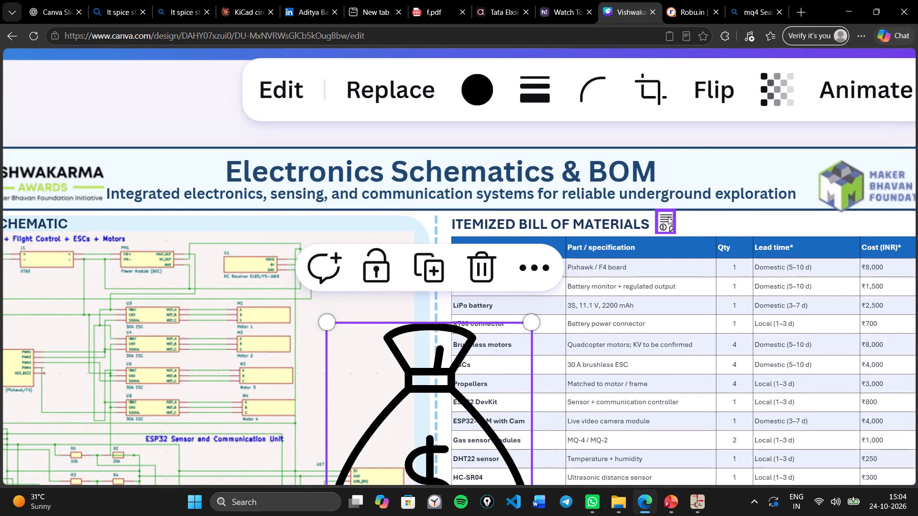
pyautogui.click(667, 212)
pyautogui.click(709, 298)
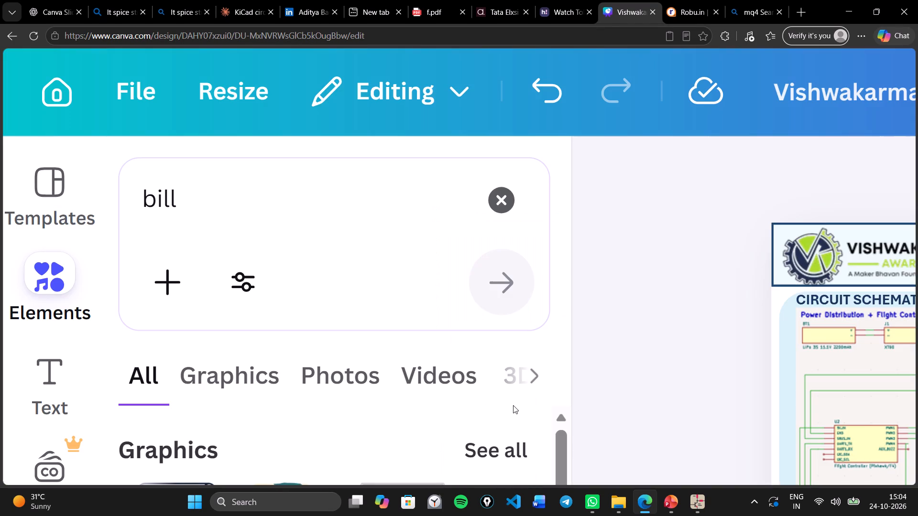
# Shrink the money bag slightly and move it over the middle of the bill of materials table.
pyautogui.click(539, 247)
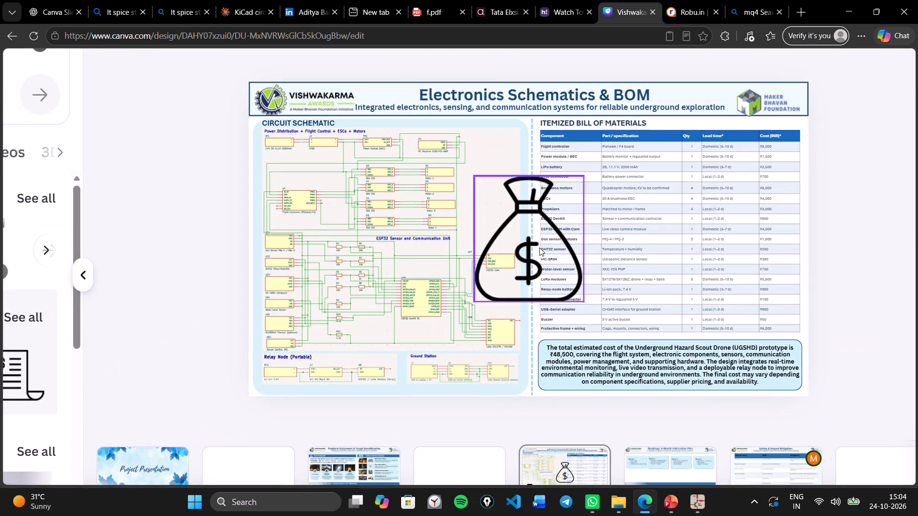
pyautogui.moveTo(472, 170); pyautogui.dragTo(505, 187)
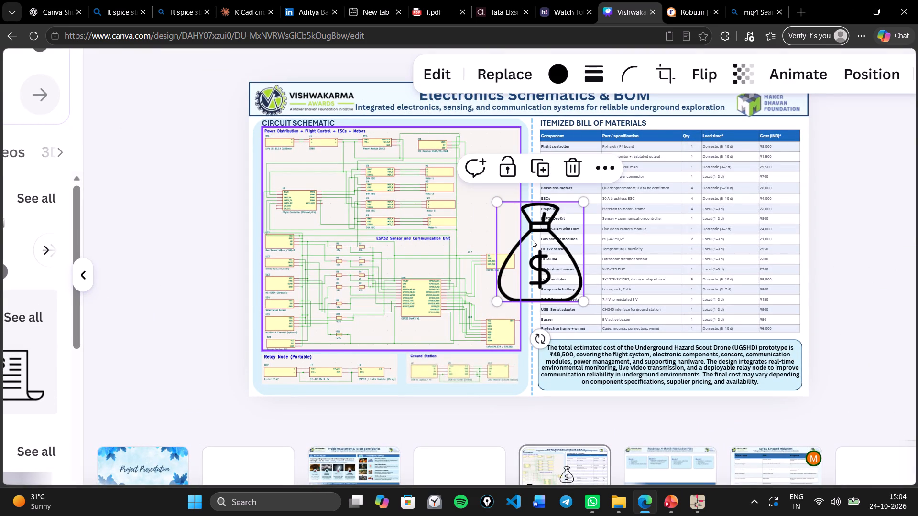
pyautogui.moveTo(540, 261); pyautogui.dragTo(684, 248)
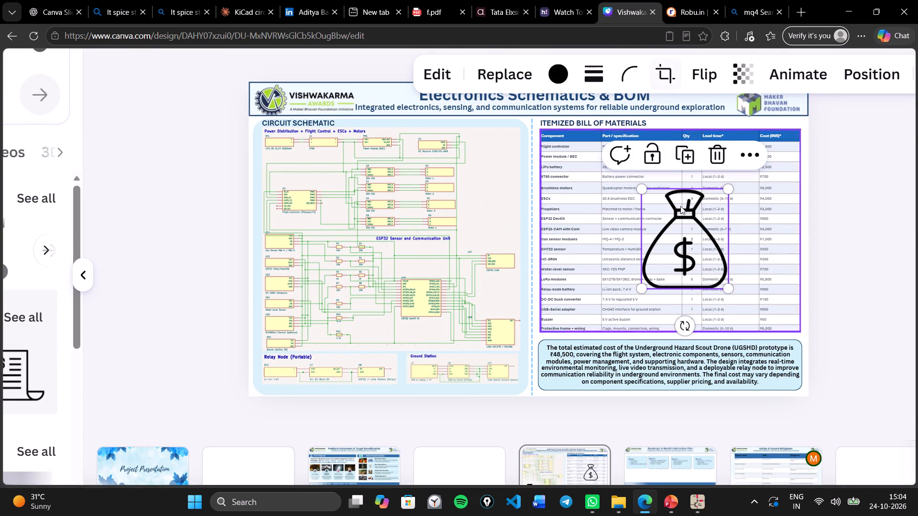
# Set the money bag's transparency value to 6 as a watermark over the table, and check the page full screen.
pyautogui.click(740, 76)
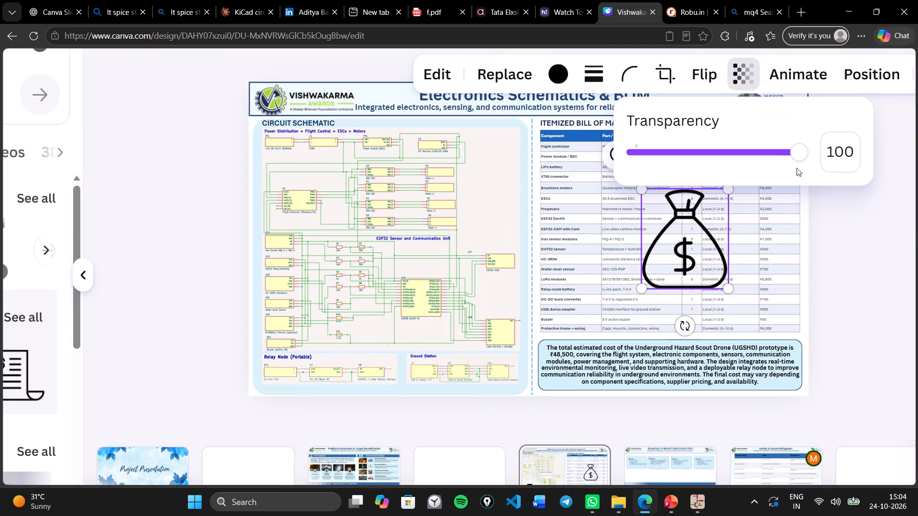
pyautogui.moveTo(799, 149); pyautogui.dragTo(664, 180)
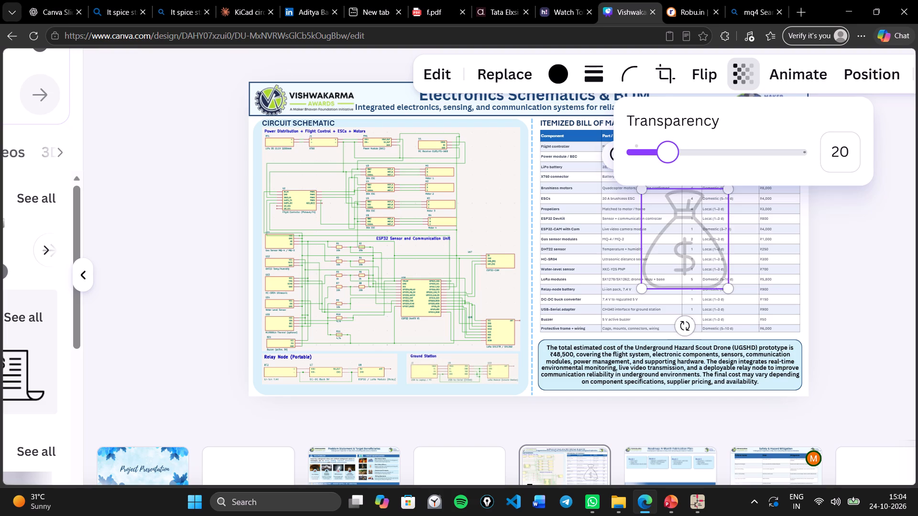
pyautogui.moveTo(664, 180); pyautogui.dragTo(644, 184)
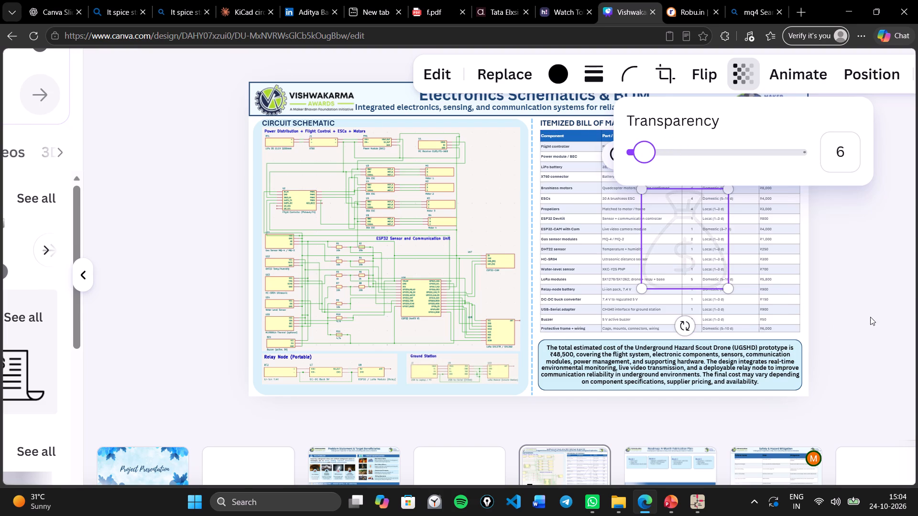
pyautogui.click(870, 317)
pyautogui.hscroll(-6, 666, 336)
pyautogui.click(869, 301)
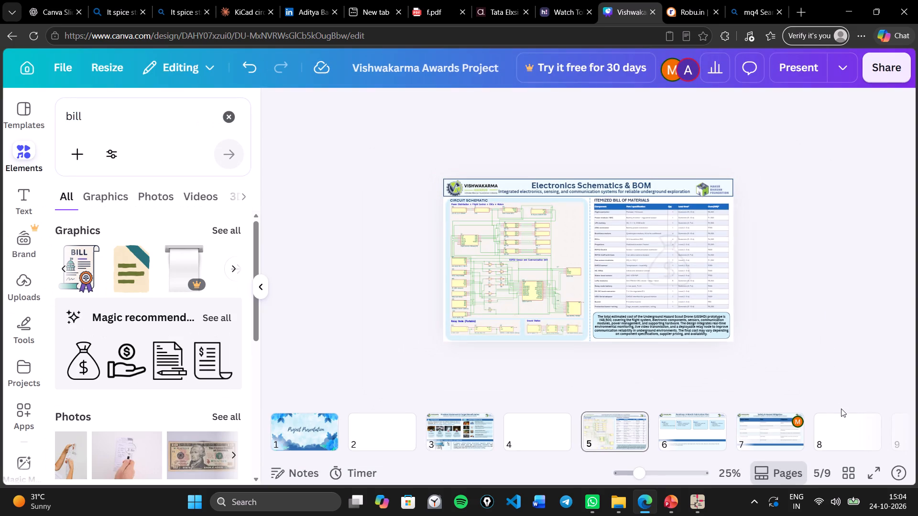
pyautogui.click(884, 471)
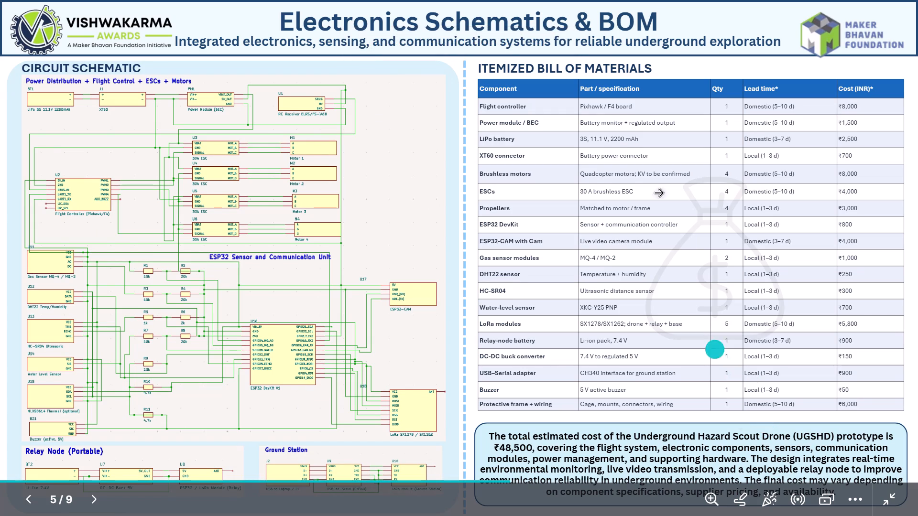
pyautogui.click(462, 37)
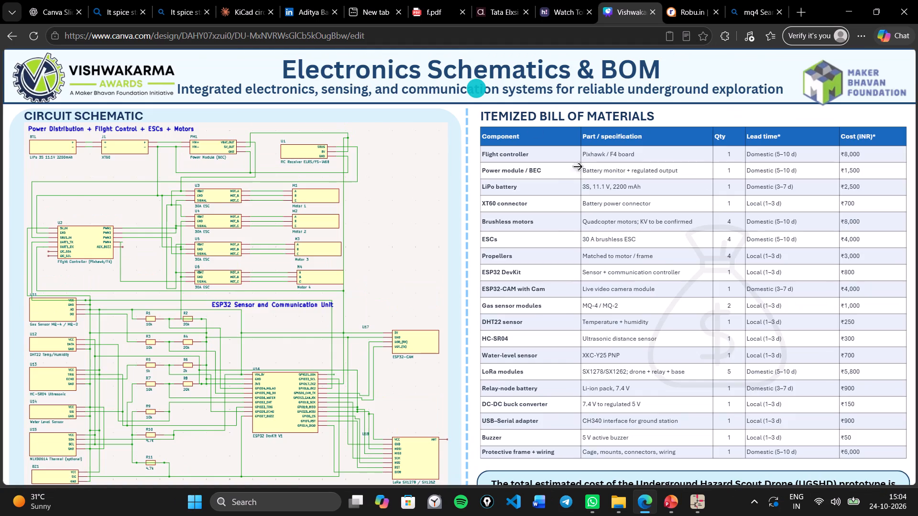
# Lower the money bag's transparency value slightly further to make the watermark fainter.
pyautogui.click(656, 276)
pyautogui.click(598, 99)
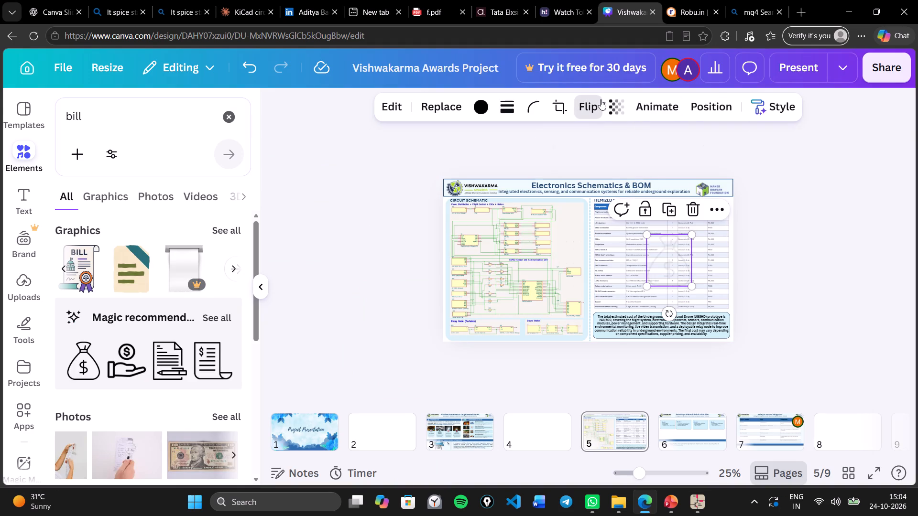
pyautogui.click(613, 100)
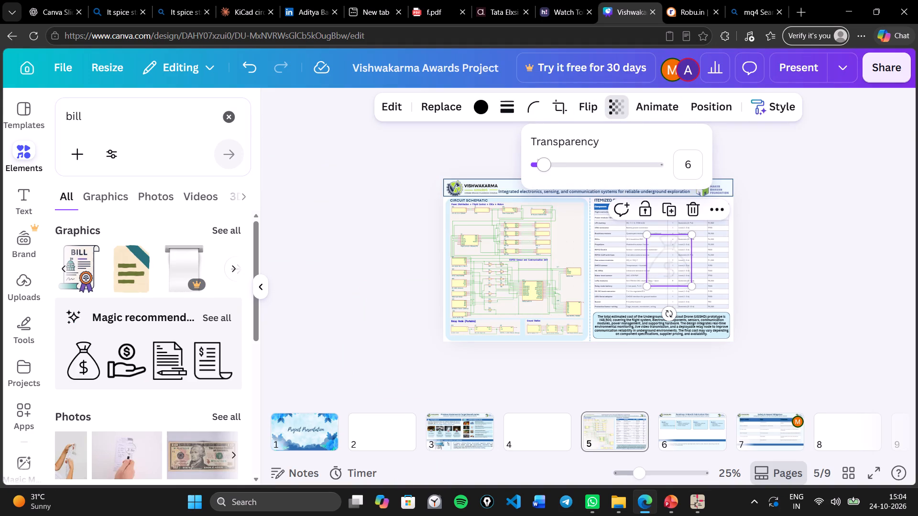
pyautogui.click(543, 172)
pyautogui.click(815, 283)
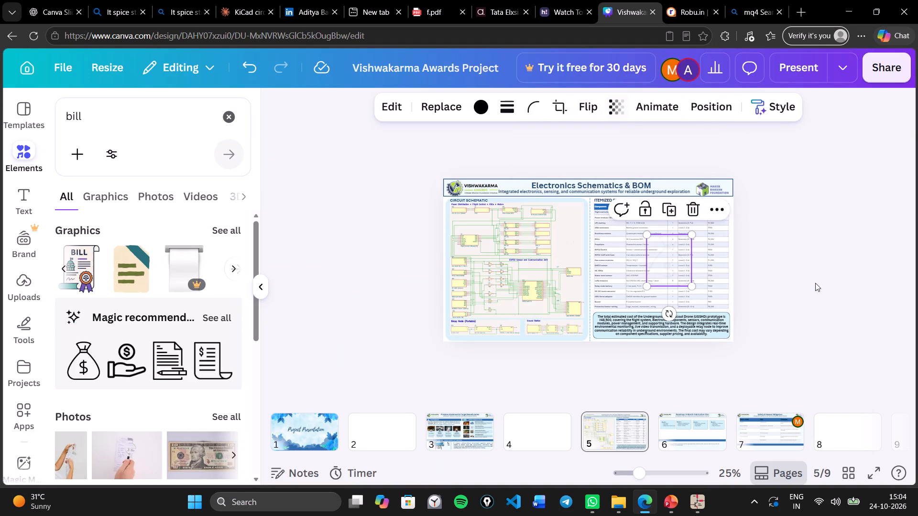
# Move the money-bag watermark slightly up and left to centre it over the bill of materials table, and check the page full screen.
pyautogui.click(814, 308)
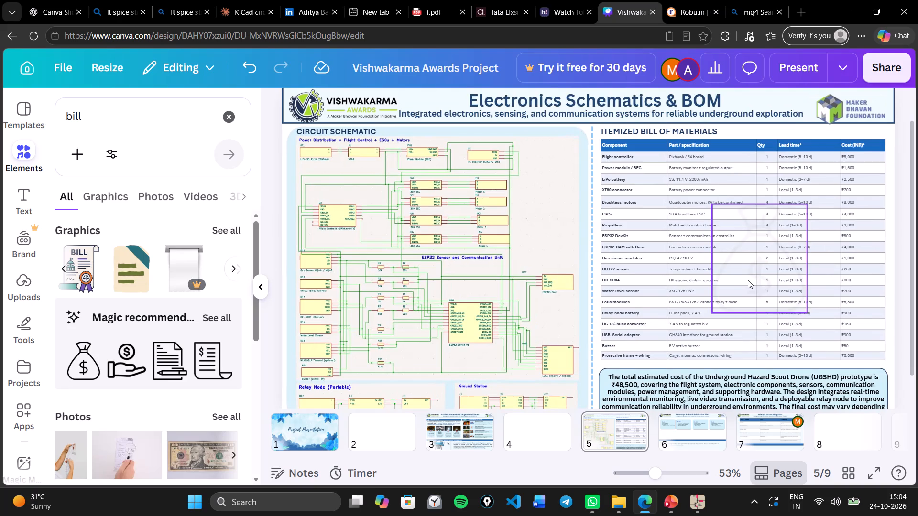
pyautogui.click(748, 280)
pyautogui.moveTo(748, 280); pyautogui.dragTo(737, 269)
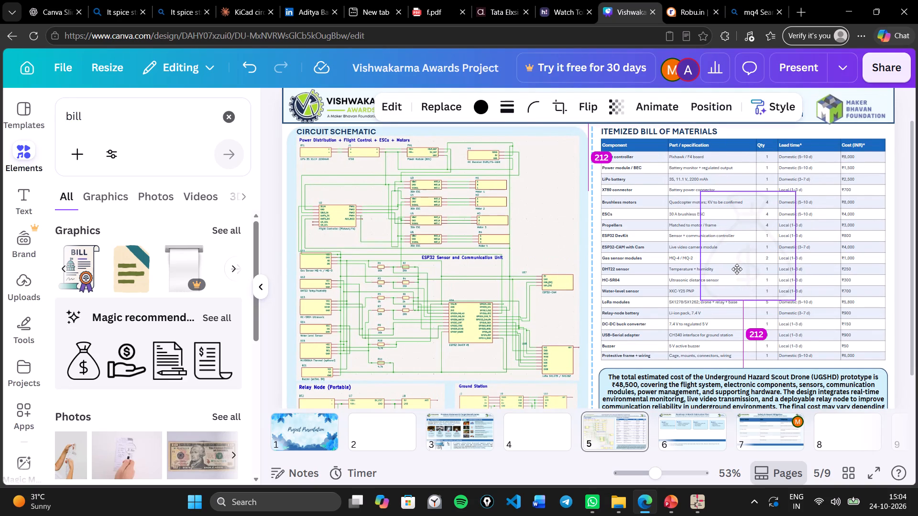
pyautogui.moveTo(737, 269); pyautogui.dragTo(739, 269)
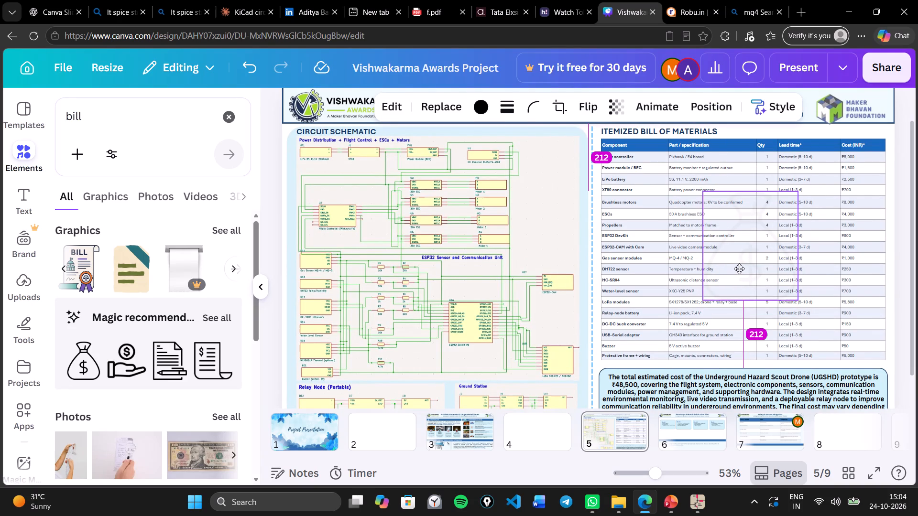
pyautogui.moveTo(739, 269); pyautogui.dragTo(740, 267)
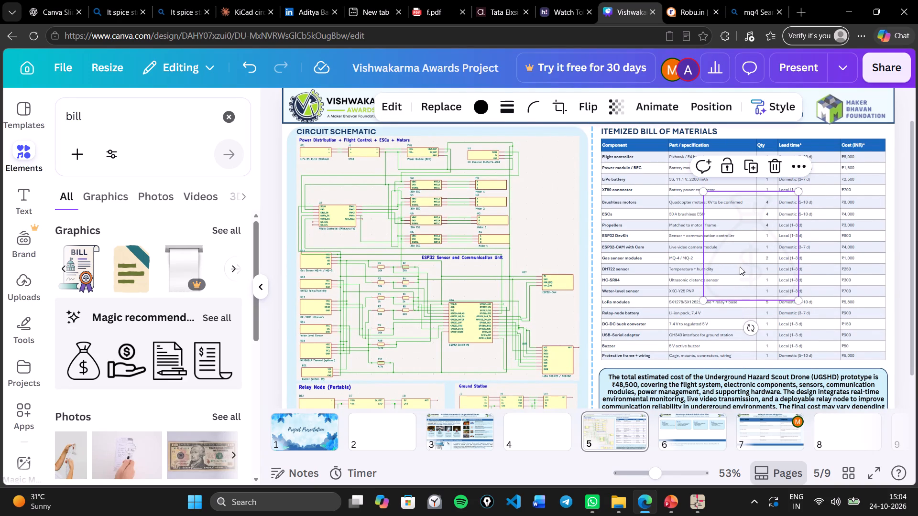
pyautogui.click(904, 270)
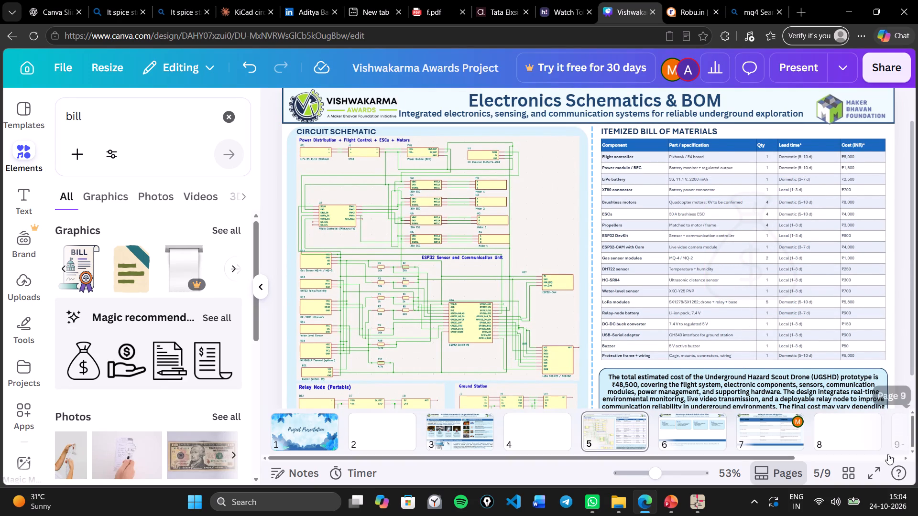
pyautogui.click(873, 466)
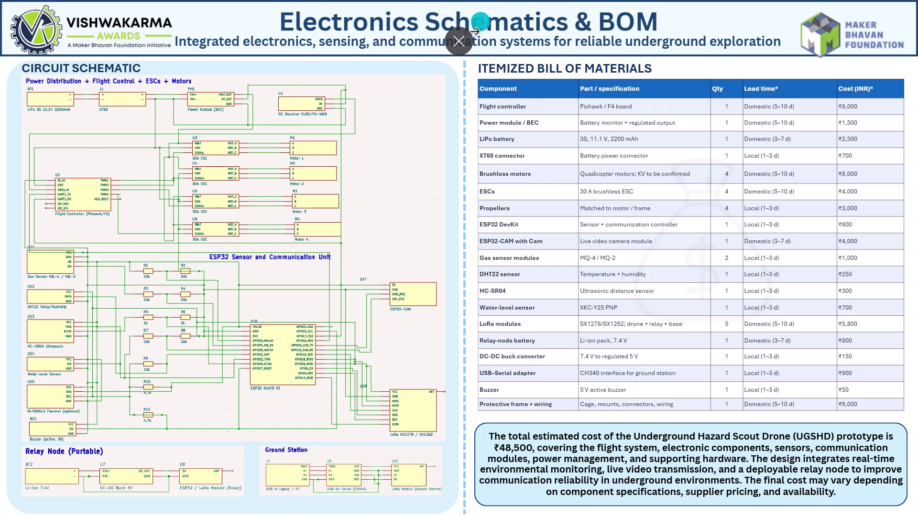
pyautogui.click(461, 43)
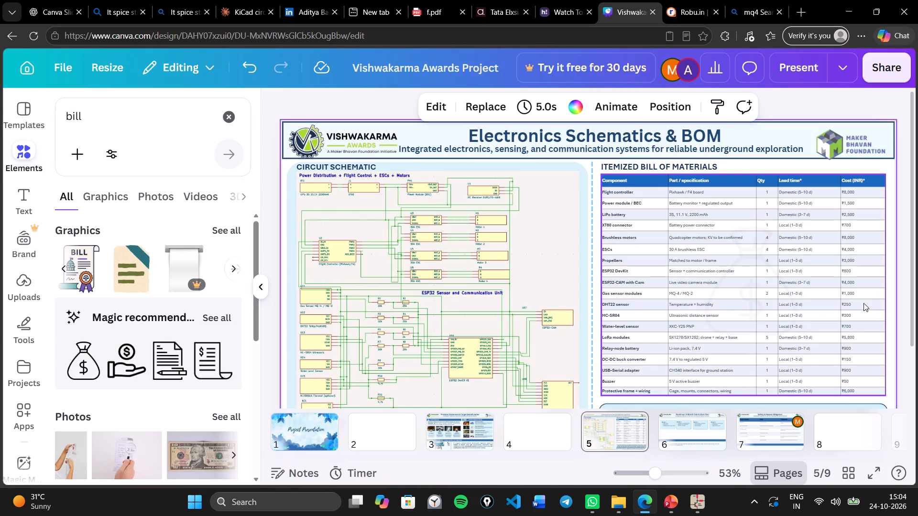
# Colour the amount ₹48,500 medium blue in the cost summary text below the bill of materials table.
pyautogui.scroll(-2, 908, 324)
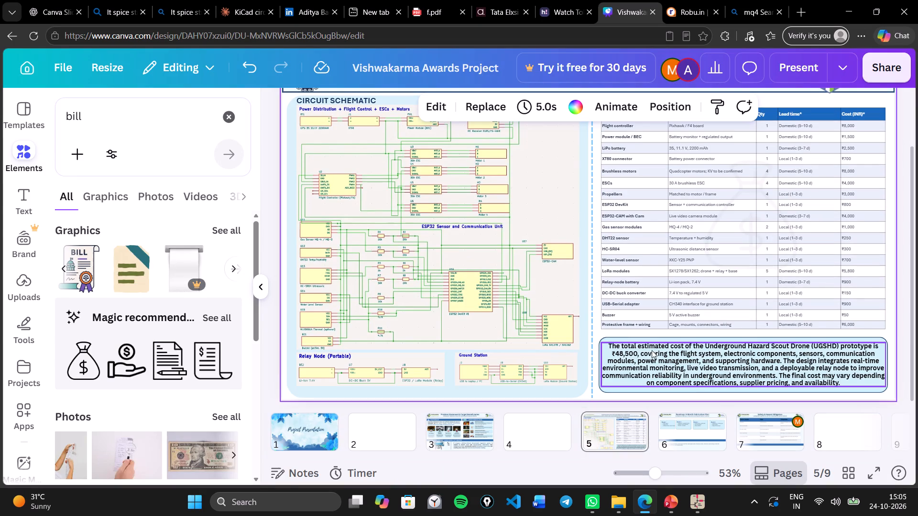
pyautogui.scroll(-1, 680, 344)
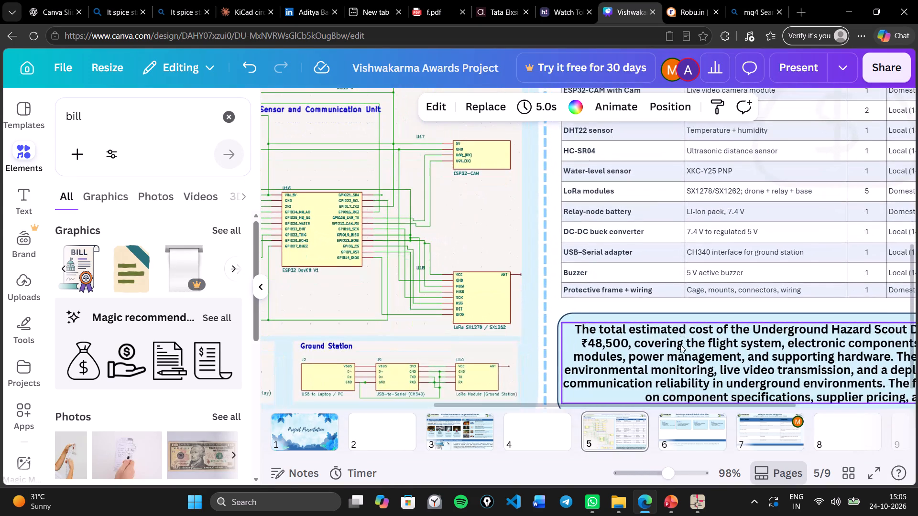
pyautogui.scroll(-2, 680, 344)
pyautogui.click(630, 311)
pyautogui.click(624, 315)
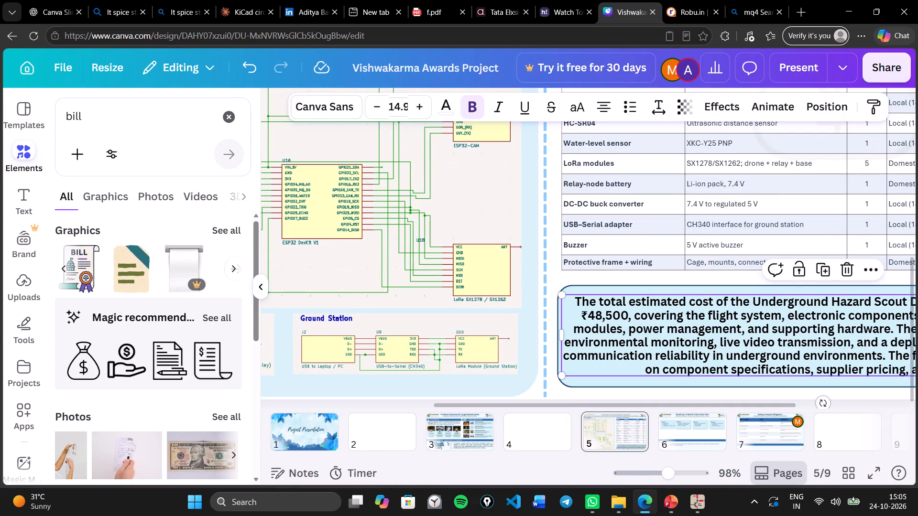
pyautogui.click(627, 315)
pyautogui.moveTo(627, 315); pyautogui.dragTo(584, 315)
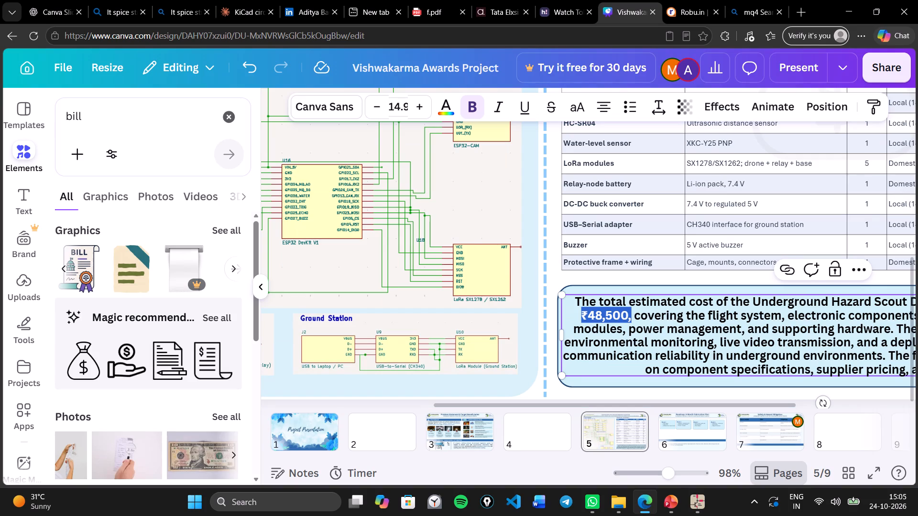
pyautogui.click(446, 112)
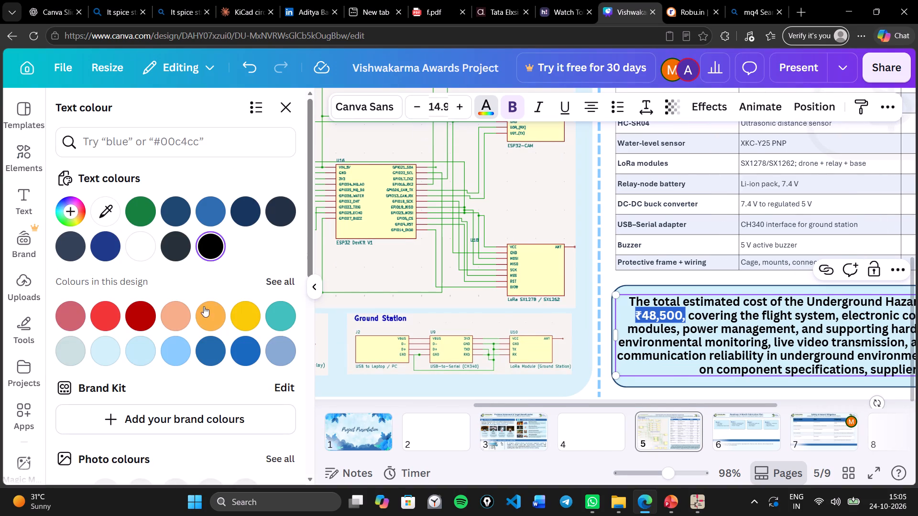
pyautogui.click(217, 204)
pyautogui.click(647, 372)
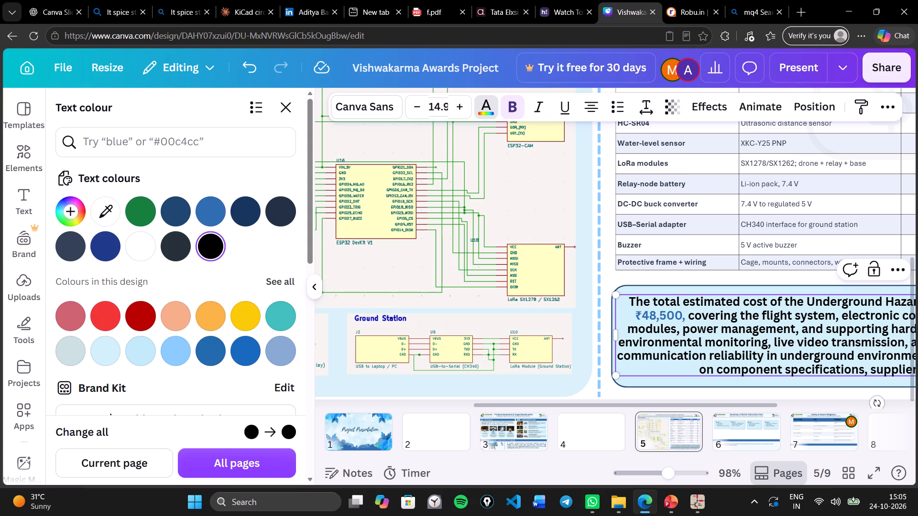
# Colour the phrase "Underground Hazard Scout Drone (UGSHD) prototype" in the cost summary the same medium blue.
pyautogui.scroll(-1, 852, 313)
pyautogui.hscroll(-4, 787, 296)
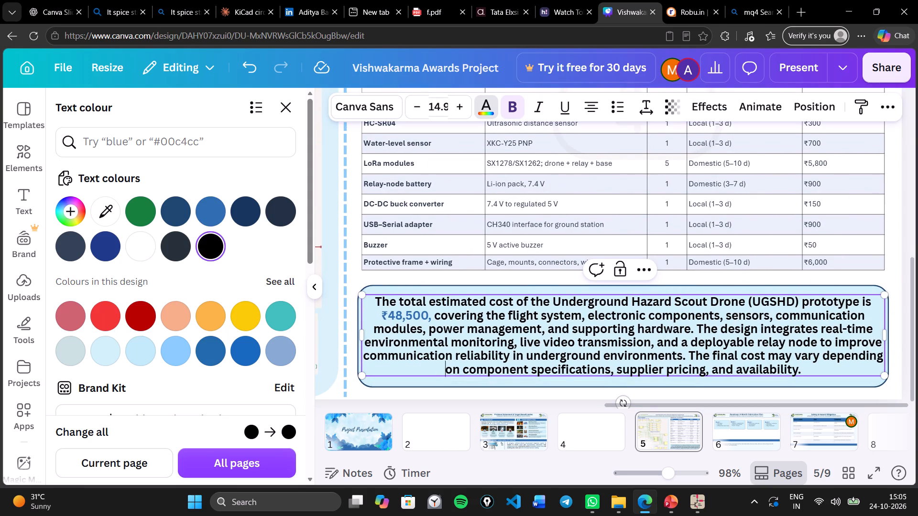
pyautogui.moveTo(551, 301); pyautogui.dragTo(573, 306)
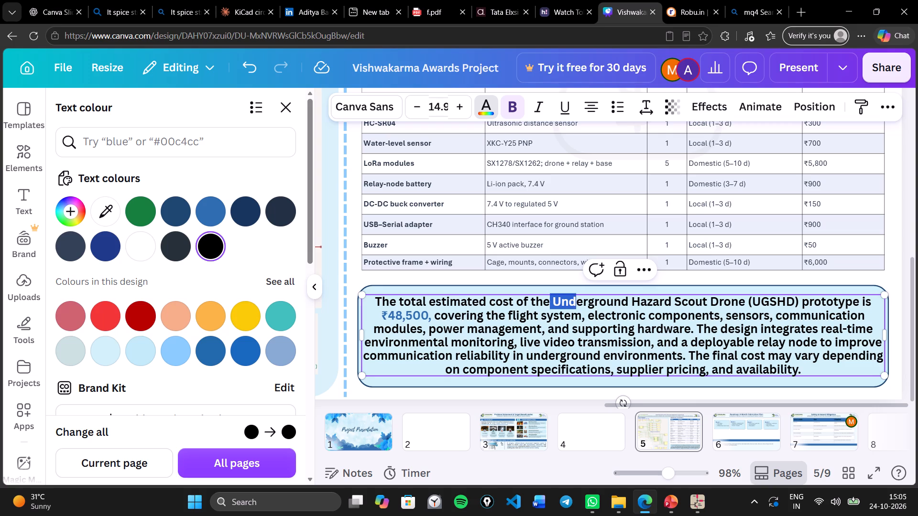
pyautogui.moveTo(573, 306); pyautogui.dragTo(856, 296)
pyautogui.click(482, 110)
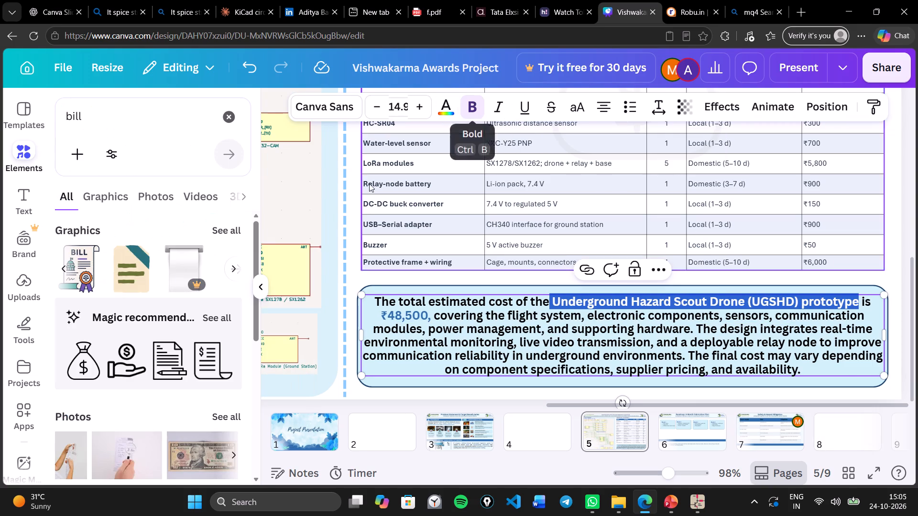
pyautogui.click(440, 109)
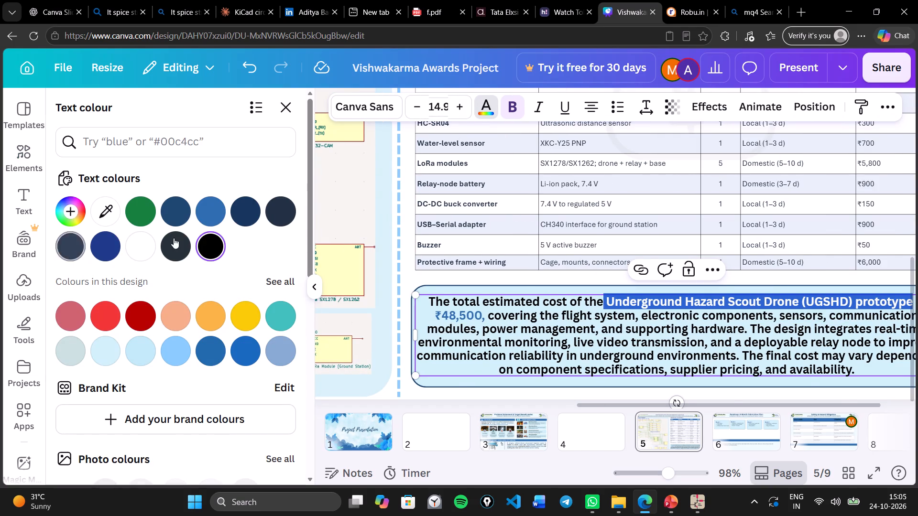
pyautogui.click(208, 215)
pyautogui.click(627, 322)
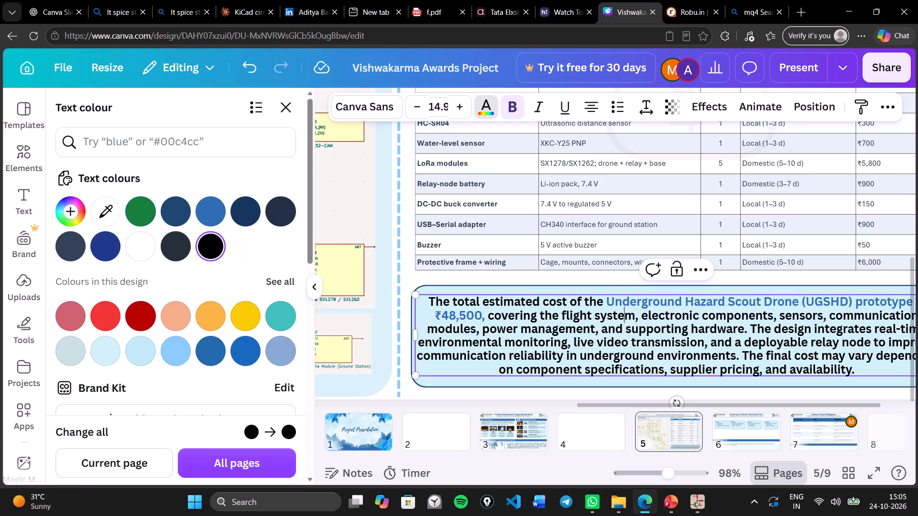
# Colour the cost summary's list from "flight system" through "supporting hardware." the same medium blue.
pyautogui.moveTo(561, 317); pyautogui.dragTo(747, 334)
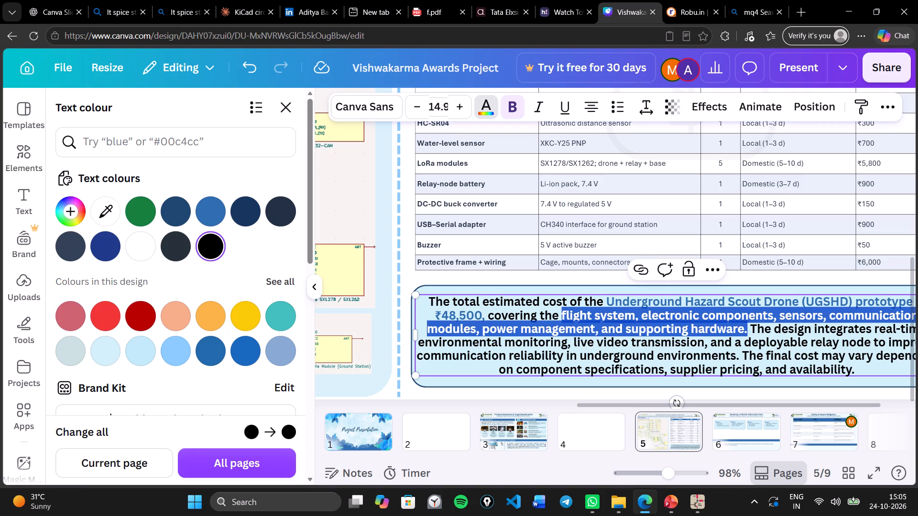
pyautogui.click(488, 109)
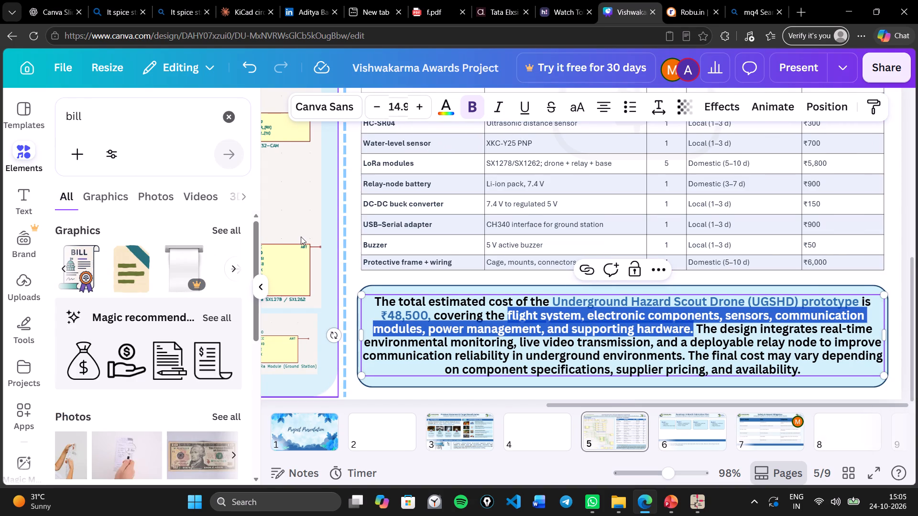
pyautogui.click(450, 107)
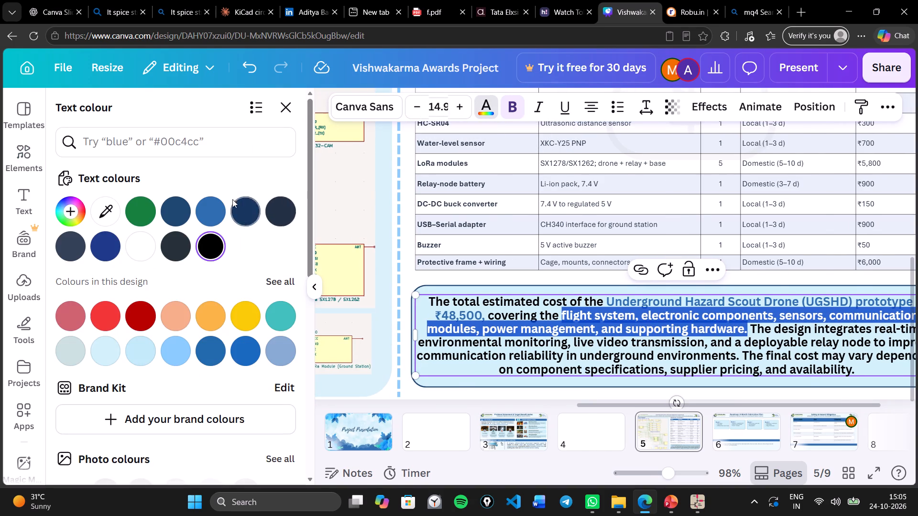
pyautogui.click(217, 208)
pyautogui.click(728, 314)
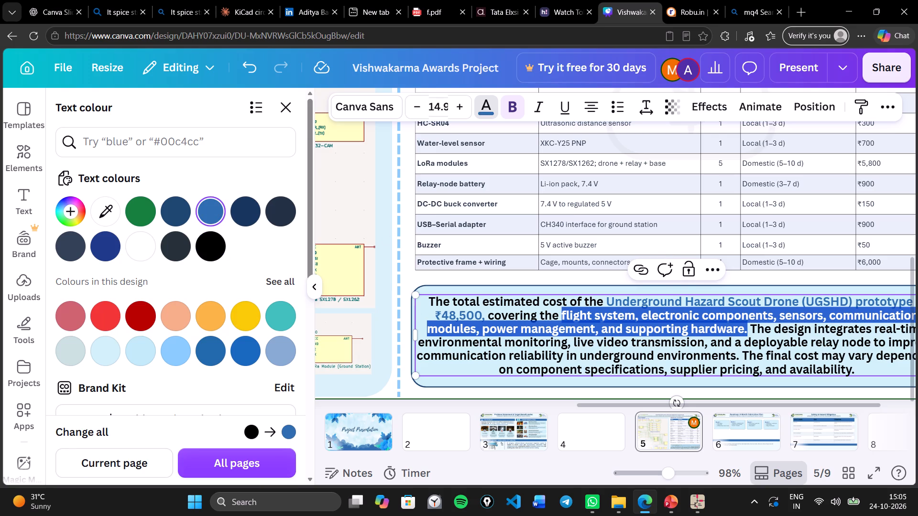
pyautogui.click(753, 354)
# Colour the phrase "deployable relay node" in the cost summary the same medium blue, keeping it bold.
pyautogui.hscroll(-4, 738, 316)
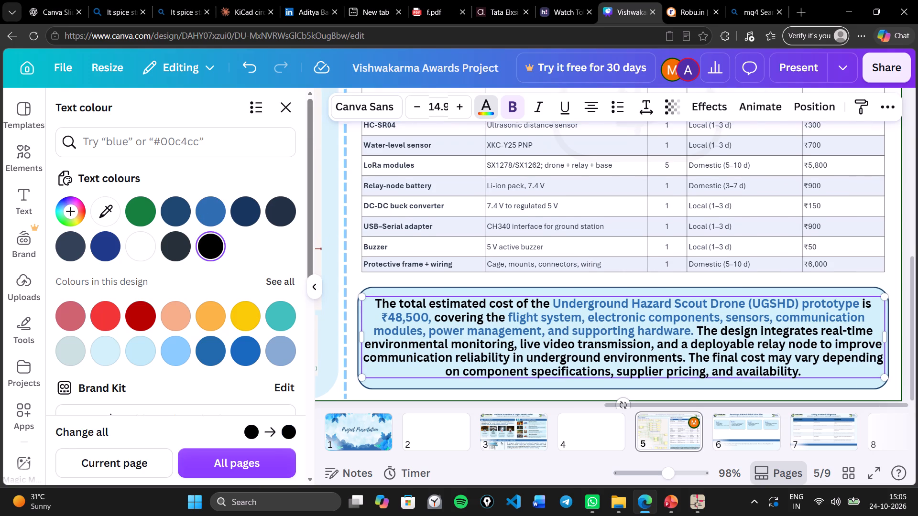
pyautogui.hscroll(-2, 738, 316)
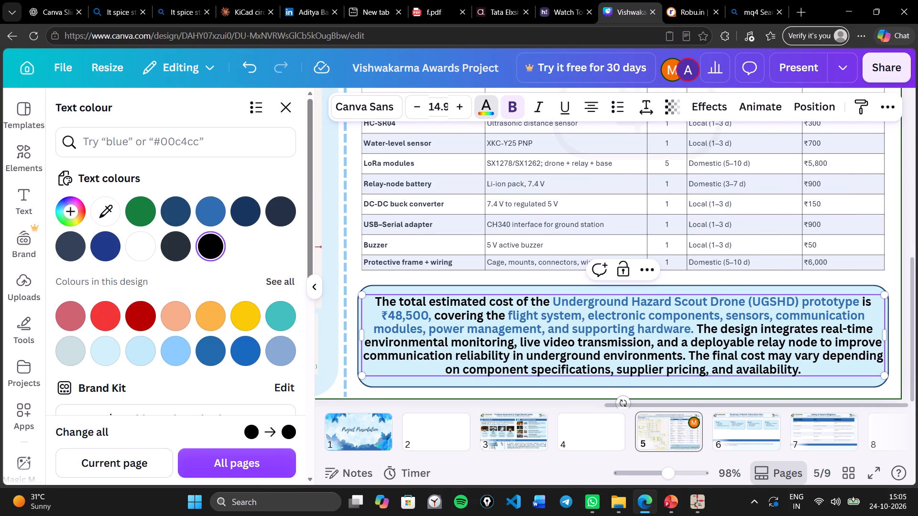
pyautogui.moveTo(691, 342); pyautogui.dragTo(710, 341)
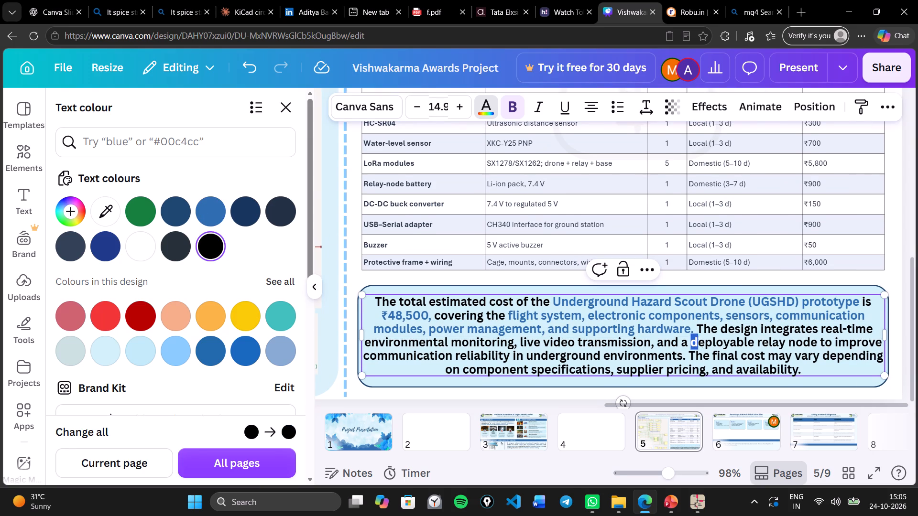
pyautogui.moveTo(710, 341); pyautogui.dragTo(815, 338)
pyautogui.click(482, 106)
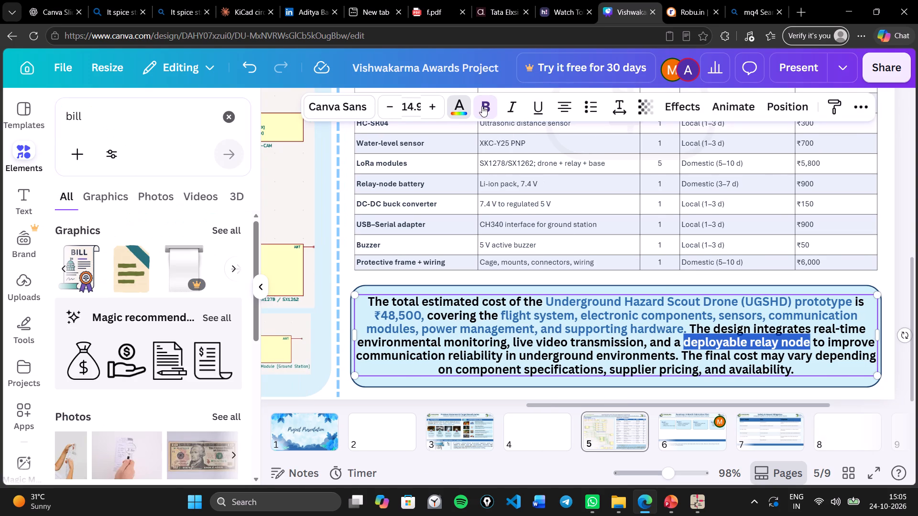
pyautogui.click(476, 106)
pyautogui.click(438, 112)
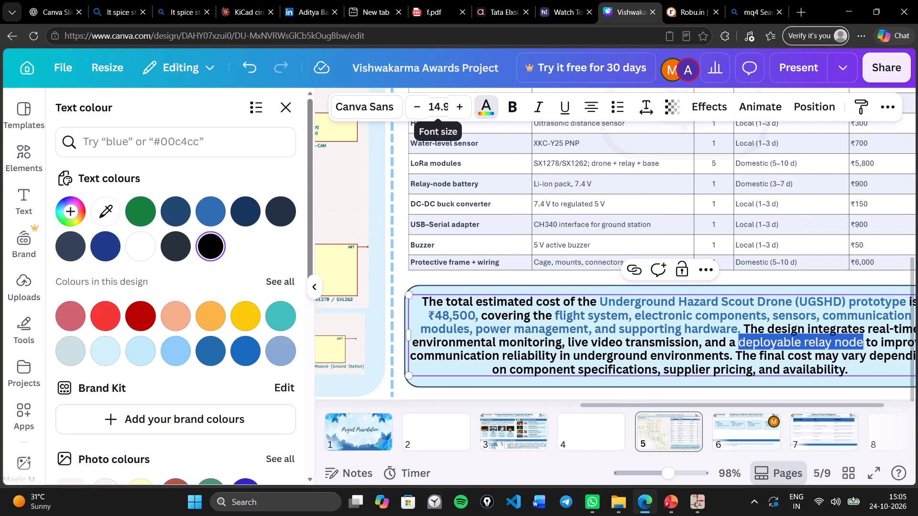
pyautogui.click(525, 101)
pyautogui.click(516, 102)
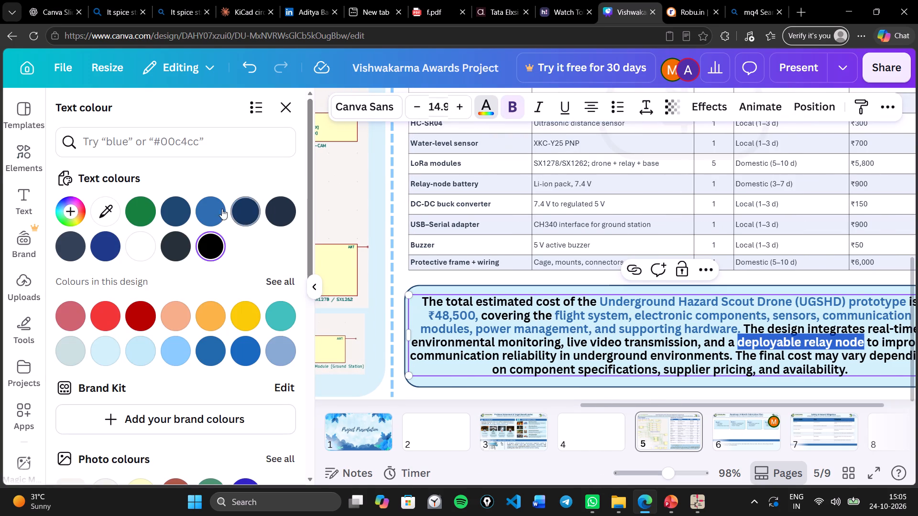
pyautogui.click(208, 212)
pyautogui.click(615, 304)
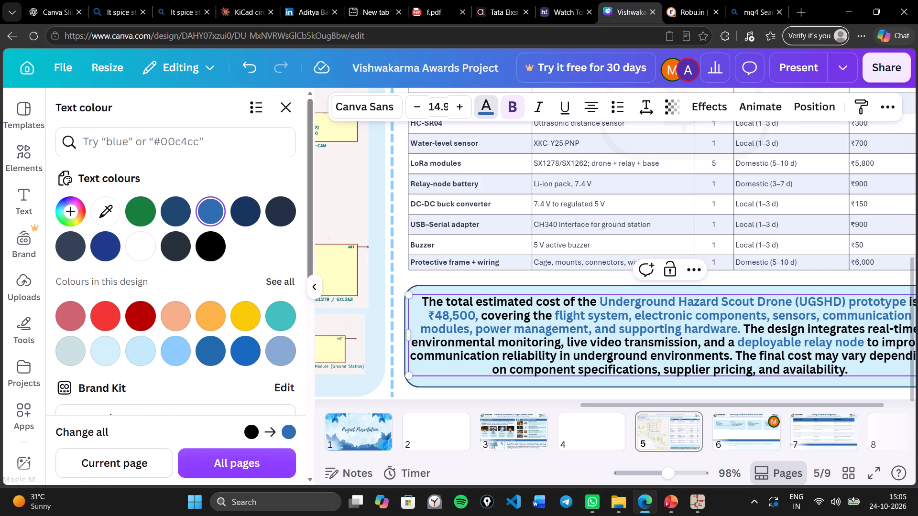
# Review the blue-highlighted phrases in the cost summary text below the bill of materials table.
pyautogui.click(698, 354)
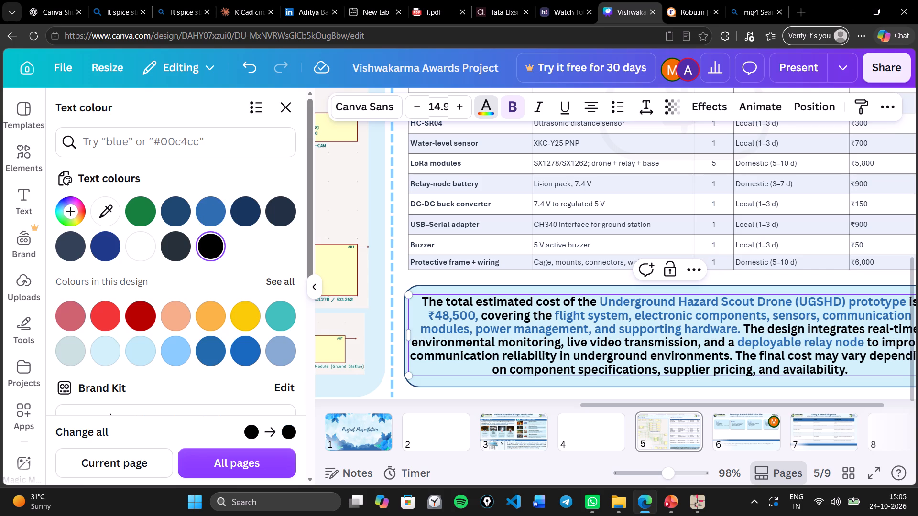
pyautogui.scroll(-1, 663, 370)
pyautogui.scroll(1, 752, 350)
pyautogui.scroll(-2, 747, 351)
pyautogui.scroll(-1, 862, 328)
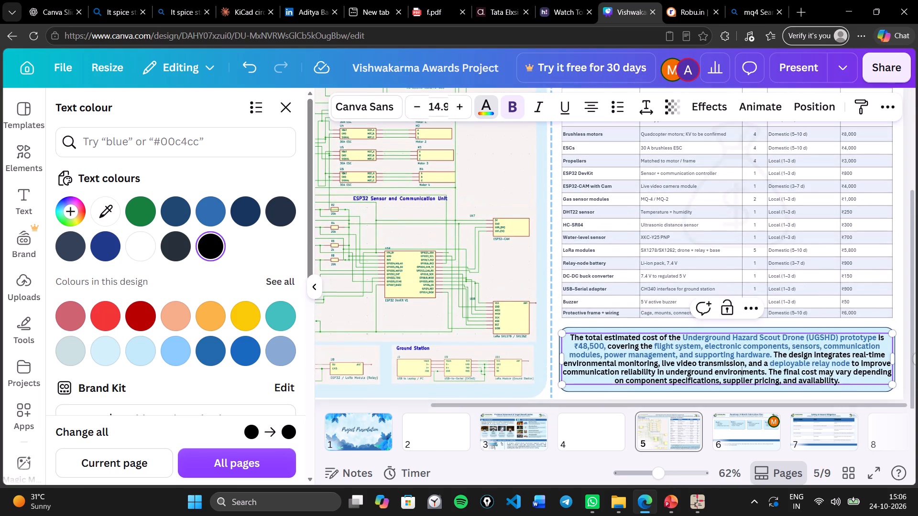
pyautogui.click(896, 305)
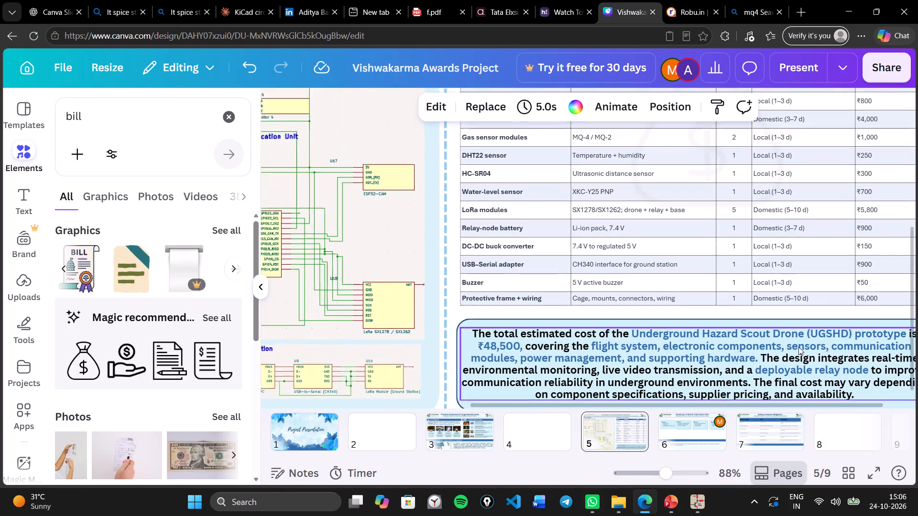
pyautogui.hscroll(-1, 691, 351)
pyautogui.click(612, 322)
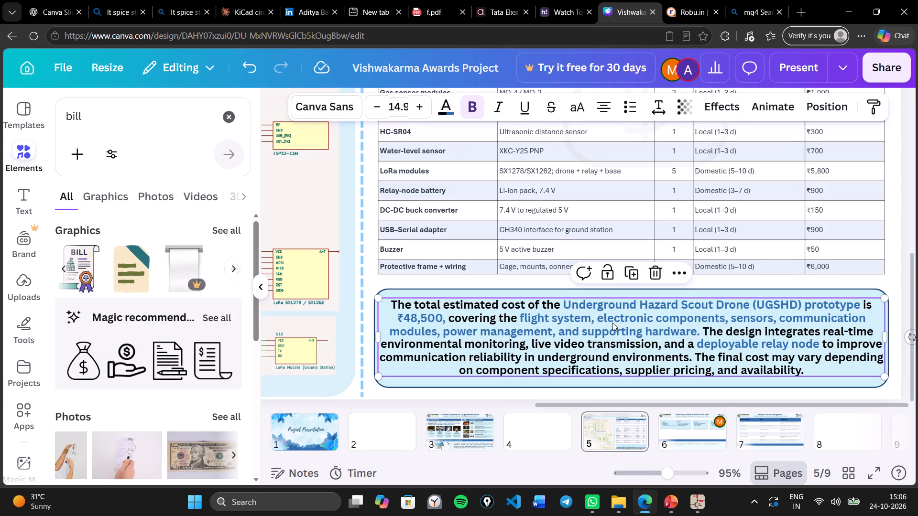
# Deselect the cost summary text and check the overall layout of the whole Electronics Schematics & BOM page.
pyautogui.click(634, 333)
pyautogui.click(494, 329)
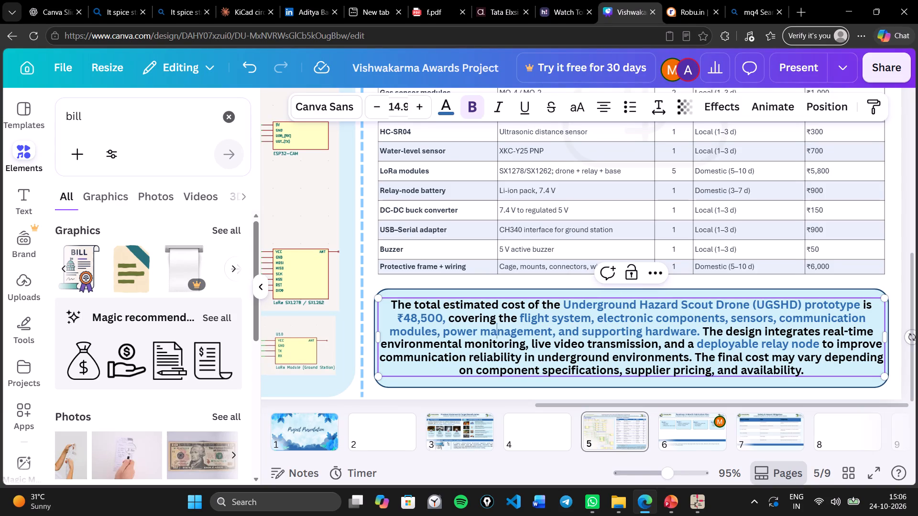
pyautogui.click(902, 221)
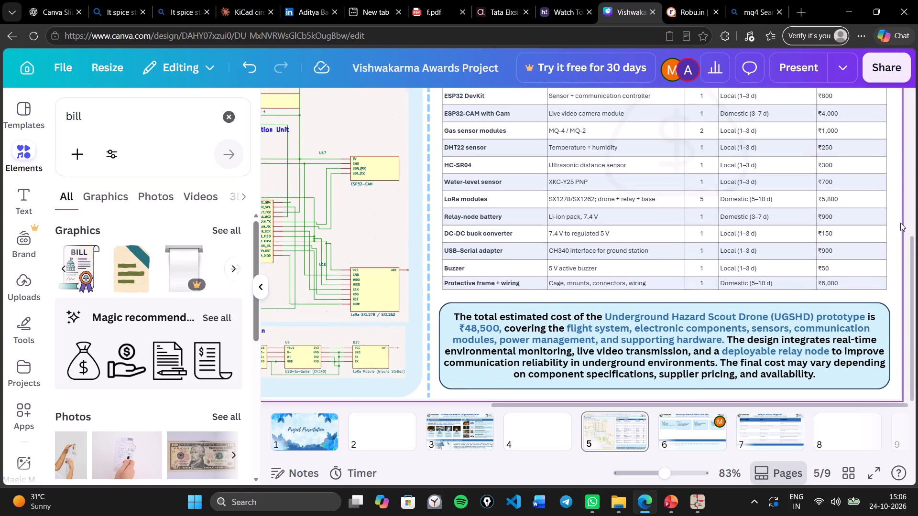
pyautogui.scroll(1, 900, 223)
pyautogui.hscroll(2, 900, 223)
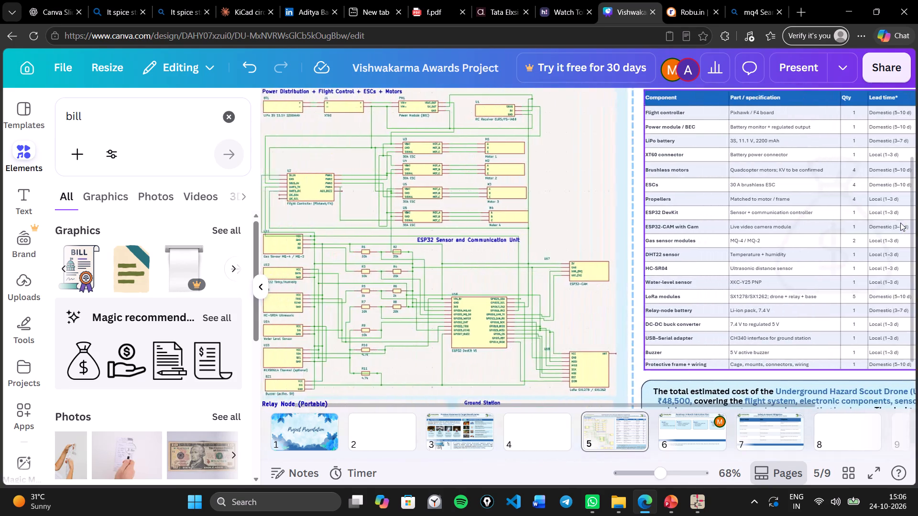
pyautogui.hscroll(2, 900, 223)
pyautogui.scroll(1, 900, 223)
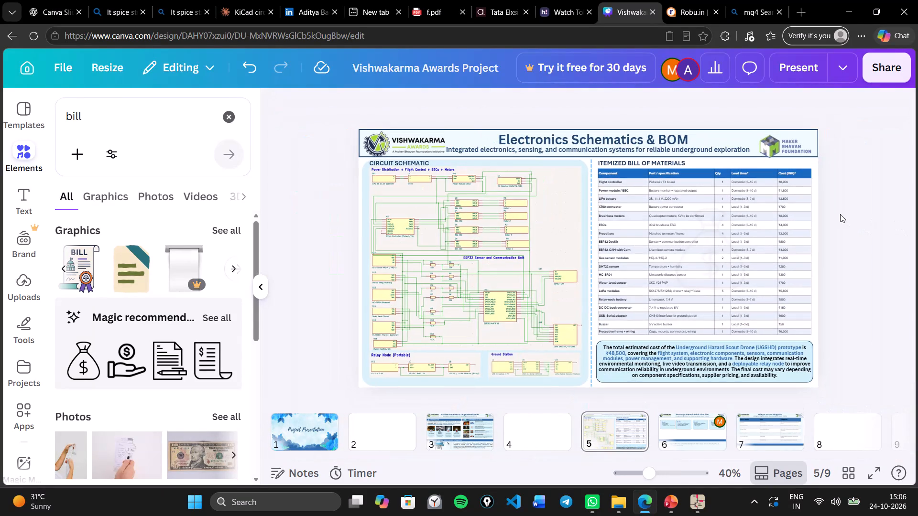
pyautogui.click(840, 214)
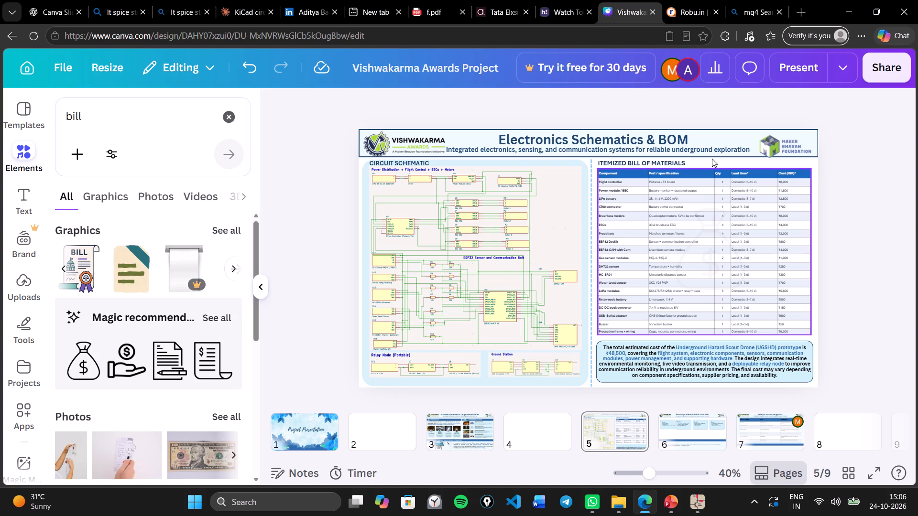
# Look over the Safety & Hazard Mitigation, Roadmap, and Problem Statement & Target Beneficiaries pages to compare their design.
pyautogui.click(765, 415)
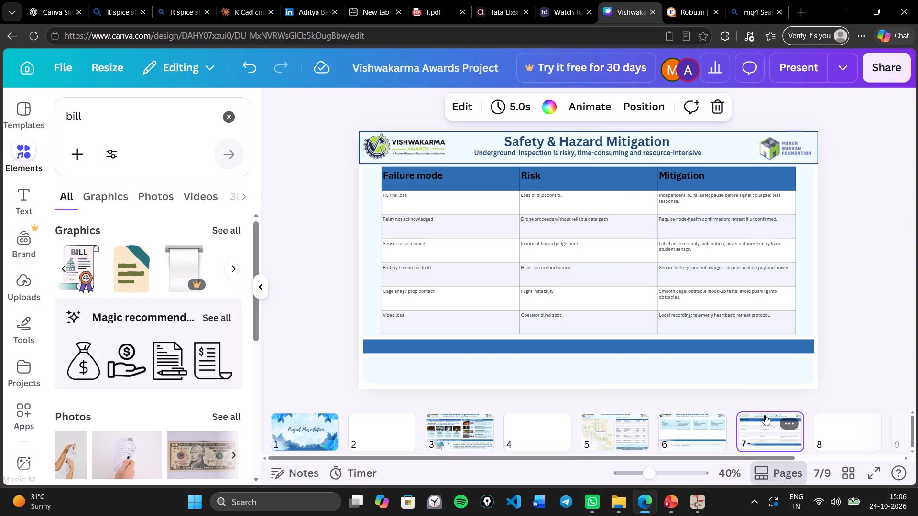
pyautogui.click(685, 429)
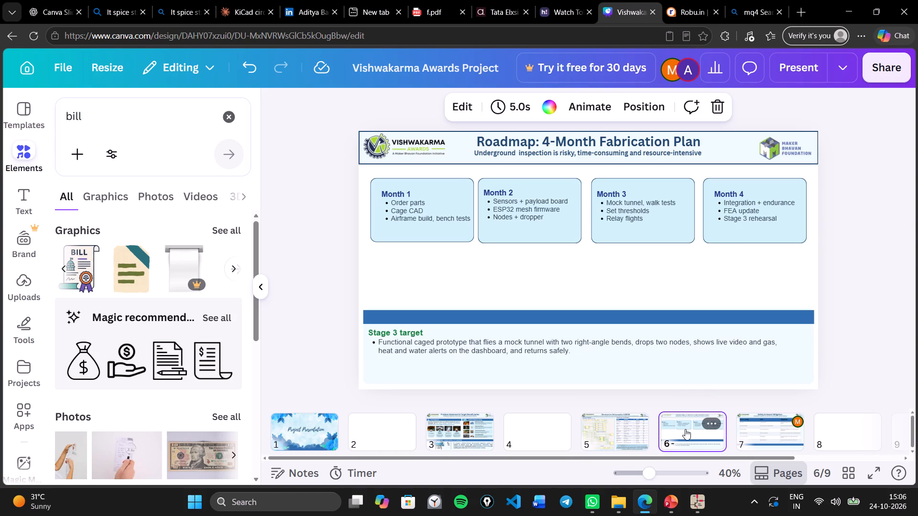
pyautogui.click(834, 302)
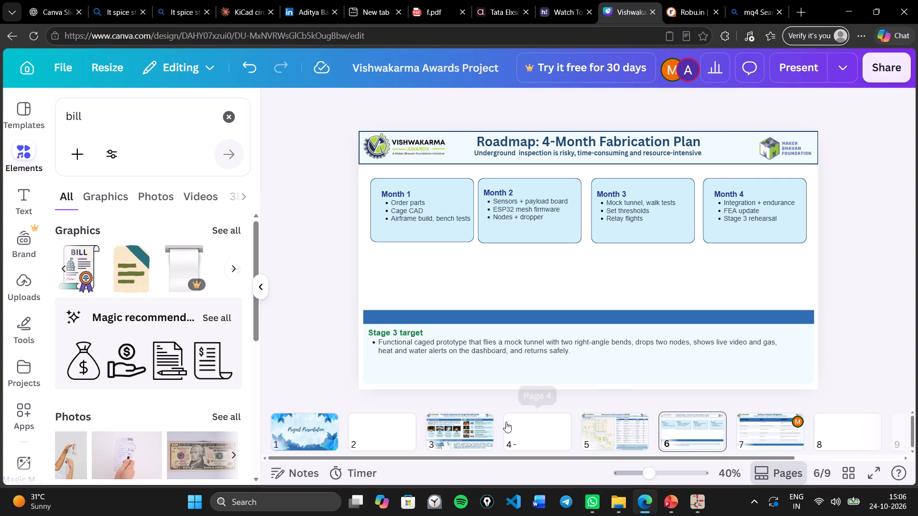
pyautogui.click(466, 446)
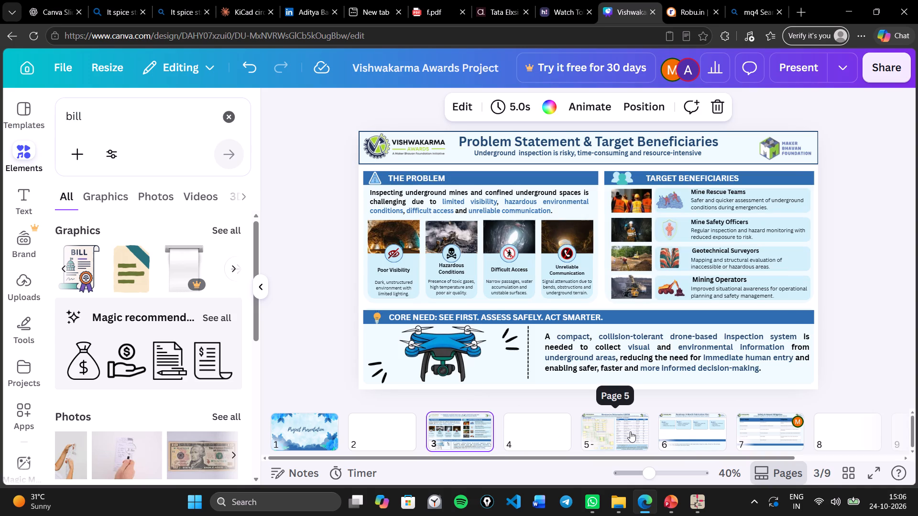
# Return to the Electronics Schematics & BOM page and show it in full screen.
pyautogui.click(630, 431)
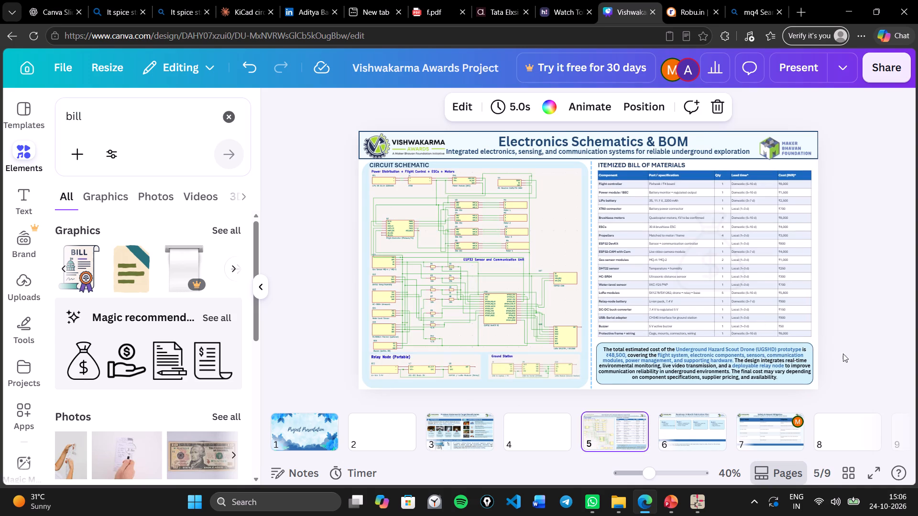
pyautogui.click(870, 466)
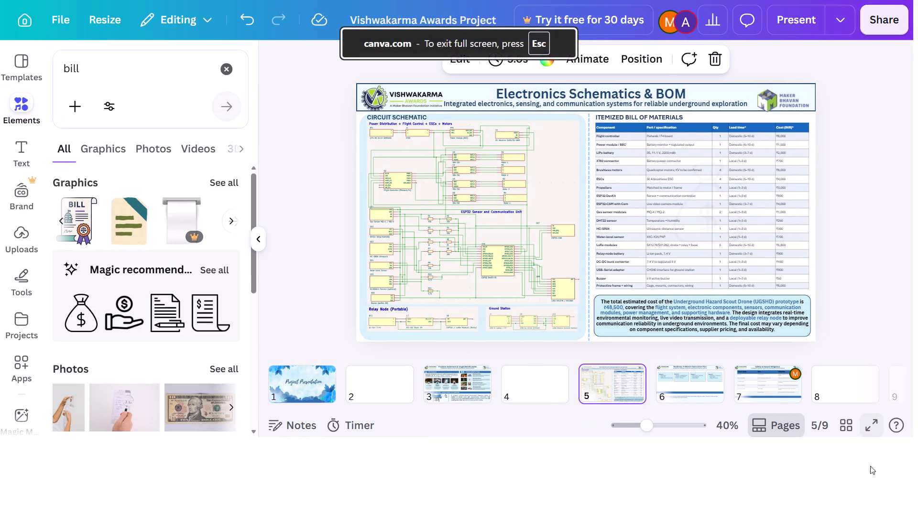
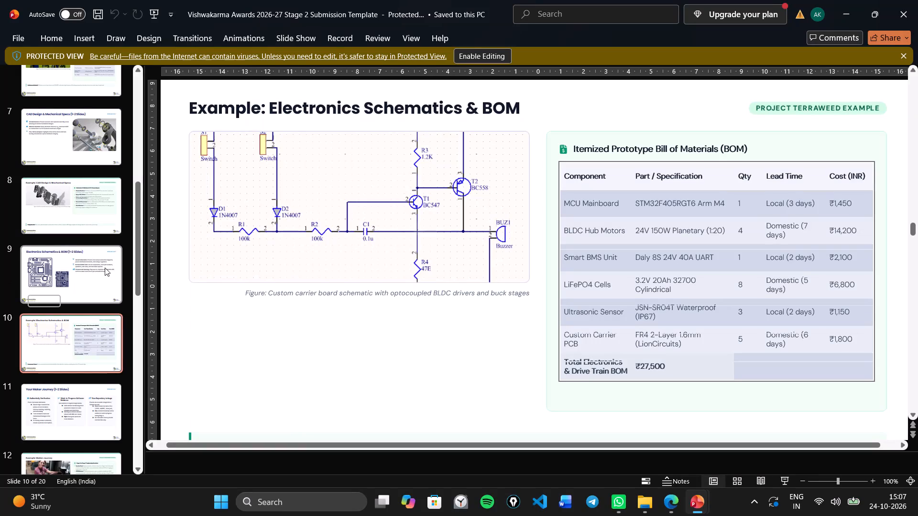
# In the Stage 2 submission template, review the System Architecture & Specs guideline slide and its TerraWeed example slide.
pyautogui.scroll(4, 80, 348)
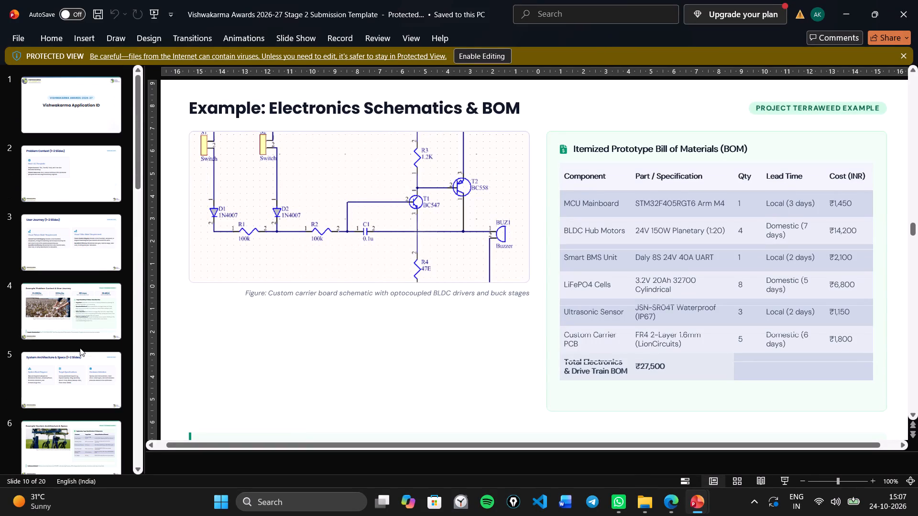
pyautogui.moveTo(59, 409); pyautogui.dragTo(60, 398)
pyautogui.click(60, 398)
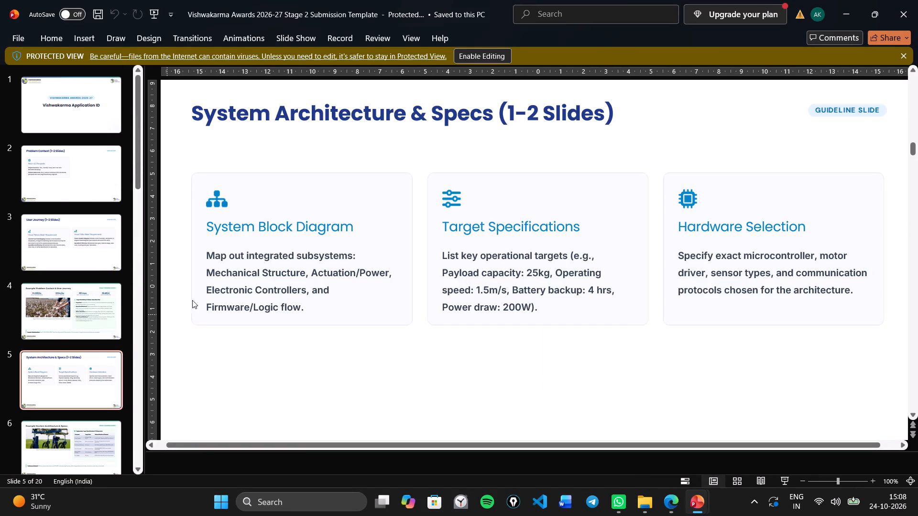
pyautogui.scroll(-1, 66, 328)
pyautogui.scroll(1, 66, 328)
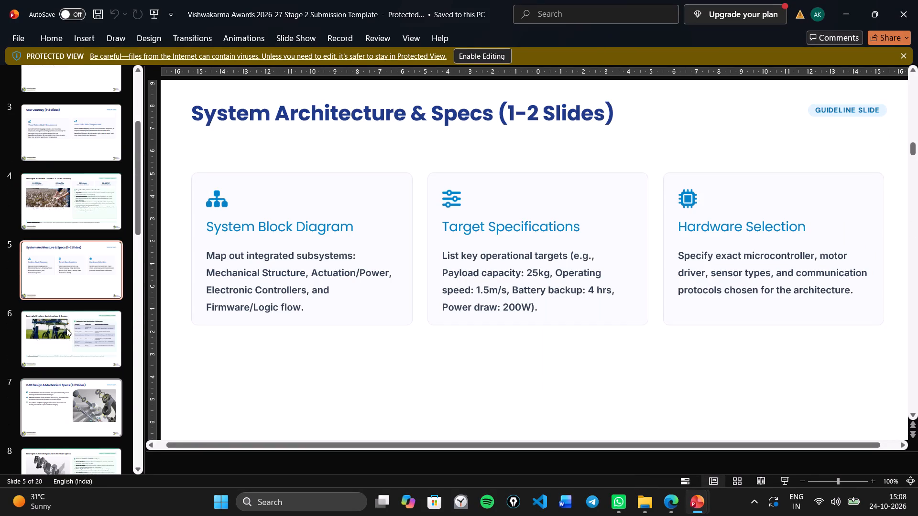
pyautogui.scroll(1, 66, 328)
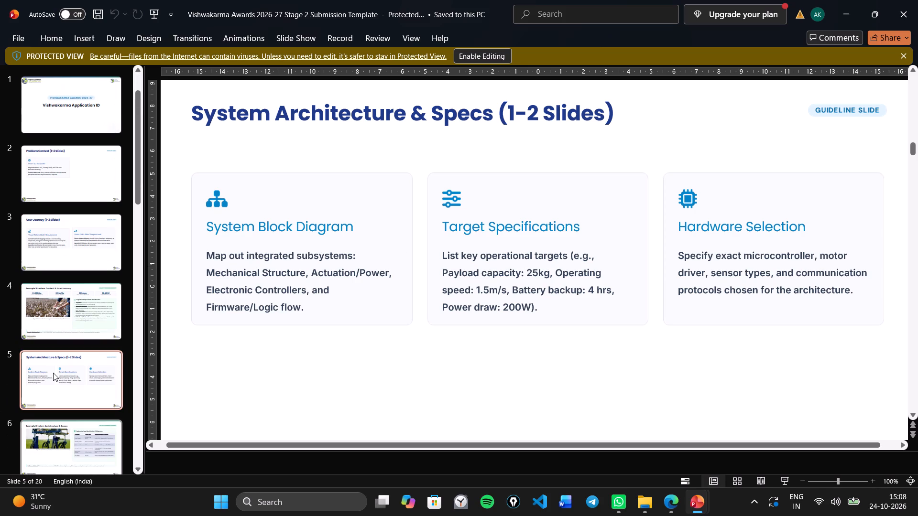
pyautogui.scroll(2, 53, 373)
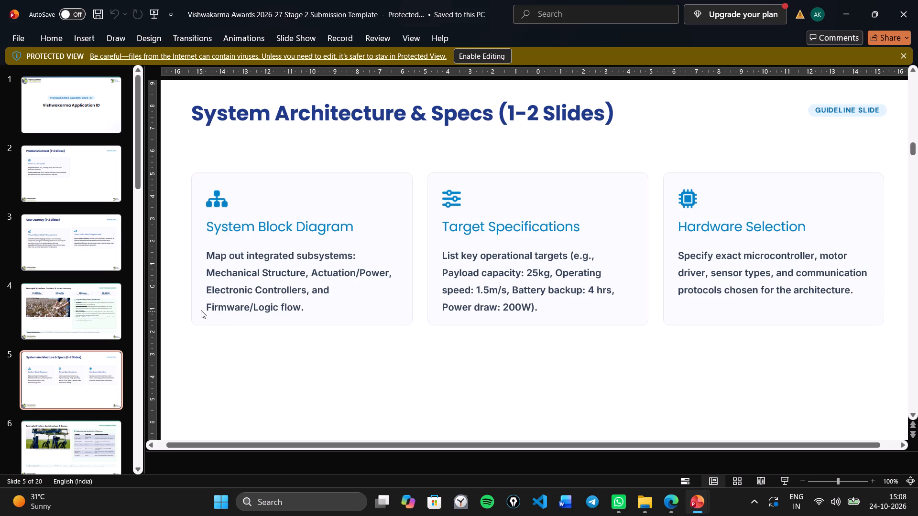
pyautogui.click(80, 423)
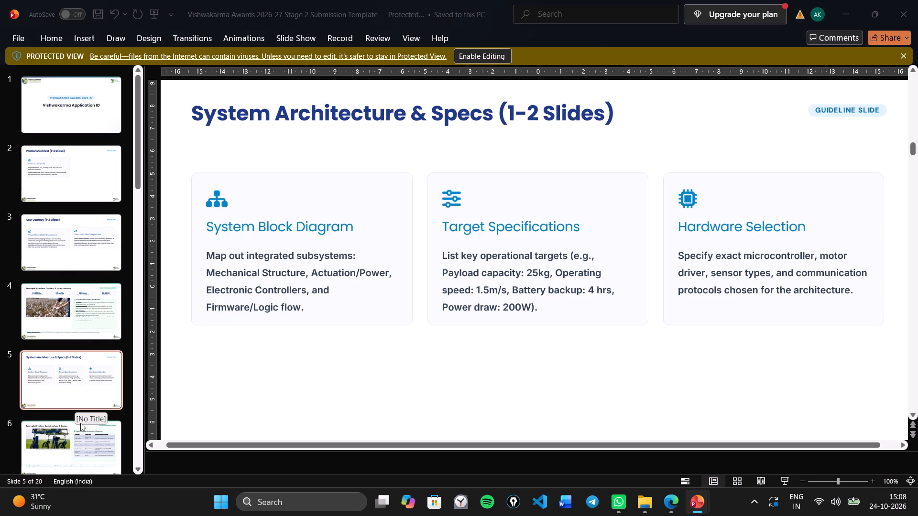
pyautogui.click(81, 440)
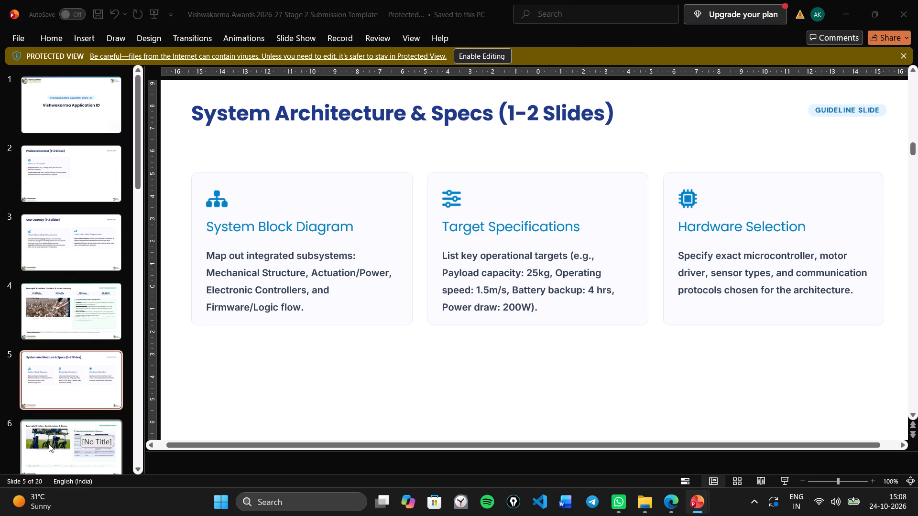
pyautogui.click(49, 444)
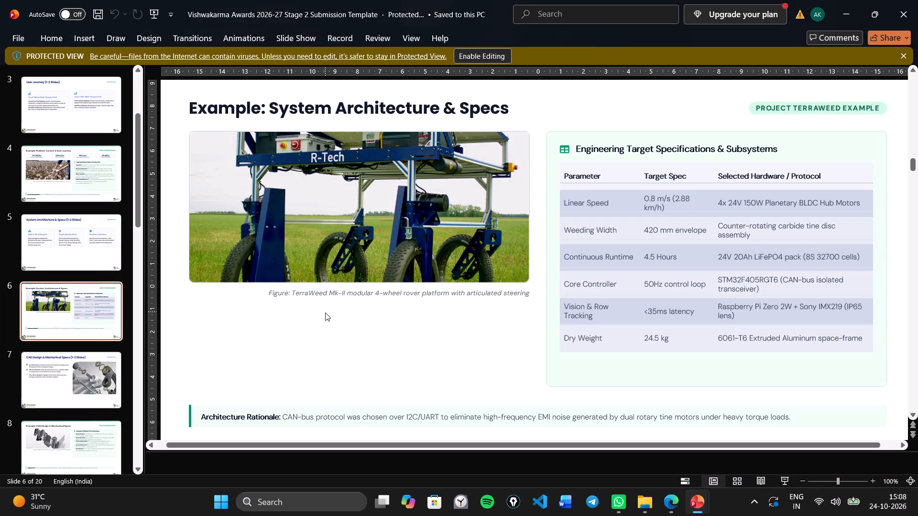
pyautogui.click(87, 310)
pyautogui.click(93, 240)
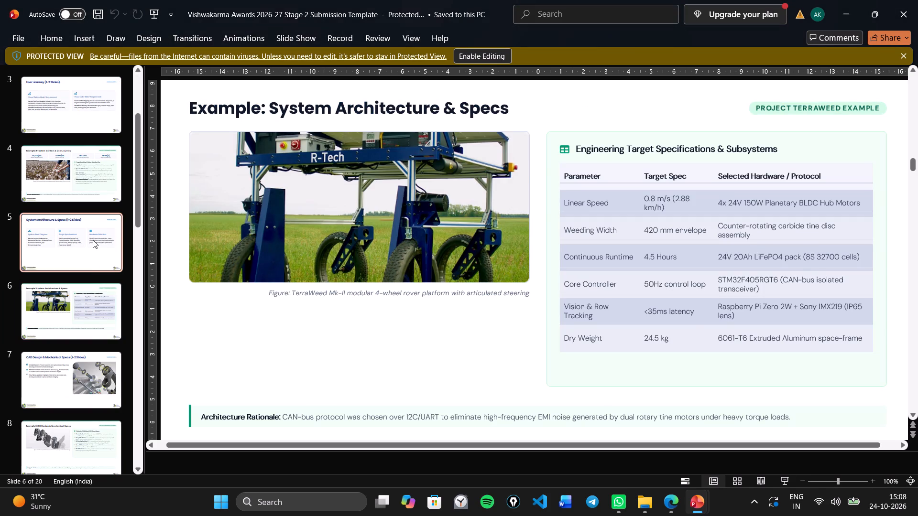
# Review the template's Problem Context and User Journey guideline slides along with their combined example slide.
pyautogui.click(55, 150)
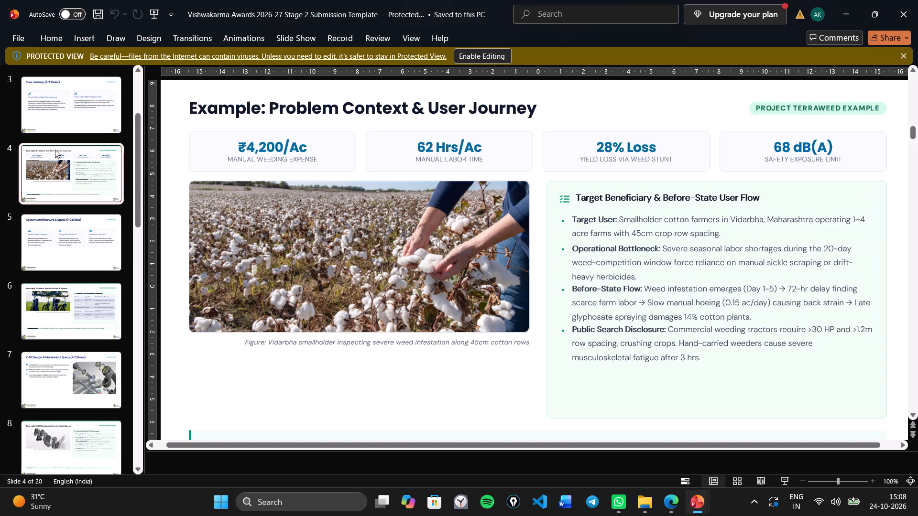
pyautogui.scroll(1, 61, 157)
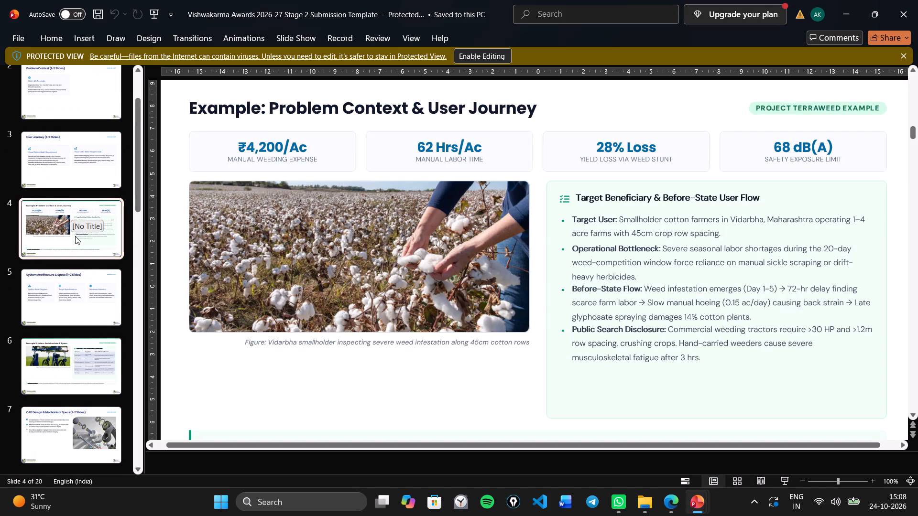
pyautogui.scroll(1, 75, 236)
pyautogui.click(70, 222)
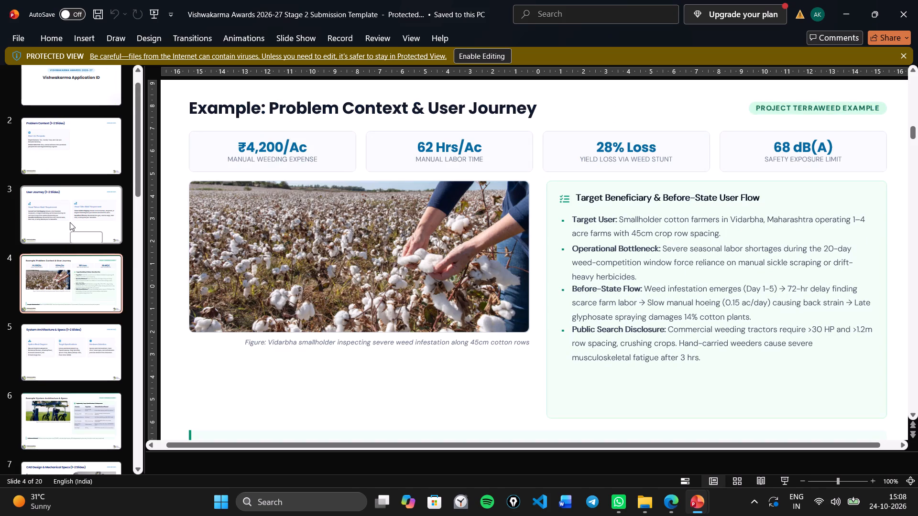
pyautogui.click(75, 150)
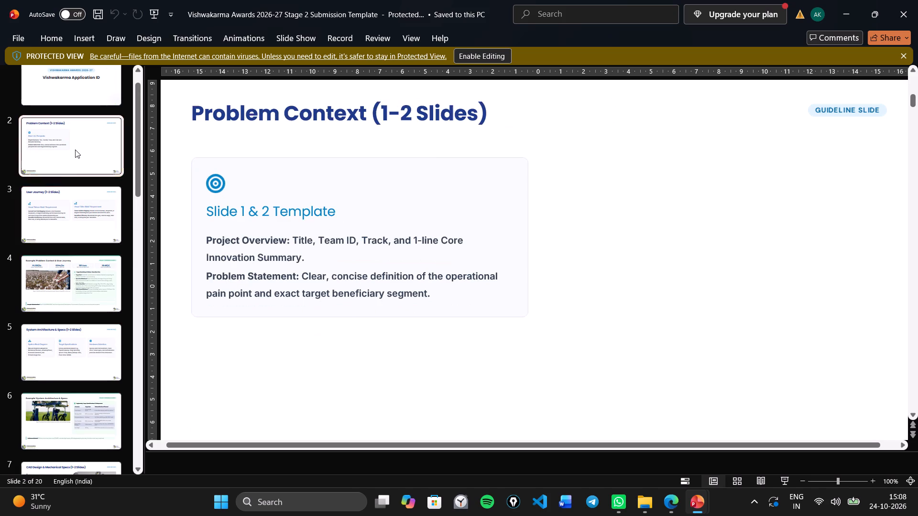
pyautogui.click(68, 215)
pyautogui.click(74, 295)
# Look through the template's CAD Design & Mechanical Specs example and the Electronics Schematics & BOM guideline and example slides.
pyautogui.scroll(-4, 74, 295)
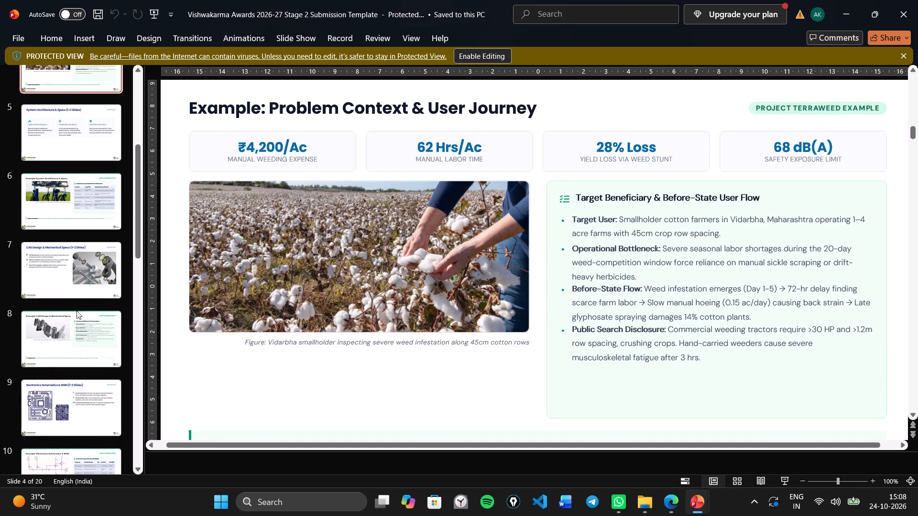
pyautogui.click(78, 366)
pyautogui.scroll(-2, 78, 368)
pyautogui.click(66, 309)
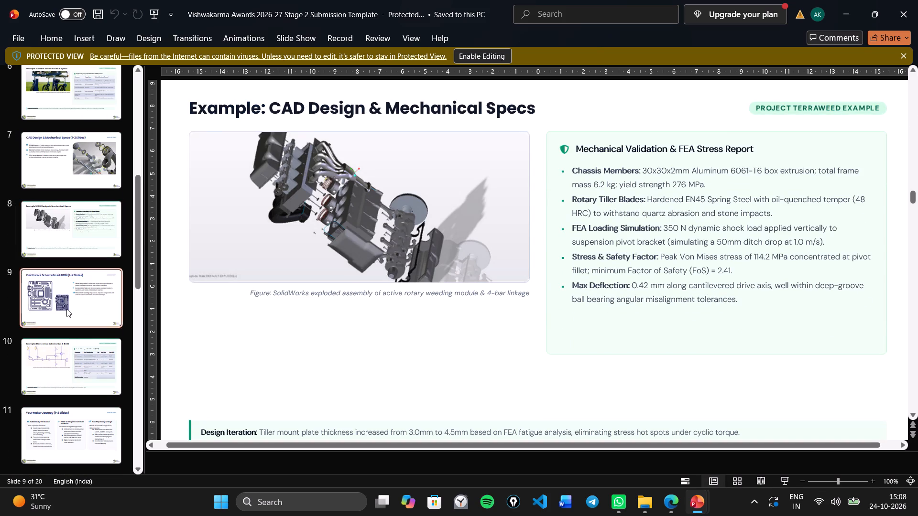
pyautogui.click(62, 349)
pyautogui.scroll(-2, 62, 349)
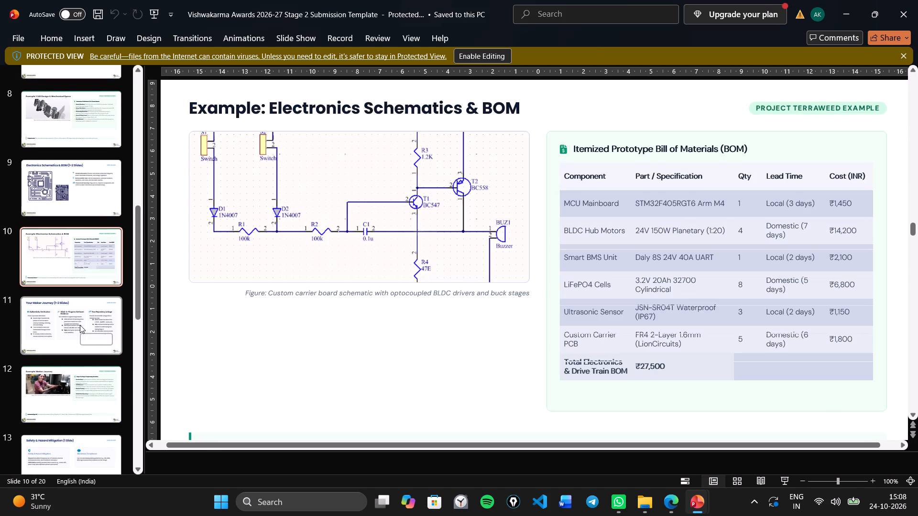
pyautogui.scroll(8, 81, 285)
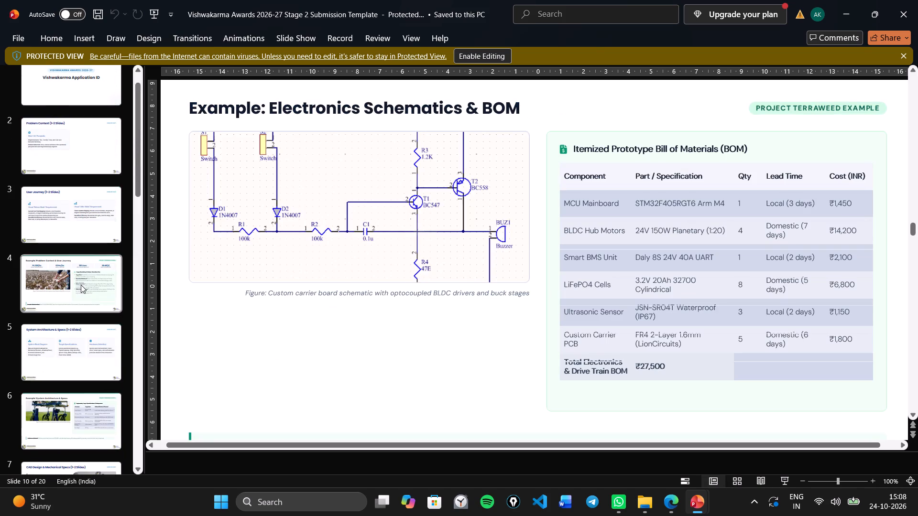
pyautogui.scroll(-7, 81, 285)
pyautogui.click(82, 324)
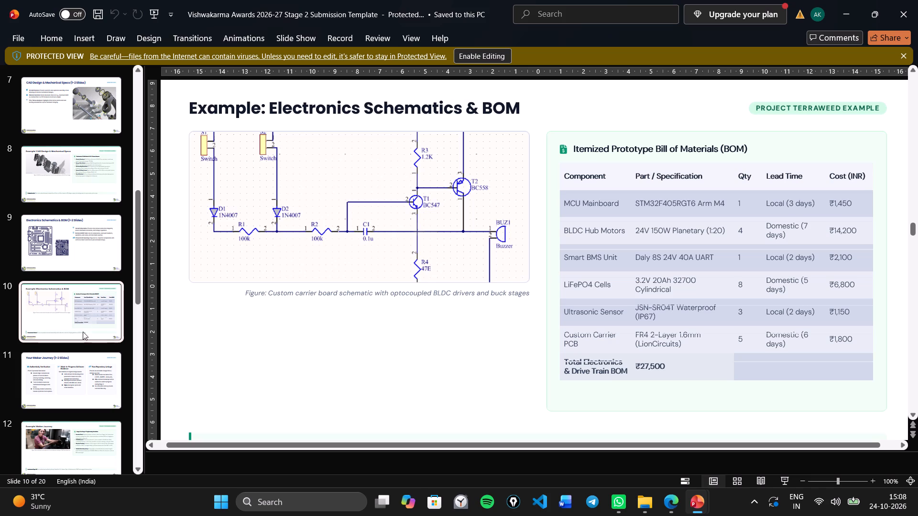
# Read the requirements on the template's Your Maker Journey guideline slide.
pyautogui.click(83, 380)
pyautogui.scroll(-1, 83, 380)
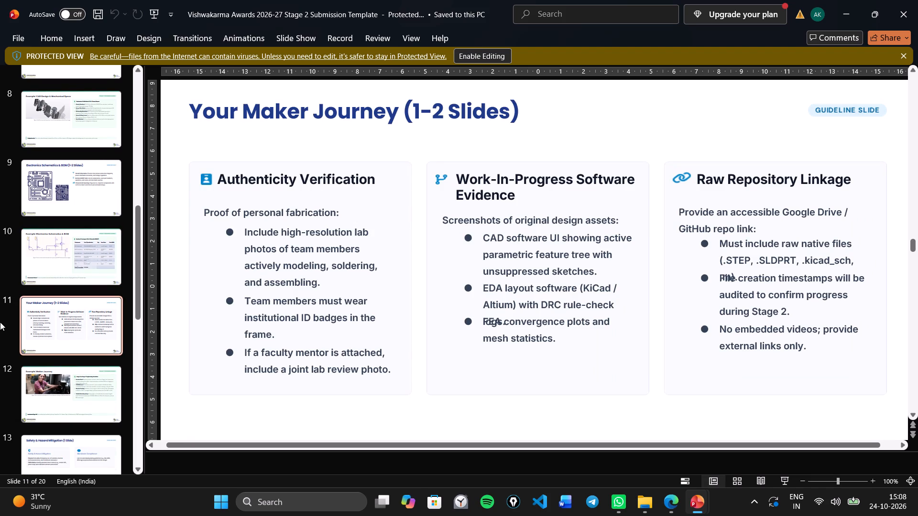
pyautogui.click(87, 319)
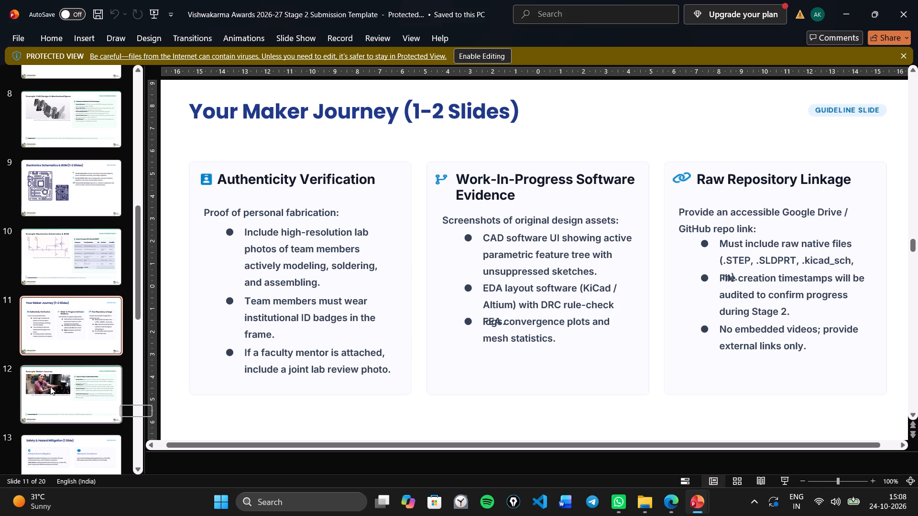
# Compare the template's Maker Journey example slide with the Your Maker Journey guideline slide.
pyautogui.click(35, 386)
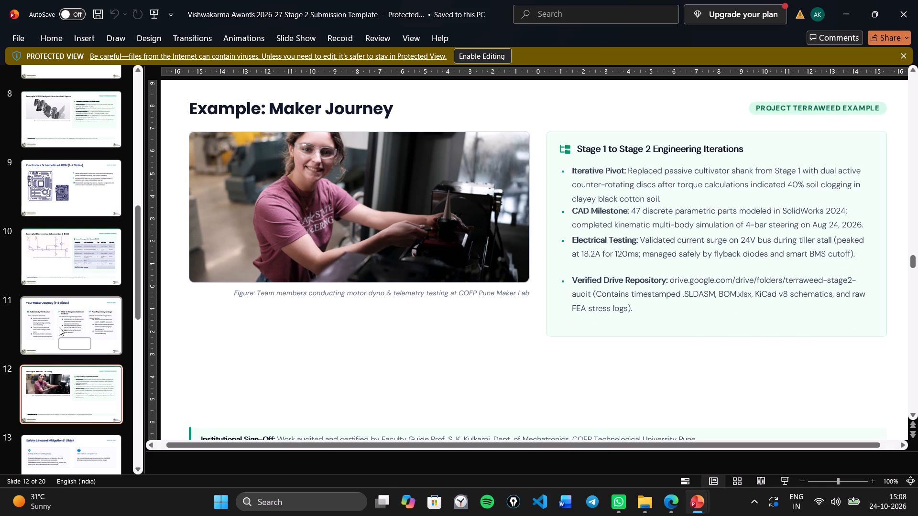
pyautogui.click(59, 327)
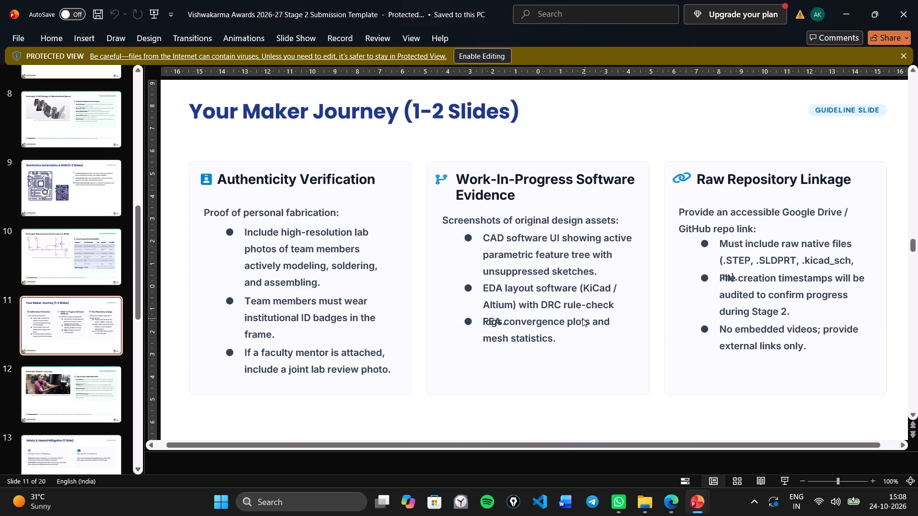